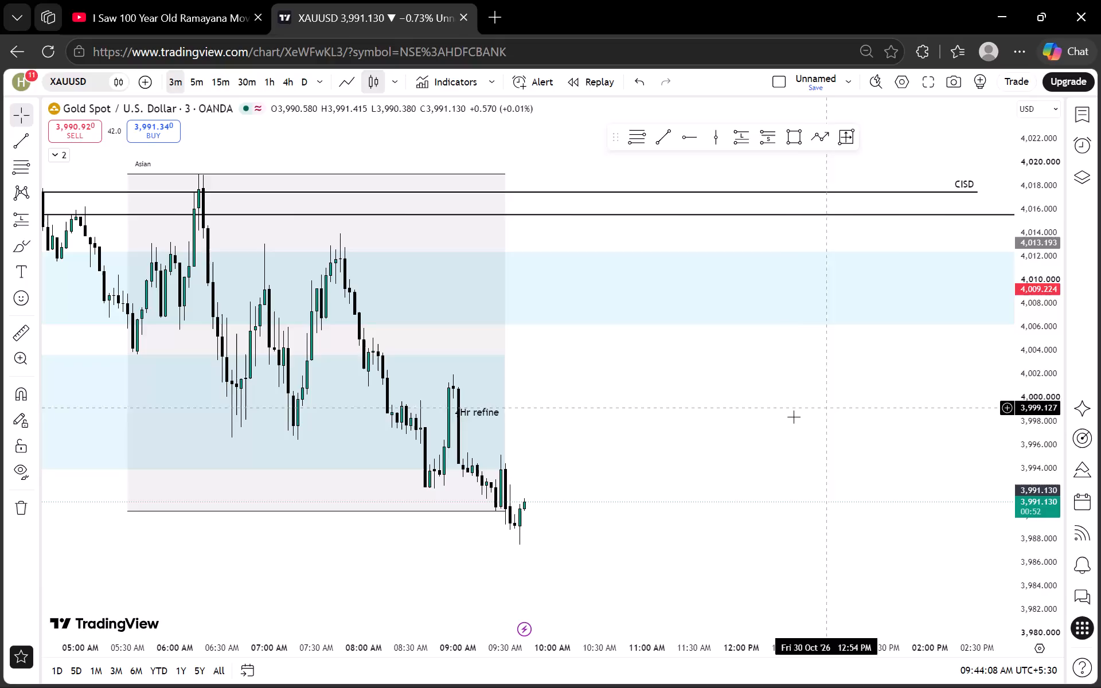
Switch the gold chart to the daily timeframe and examine the recent candles around the PWH, PDH, PDL and Week Swing levels.
{"action": "scroll", "coordinate": [1051, 334], "scroll_direction": "down", "scroll_amount": 10}
{"action": "scroll", "coordinate": [812, 363], "scroll_direction": "down", "scroll_amount": 2}
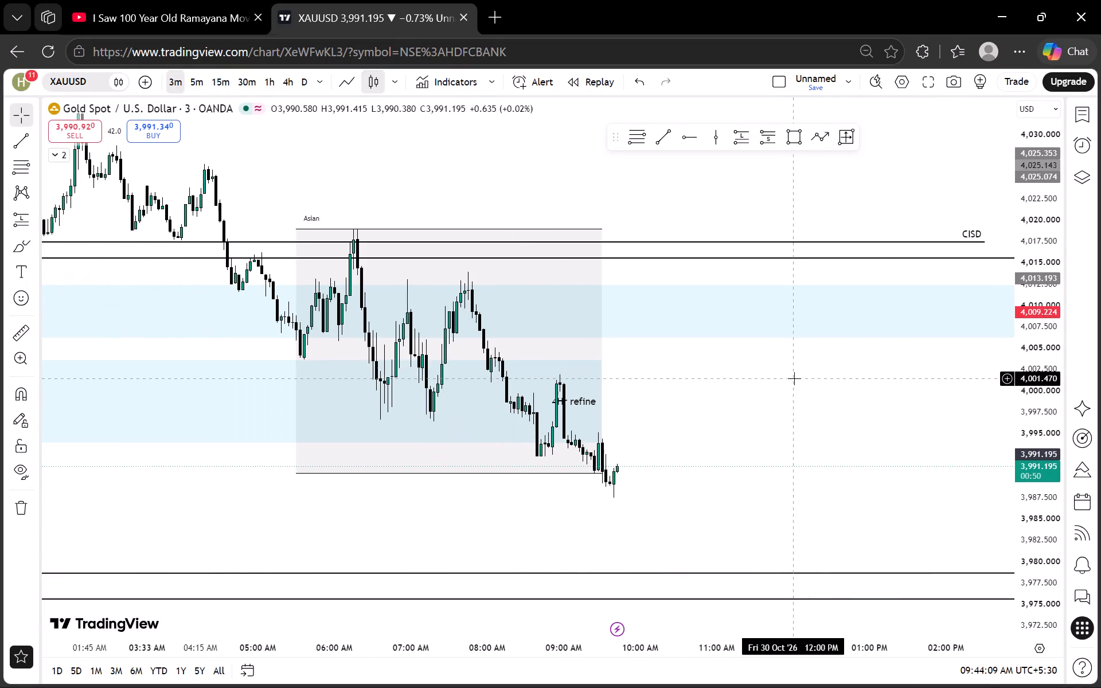
{"action": "scroll", "coordinate": [794, 378], "scroll_direction": "down", "scroll_amount": 3}
{"action": "left_click_drag", "start_coordinate": [797, 432], "coordinate": [818, 327]}
{"action": "left_click", "coordinate": [306, 77]}
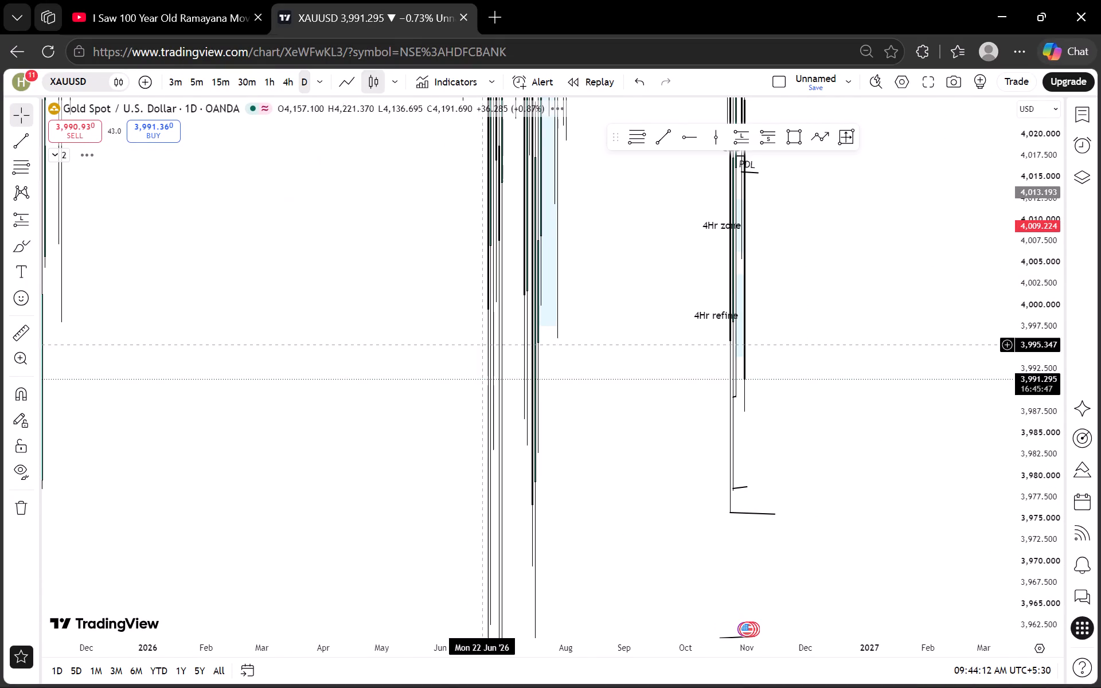
{"action": "left_click", "coordinate": [589, 605]}
{"action": "scroll", "coordinate": [670, 459], "scroll_direction": "up", "scroll_amount": 6}
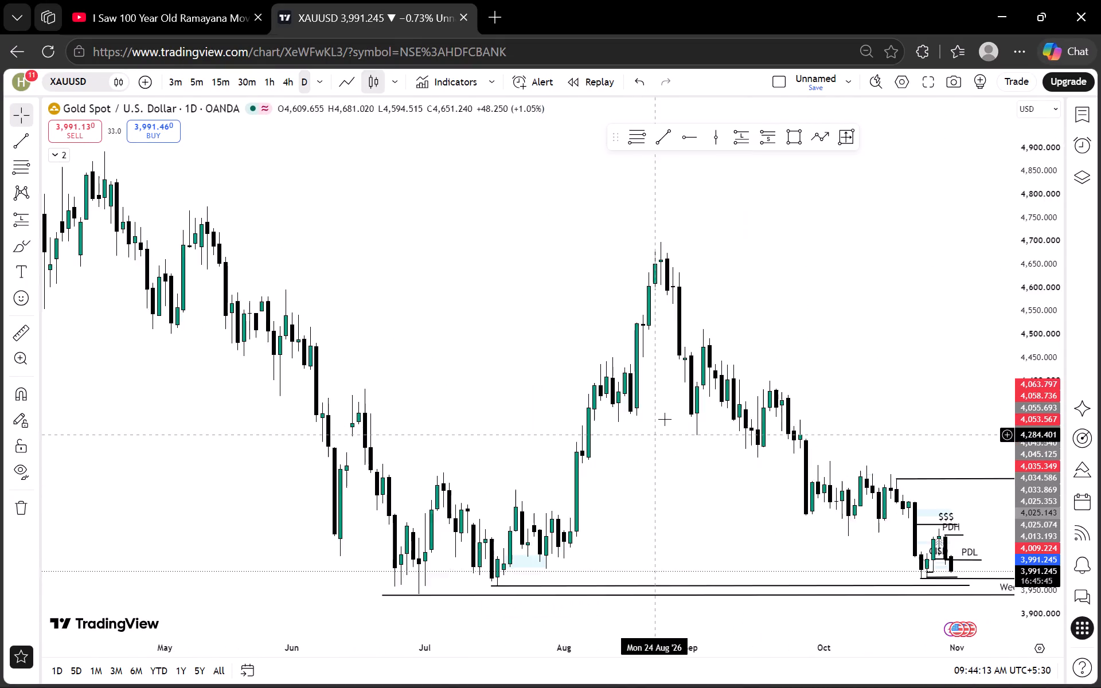
{"action": "scroll", "coordinate": [665, 419], "scroll_direction": "up", "scroll_amount": 2}
{"action": "left_click_drag", "start_coordinate": [817, 359], "coordinate": [555, 276]}
{"action": "scroll", "coordinate": [1000, 454], "scroll_direction": "up", "scroll_amount": 8}
{"action": "scroll", "coordinate": [908, 421], "scroll_direction": "down", "scroll_amount": 4}
{"action": "left_click_drag", "start_coordinate": [904, 555], "coordinate": [895, 298]}
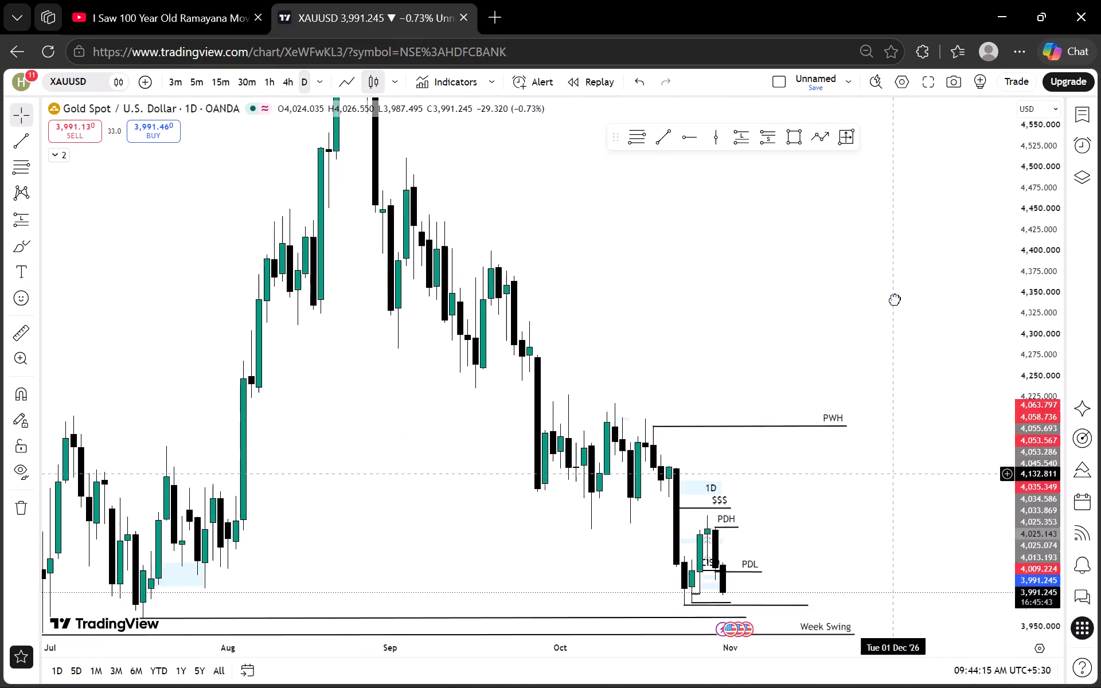
{"action": "left_click_drag", "start_coordinate": [895, 298], "coordinate": [895, 297]}
{"action": "scroll", "coordinate": [1086, 395], "scroll_direction": "up", "scroll_amount": 20}
{"action": "scroll", "coordinate": [1086, 395], "scroll_direction": "up", "scroll_amount": 5}
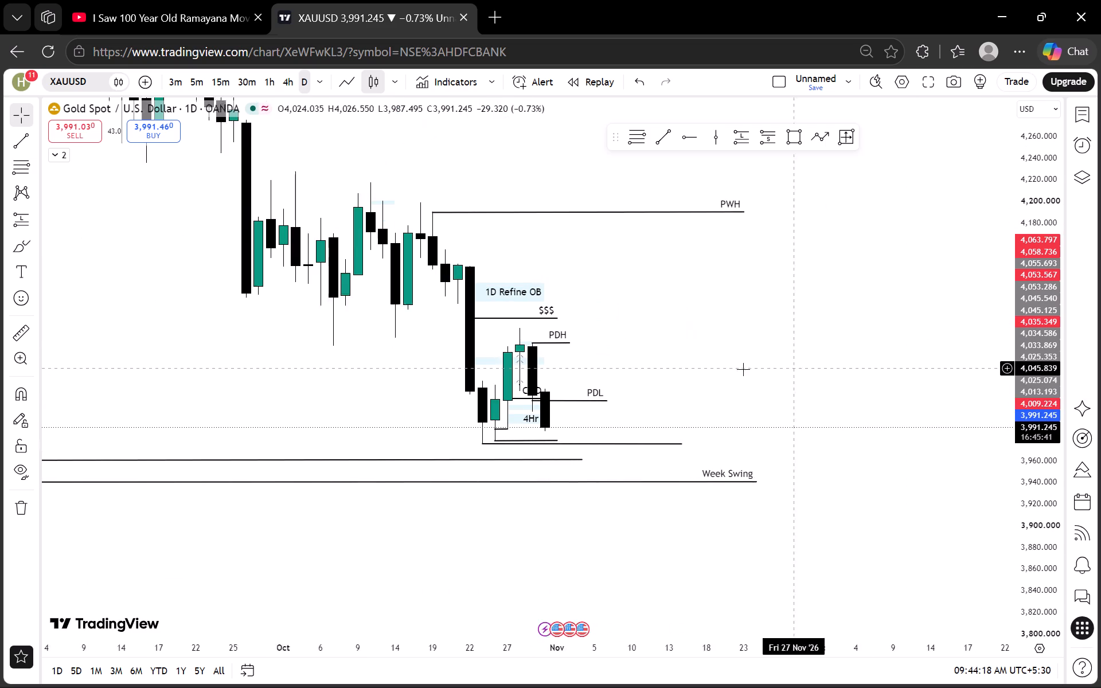
{"action": "scroll", "coordinate": [637, 373], "scroll_direction": "up", "scroll_amount": 3}
{"action": "left_click_drag", "start_coordinate": [573, 374], "coordinate": [704, 376]}
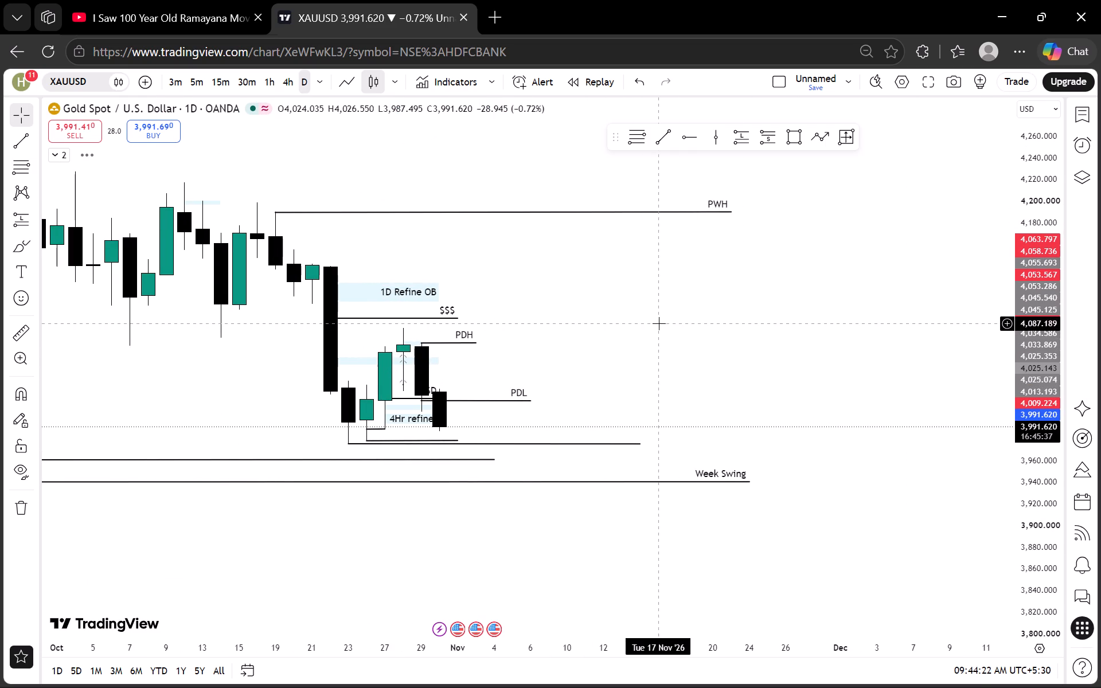
Switch the chart to the 1-week timeframe.
{"action": "left_click", "coordinate": [317, 77]}
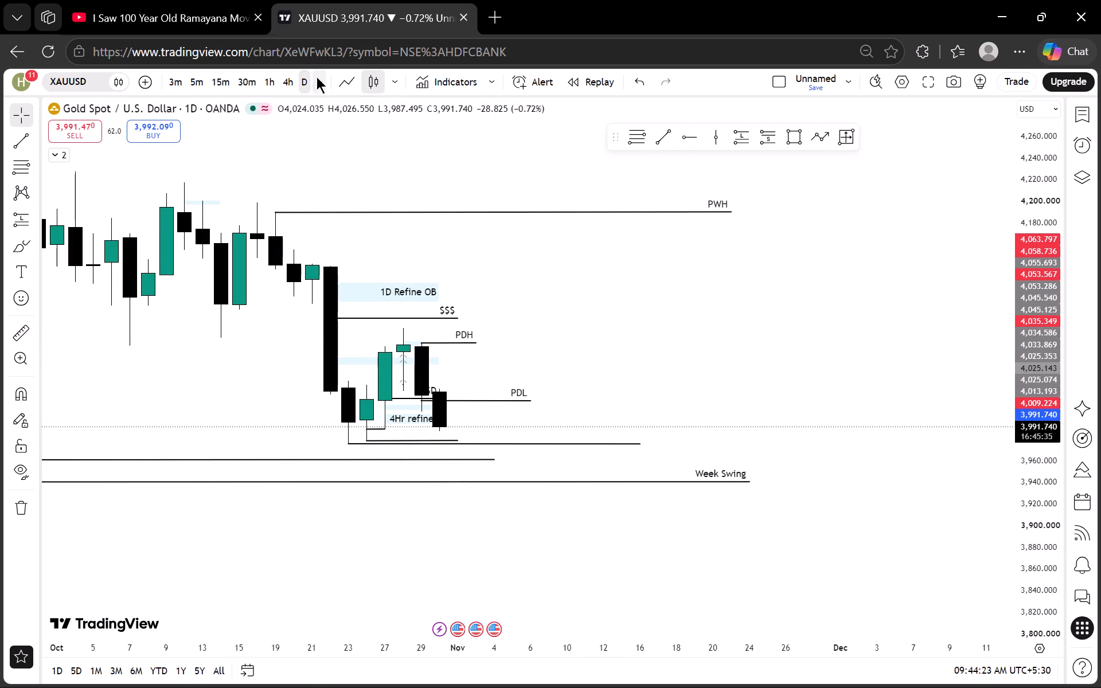
{"action": "scroll", "coordinate": [362, 311], "scroll_direction": "down", "scroll_amount": 8}
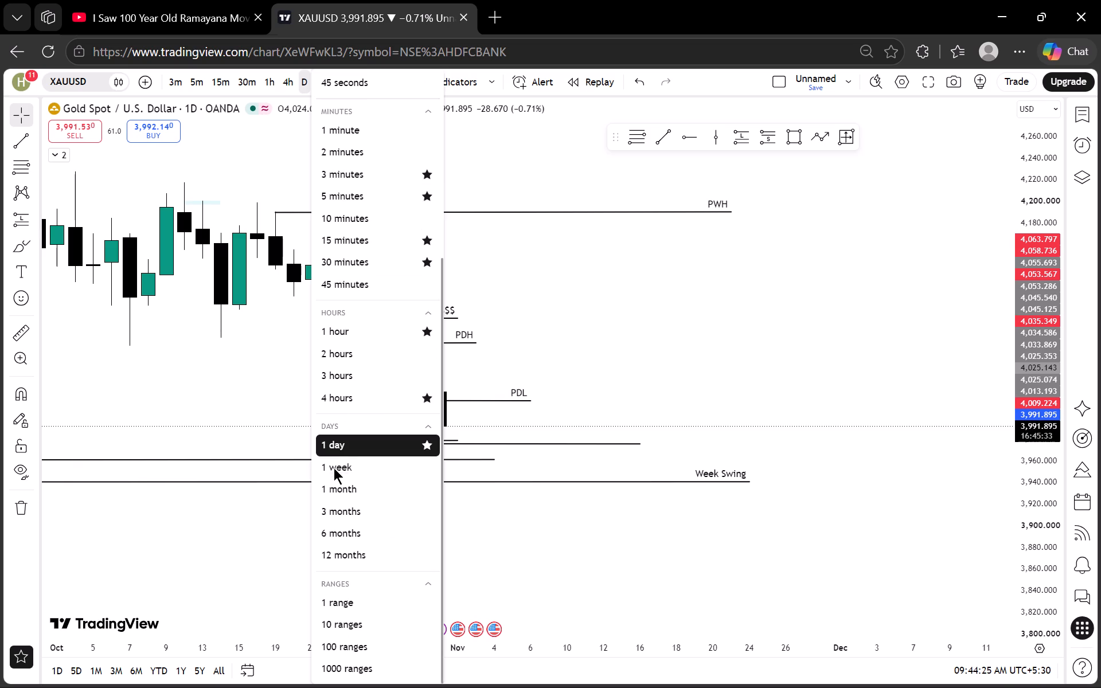
{"action": "left_click", "coordinate": [334, 473]}
Label the line drawn from the low of the 19 October weekly candle as PWL.
{"action": "scroll", "coordinate": [1089, 303], "scroll_direction": "down", "scroll_amount": 6}
{"action": "scroll", "coordinate": [1026, 361], "scroll_direction": "down", "scroll_amount": 2}
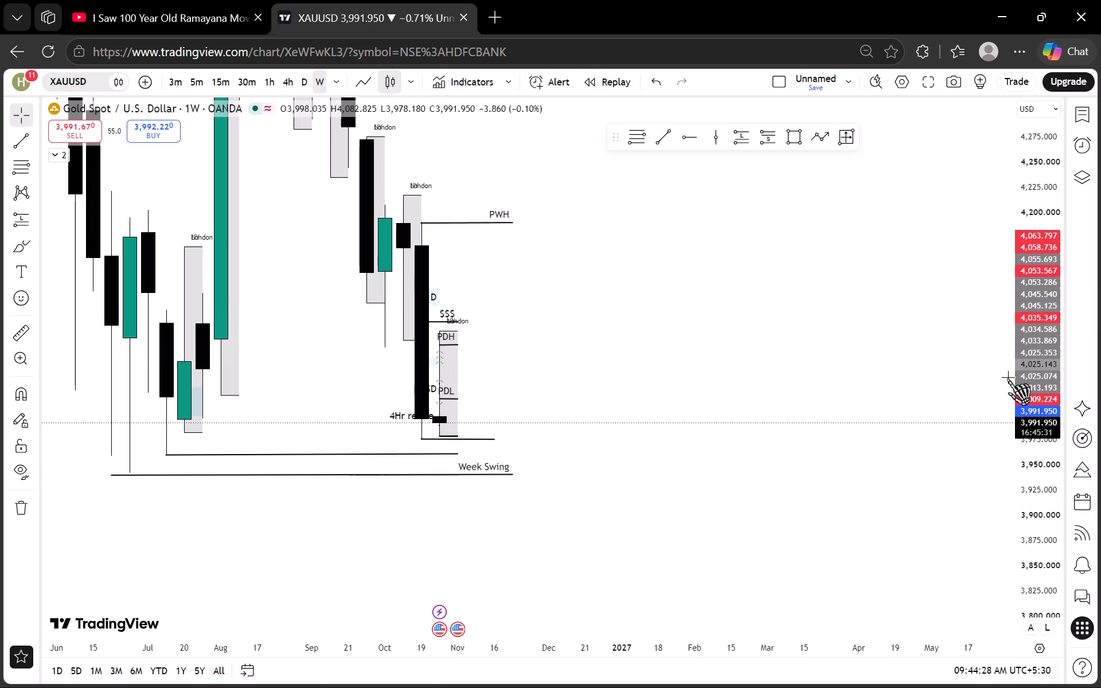
{"action": "scroll", "coordinate": [787, 339], "scroll_direction": "up", "scroll_amount": 5}
{"action": "left_click_drag", "start_coordinate": [499, 351], "coordinate": [792, 350]}
{"action": "scroll", "coordinate": [709, 359], "scroll_direction": "up", "scroll_amount": 4}
{"action": "left_click_drag", "start_coordinate": [560, 364], "coordinate": [896, 364]}
{"action": "scroll", "coordinate": [1037, 378], "scroll_direction": "up", "scroll_amount": 9}
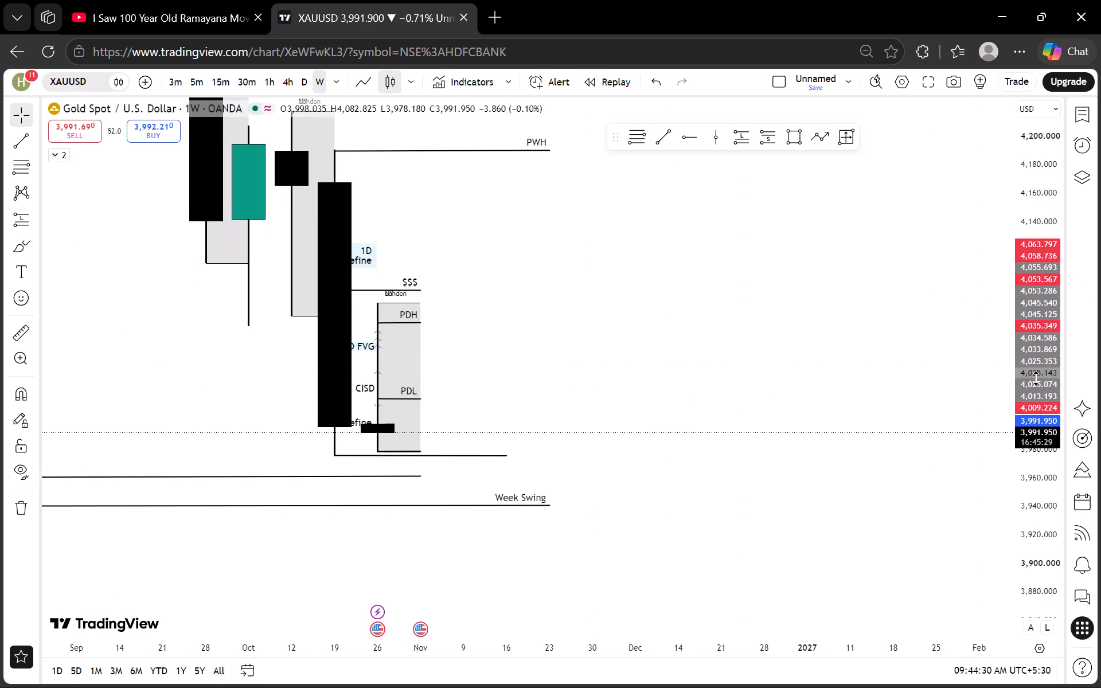
{"action": "scroll", "coordinate": [1036, 378], "scroll_direction": "up", "scroll_amount": 13}
{"action": "left_click_drag", "start_coordinate": [573, 374], "coordinate": [879, 330]}
{"action": "scroll", "coordinate": [815, 329], "scroll_direction": "up", "scroll_amount": 4}
{"action": "left_click_drag", "start_coordinate": [618, 343], "coordinate": [969, 313]}
{"action": "scroll", "coordinate": [1026, 336], "scroll_direction": "up", "scroll_amount": 7}
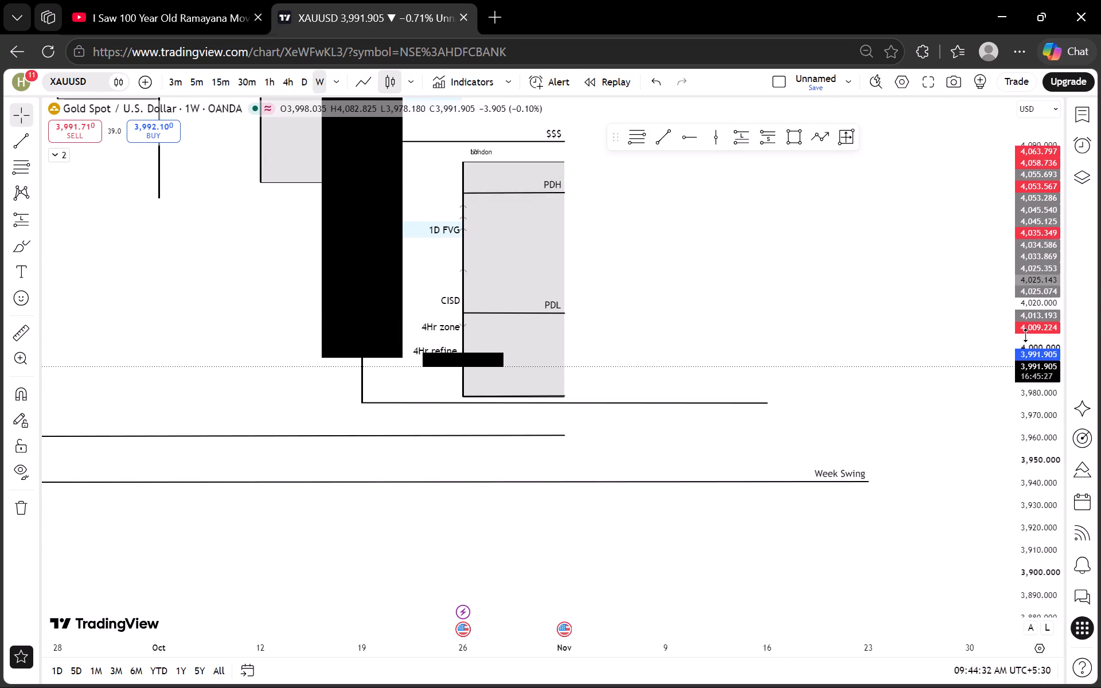
{"action": "scroll", "coordinate": [1026, 335], "scroll_direction": "up", "scroll_amount": 7}
{"action": "left_click", "coordinate": [717, 409]}
{"action": "left_click", "coordinate": [723, 402]}
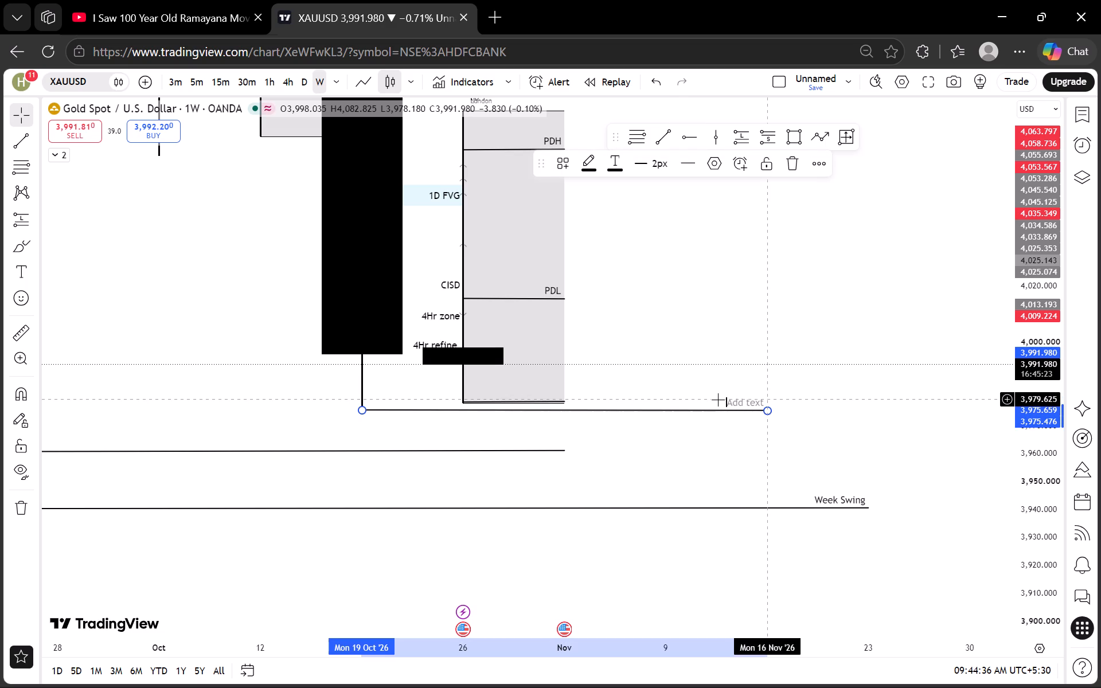
{"action": "type", "text": "PWL"}
{"action": "left_click", "coordinate": [940, 263]}
Examine the weekly candles against the PWH, PWL and Week Swing levels.
{"action": "scroll", "coordinate": [1037, 287], "scroll_direction": "down", "scroll_amount": 3}
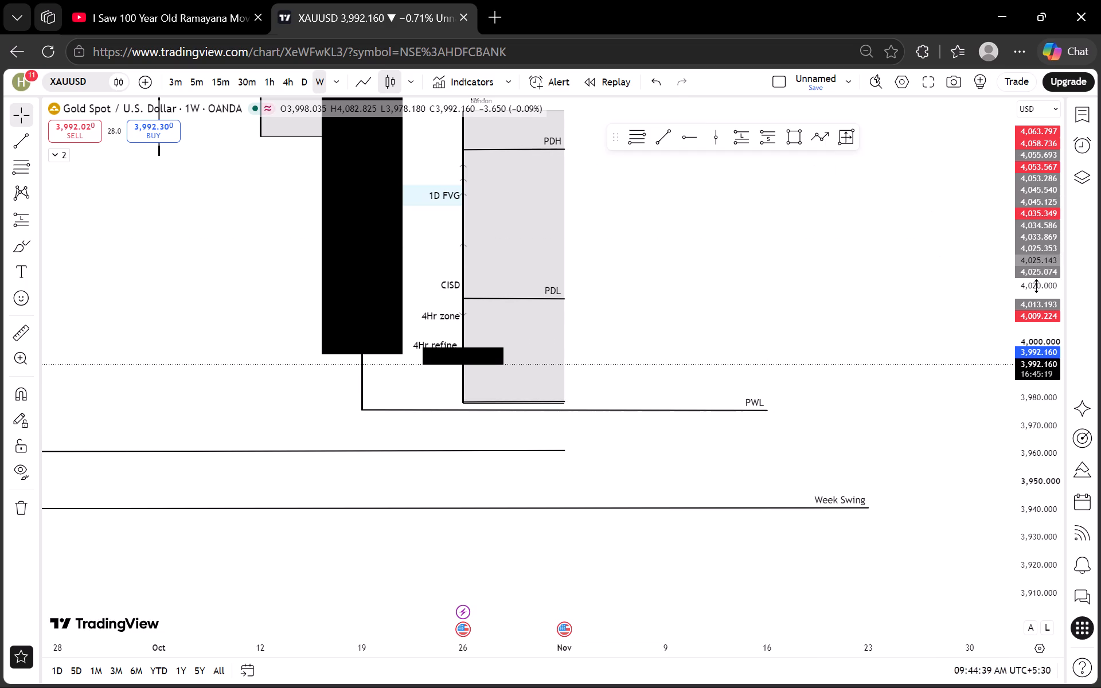
{"action": "scroll", "coordinate": [1037, 286], "scroll_direction": "down", "scroll_amount": 17}
{"action": "left_click_drag", "start_coordinate": [962, 264], "coordinate": [872, 327]}
{"action": "scroll", "coordinate": [1038, 315], "scroll_direction": "down", "scroll_amount": 15}
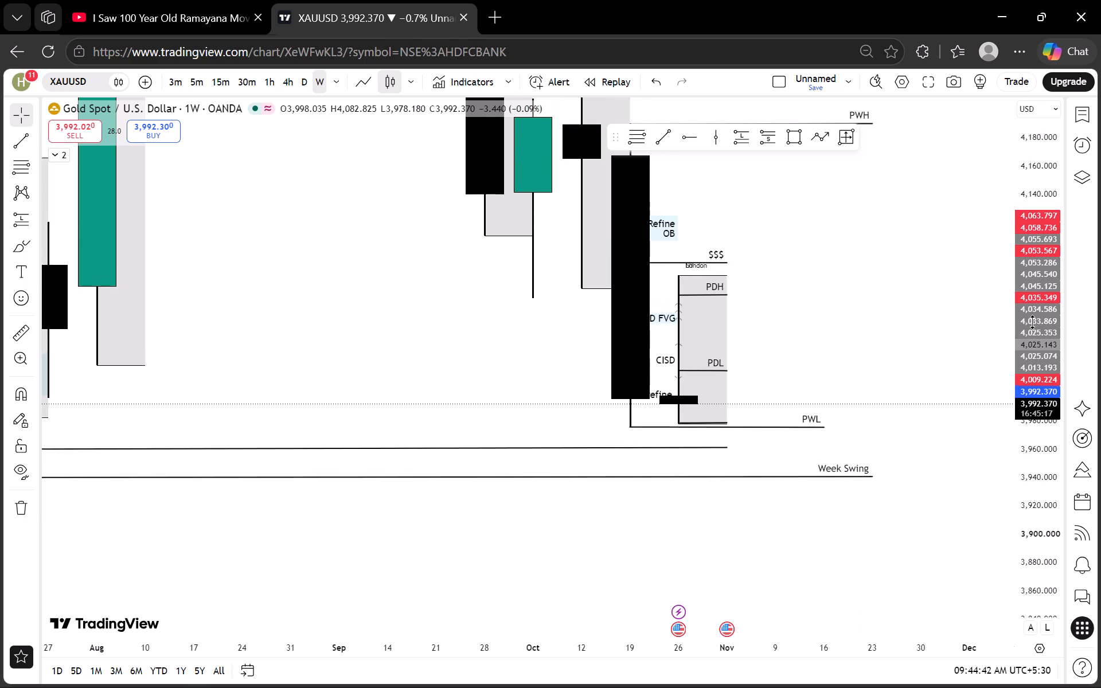
{"action": "scroll", "coordinate": [1033, 322], "scroll_direction": "down", "scroll_amount": 1}
{"action": "scroll", "coordinate": [934, 296], "scroll_direction": "down", "scroll_amount": 2}
{"action": "left_click_drag", "start_coordinate": [932, 288], "coordinate": [841, 291]}
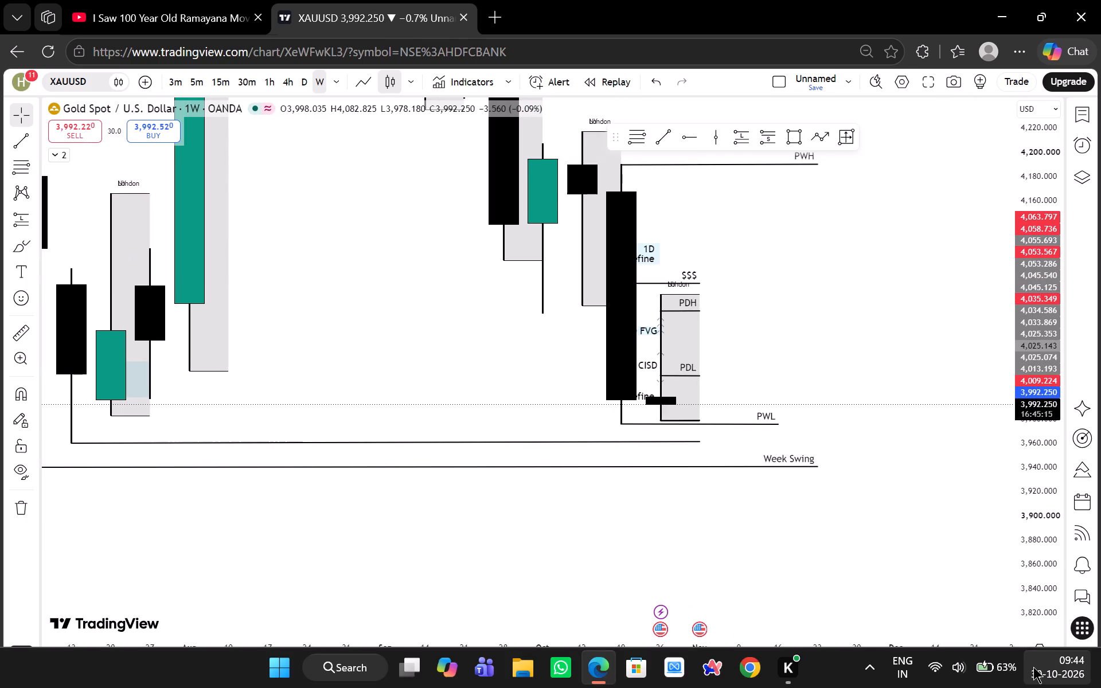
{"action": "left_click", "coordinate": [872, 295]}
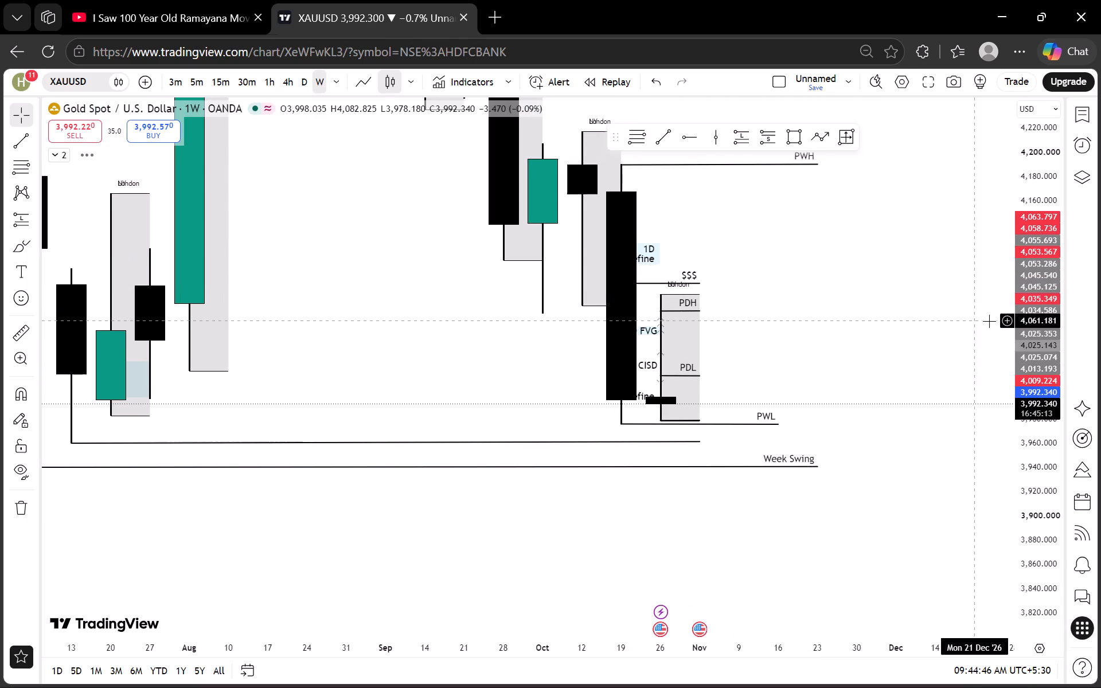
{"action": "scroll", "coordinate": [1038, 294], "scroll_direction": "down", "scroll_amount": 6}
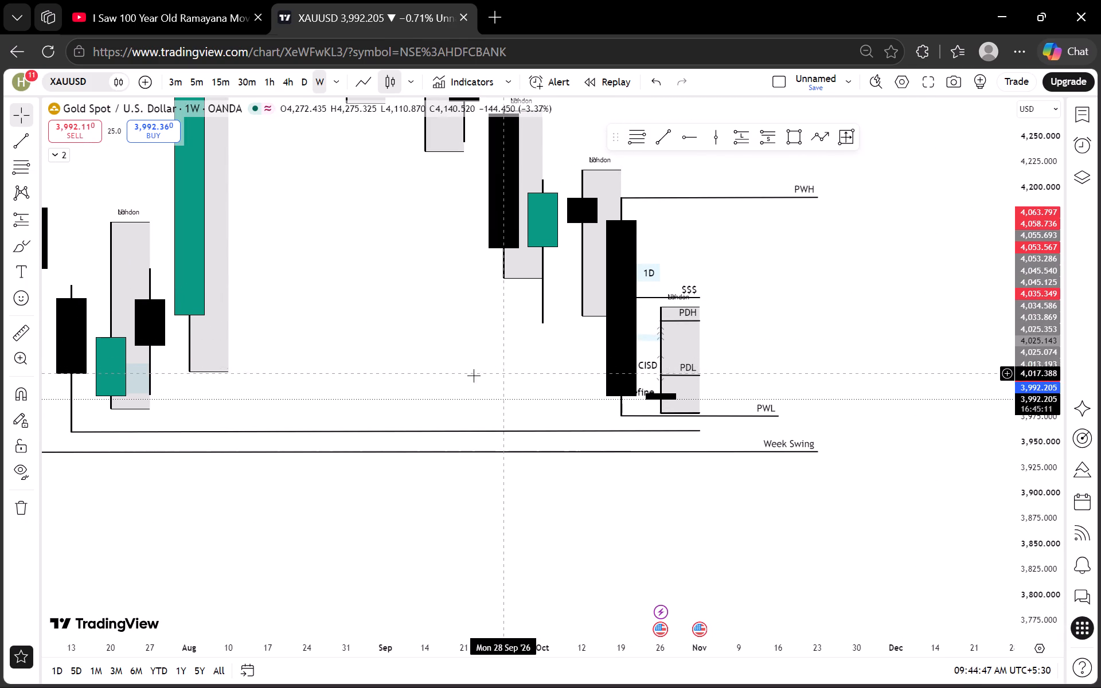
Examine price against the marked zones and lows on the daily chart and on the 4-hour chart.
{"action": "left_click", "coordinate": [303, 80]}
{"action": "scroll", "coordinate": [366, 326], "scroll_direction": "down", "scroll_amount": 6}
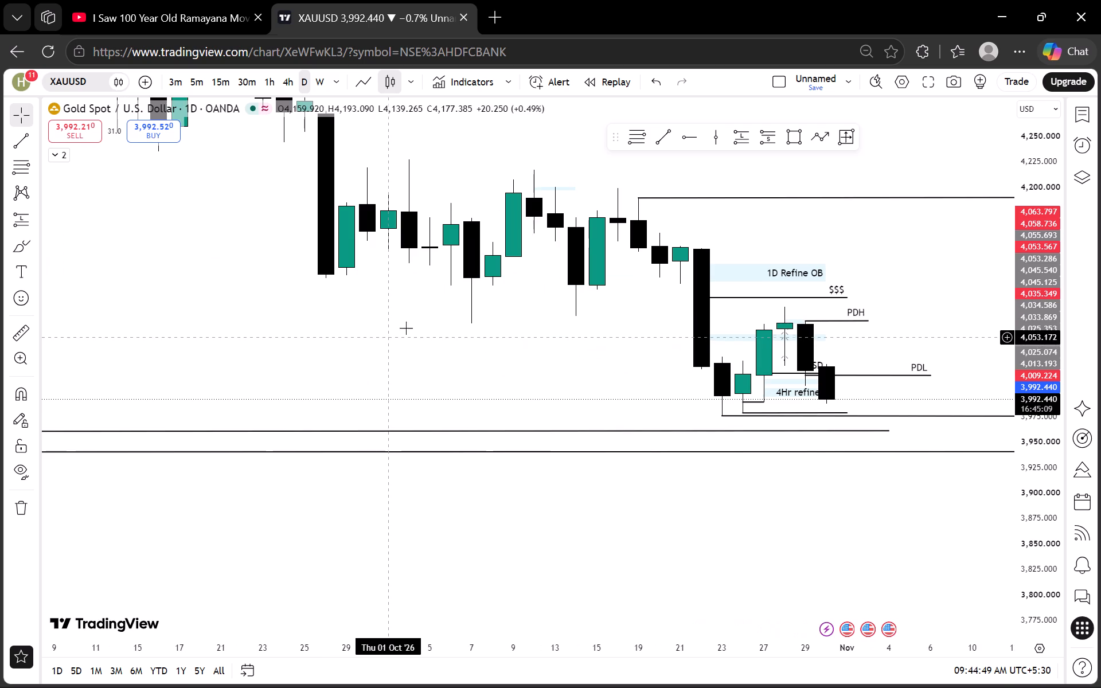
{"action": "left_click_drag", "start_coordinate": [455, 318], "coordinate": [317, 317]}
{"action": "left_click", "coordinate": [282, 84]}
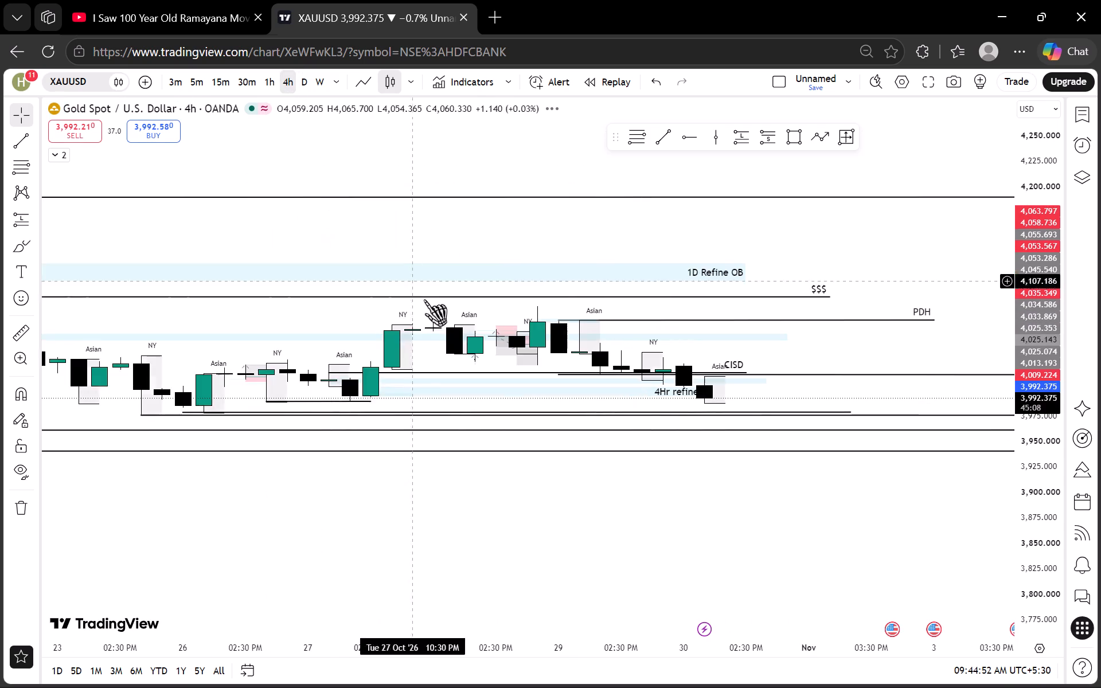
{"action": "scroll", "coordinate": [417, 306], "scroll_direction": "down", "scroll_amount": 12}
{"action": "left_click_drag", "start_coordinate": [534, 363], "coordinate": [280, 297]}
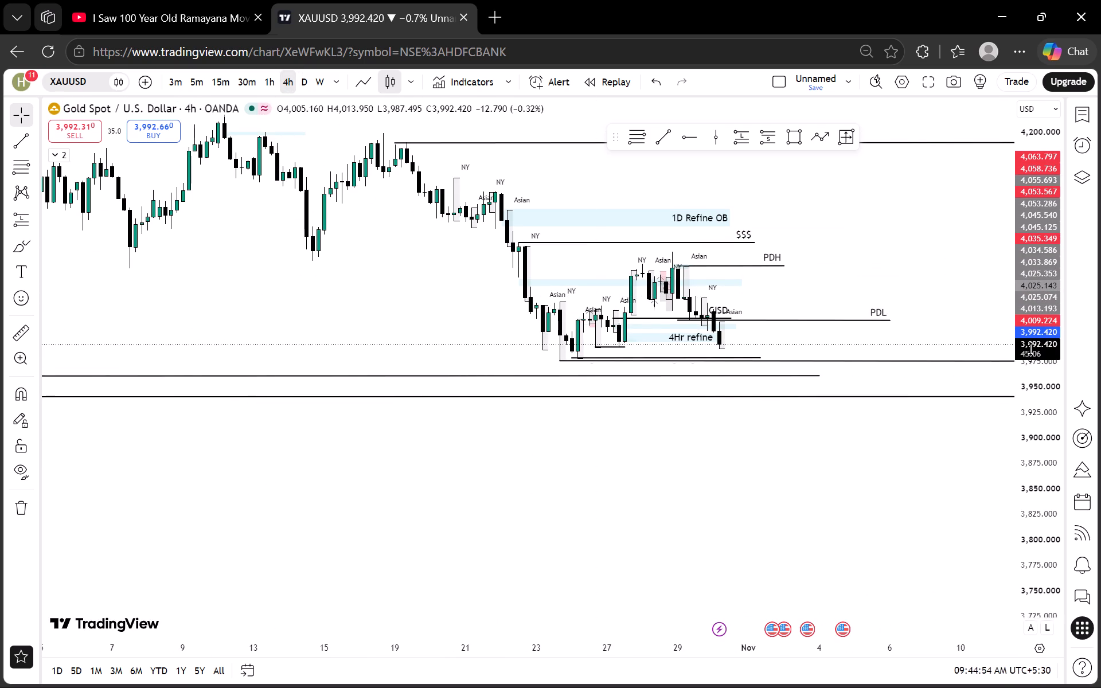
{"action": "scroll", "coordinate": [1031, 349], "scroll_direction": "up", "scroll_amount": 20}
{"action": "scroll", "coordinate": [1031, 349], "scroll_direction": "up", "scroll_amount": 11}
{"action": "left_click_drag", "start_coordinate": [590, 521], "coordinate": [634, 607]}
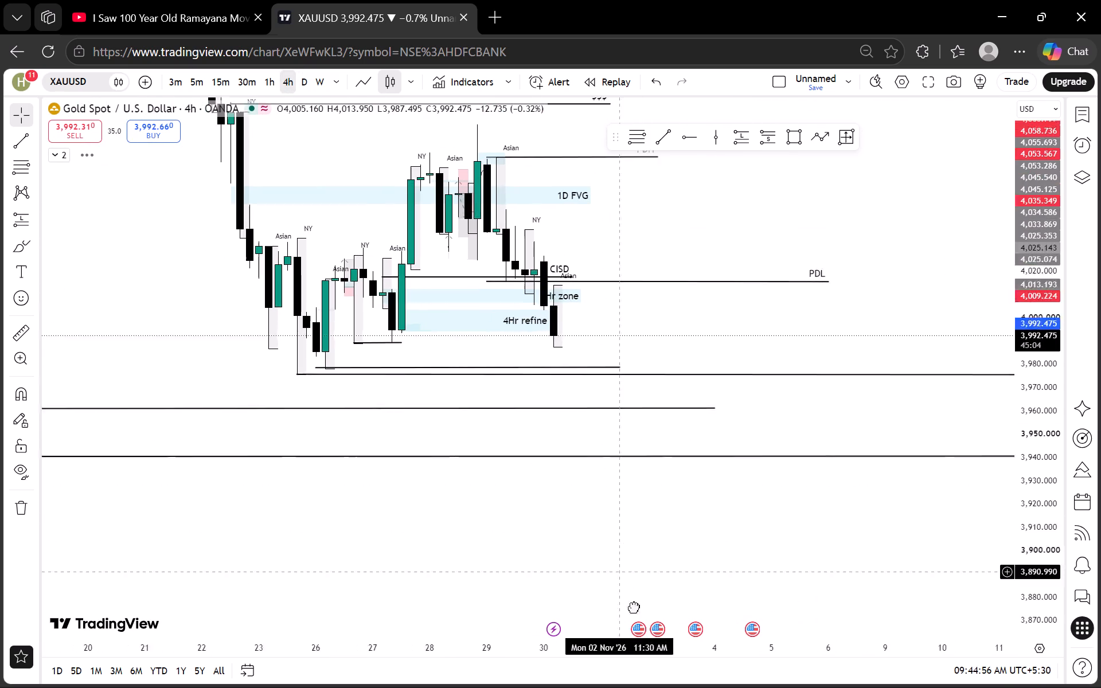
{"action": "left_click_drag", "start_coordinate": [634, 607], "coordinate": [635, 613]}
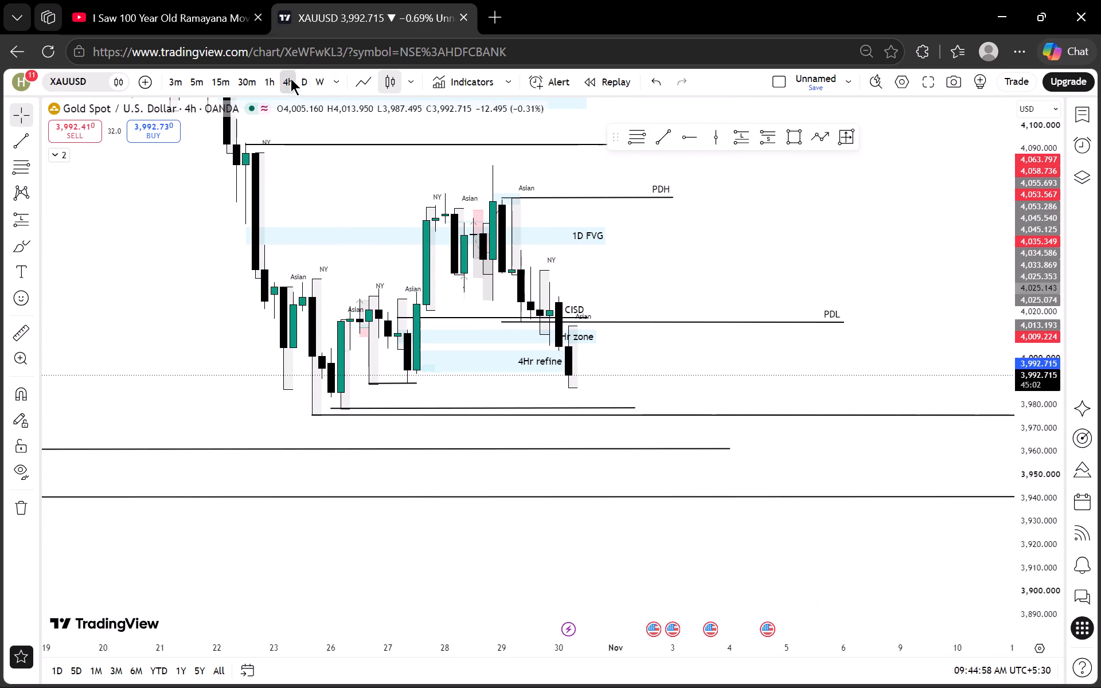
Delete the CISD line just above the previous-day-low line on the 1-hour chart.
{"action": "left_click", "coordinate": [267, 80]}
{"action": "scroll", "coordinate": [589, 325], "scroll_direction": "down", "scroll_amount": 4}
{"action": "left_click_drag", "start_coordinate": [838, 253], "coordinate": [659, 273]}
{"action": "scroll", "coordinate": [1028, 345], "scroll_direction": "up", "scroll_amount": 4}
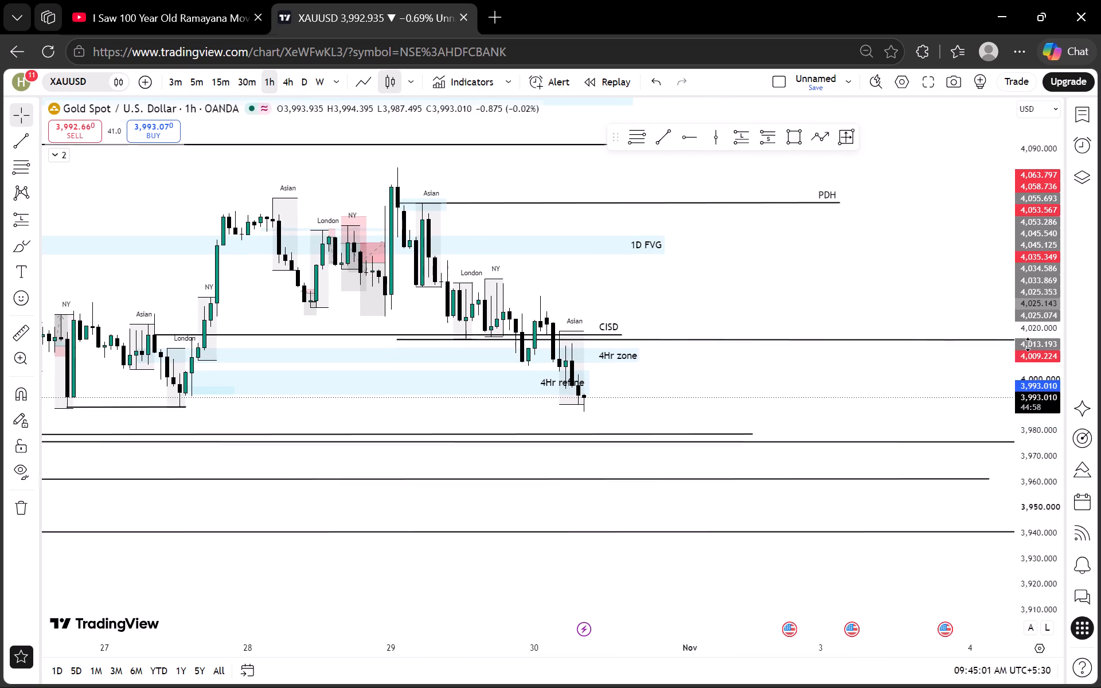
{"action": "scroll", "coordinate": [1028, 345], "scroll_direction": "up", "scroll_amount": 20}
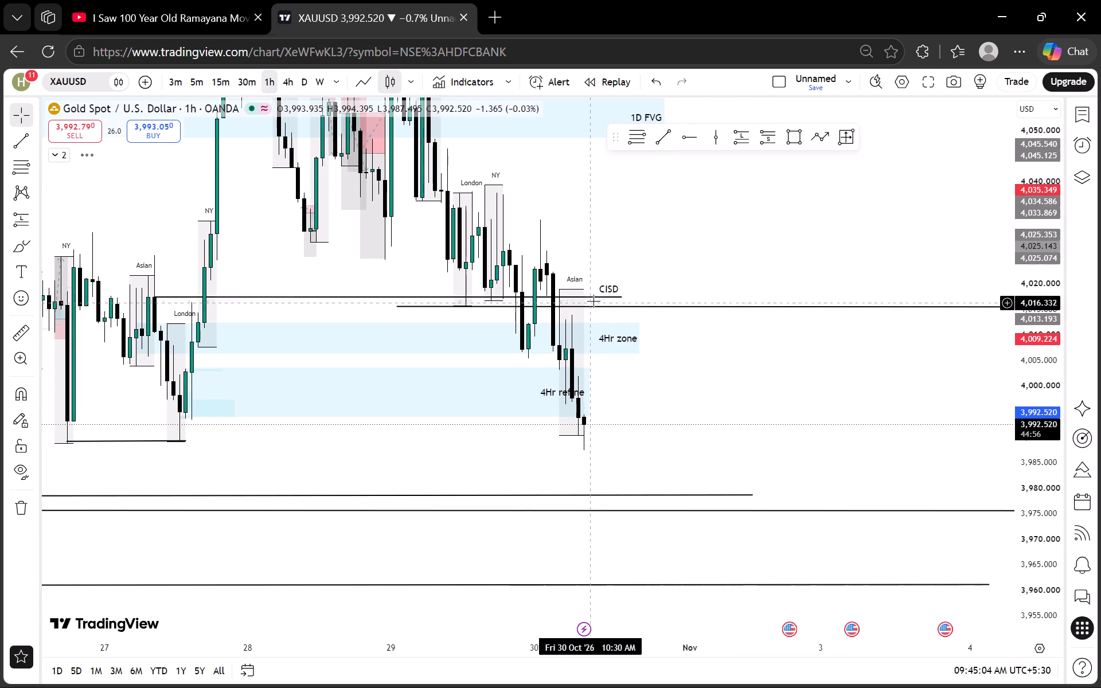
{"action": "left_click", "coordinate": [601, 295]}
{"action": "left_click", "coordinate": [793, 162]}
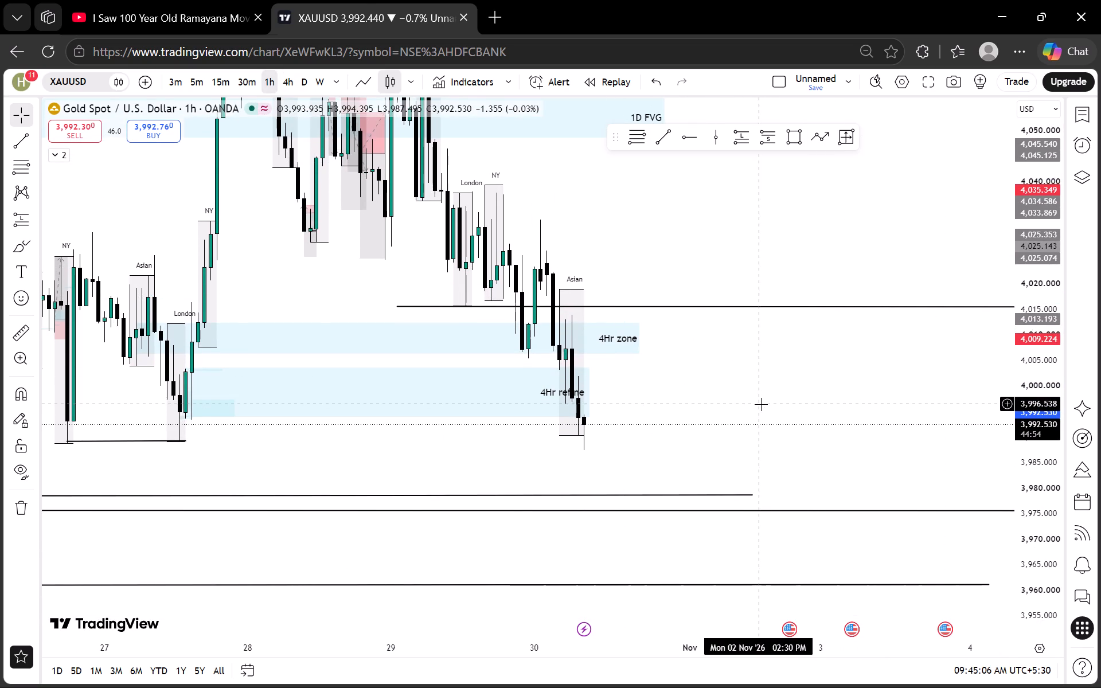
Extend the short line under the 26 and 27 October lows to 30 October 10:30 PM at about 3,989.
{"action": "scroll", "coordinate": [761, 404], "scroll_direction": "up", "scroll_amount": 3}
{"action": "scroll", "coordinate": [668, 429], "scroll_direction": "down", "scroll_amount": 3}
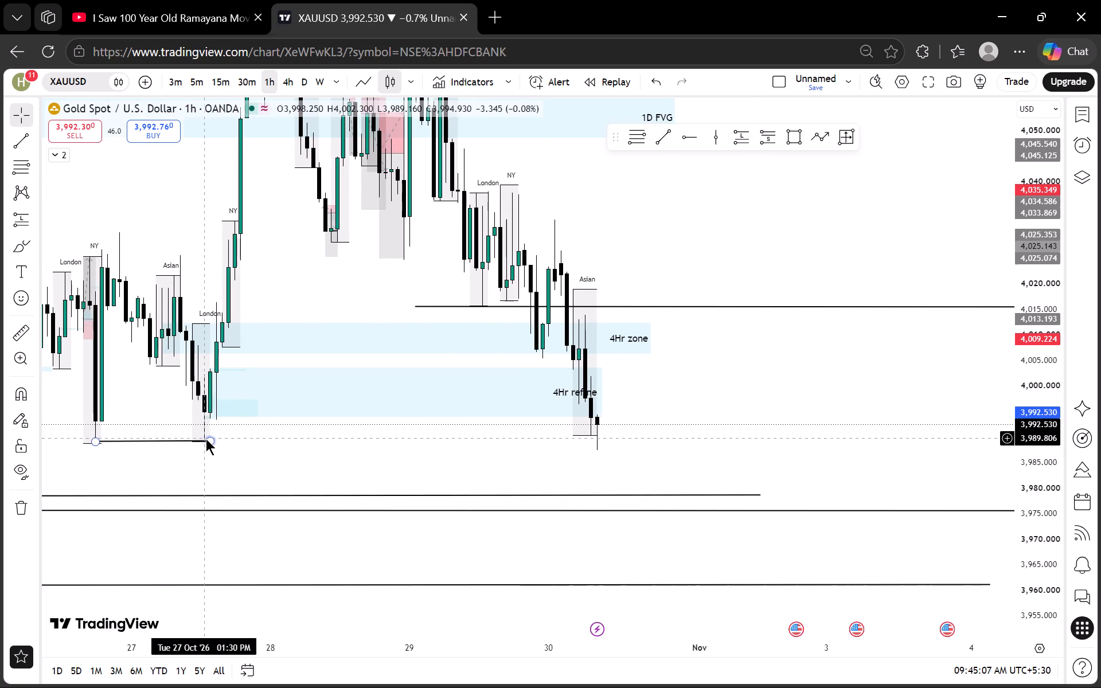
{"action": "left_click_drag", "start_coordinate": [365, 463], "coordinate": [477, 453]}
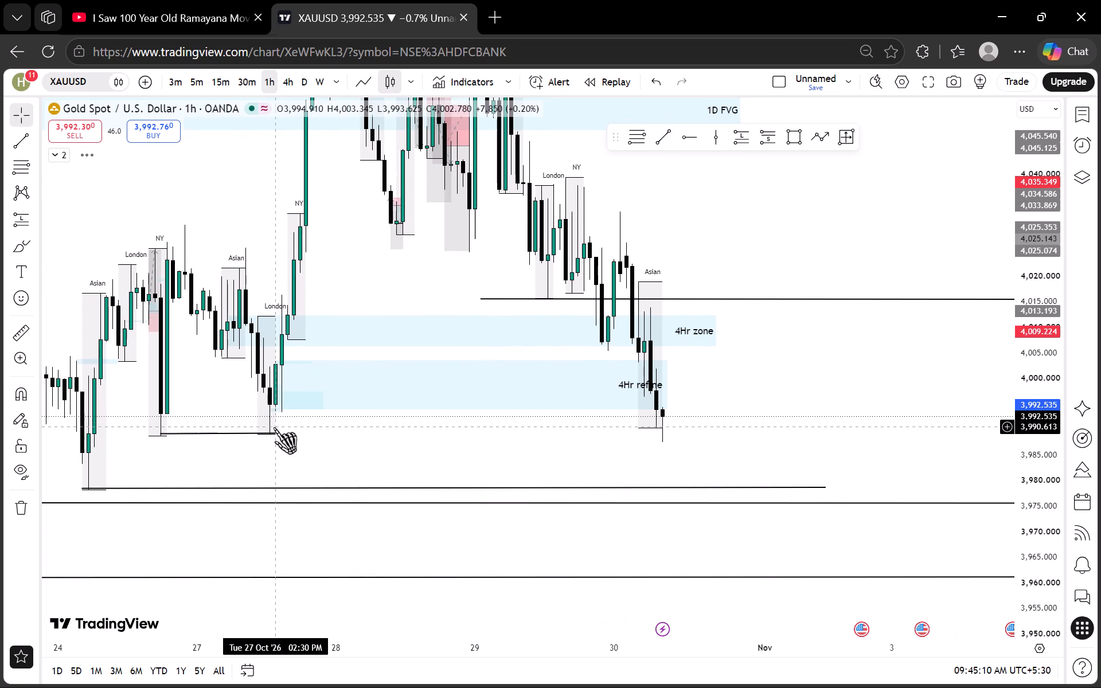
{"action": "left_click_drag", "start_coordinate": [274, 433], "coordinate": [740, 435]}
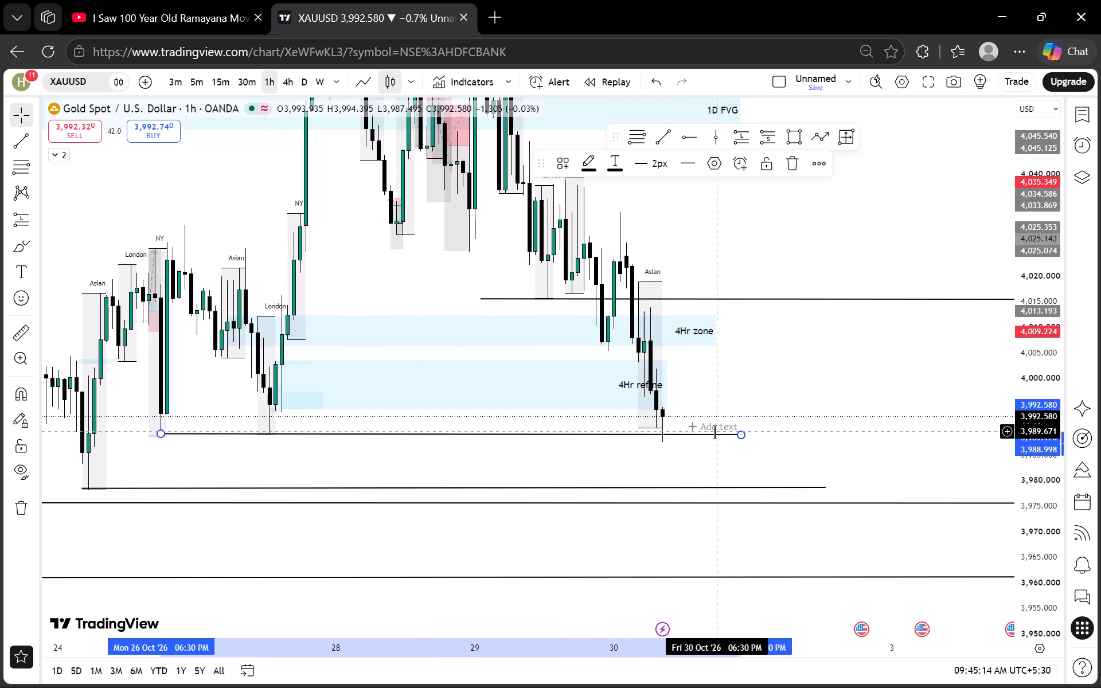
Label the extended line under the October lows as EQL.
{"action": "left_click", "coordinate": [715, 432]}
{"action": "left_click", "coordinate": [711, 418]}
{"action": "left_click", "coordinate": [713, 434]}
{"action": "left_click", "coordinate": [716, 428]}
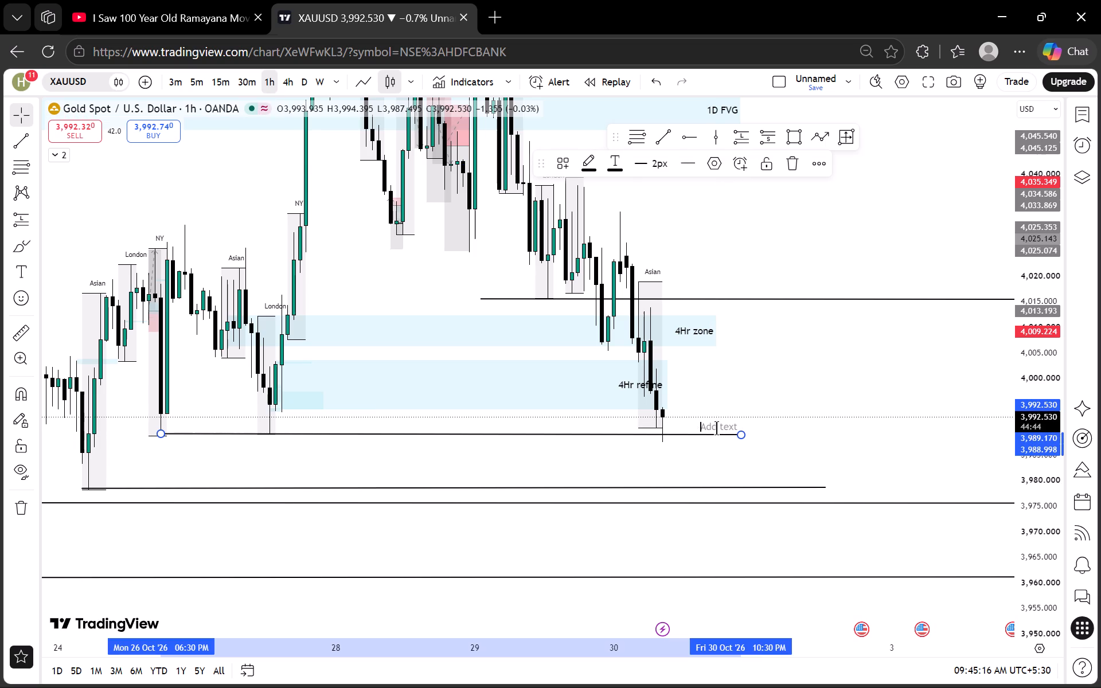
{"action": "type", "text": "EQ"}
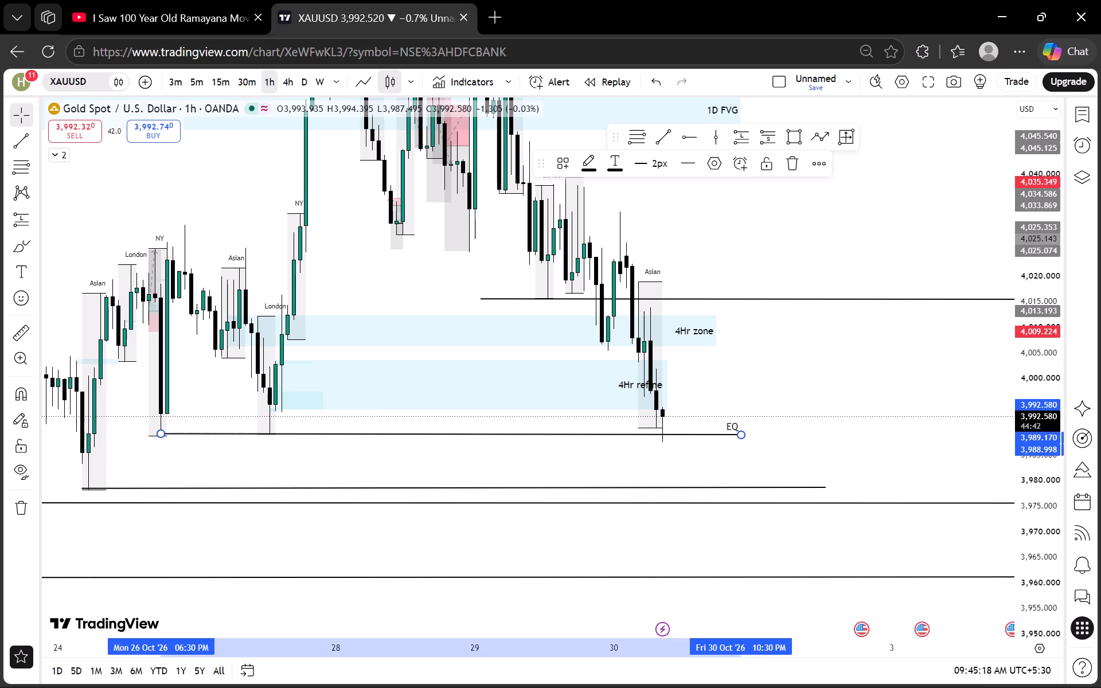
{"action": "key", "text": "shift+l"}
{"action": "left_click", "coordinate": [783, 412]}
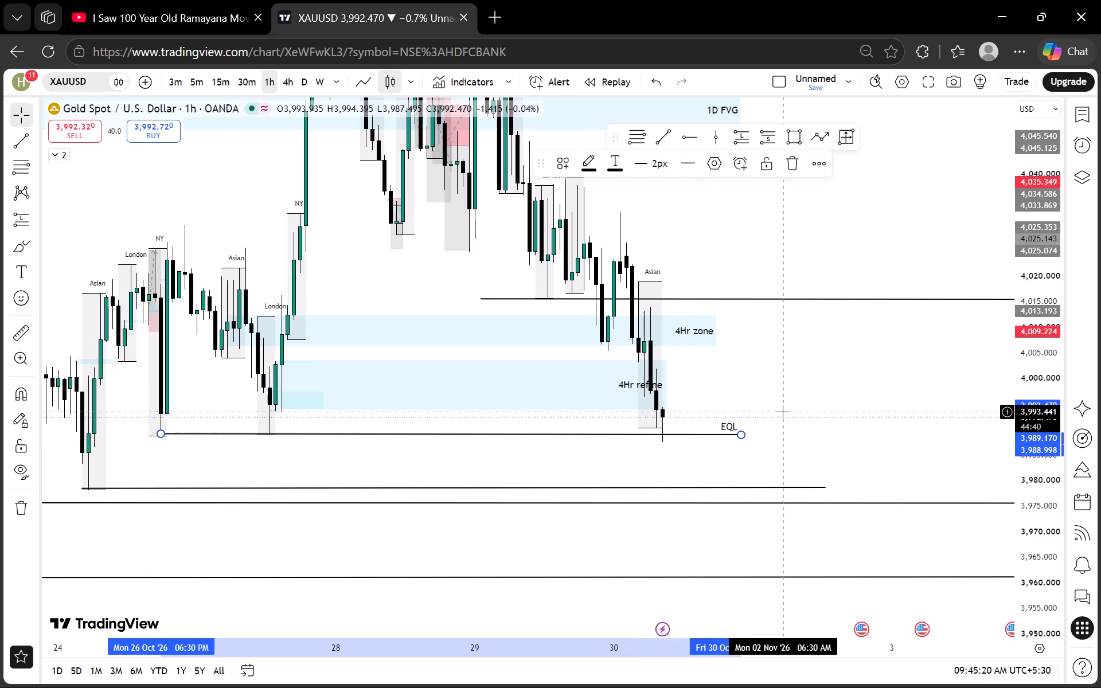
Return to the daily timeframe and examine the latest candles around the PDL, EQL, PWL and Week Swing levels.
{"action": "left_click", "coordinate": [304, 74]}
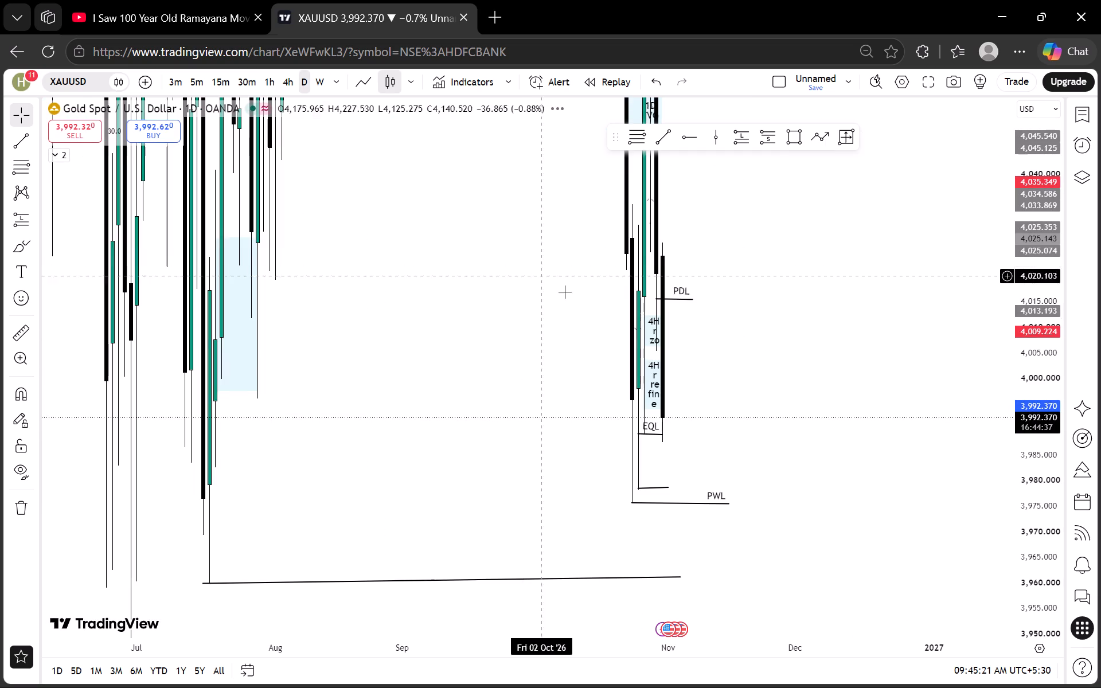
{"action": "scroll", "coordinate": [578, 304], "scroll_direction": "up", "scroll_amount": 10}
{"action": "scroll", "coordinate": [456, 376], "scroll_direction": "up", "scroll_amount": 2}
{"action": "left_click_drag", "start_coordinate": [397, 380], "coordinate": [687, 384]}
{"action": "scroll", "coordinate": [1030, 294], "scroll_direction": "down", "scroll_amount": 9}
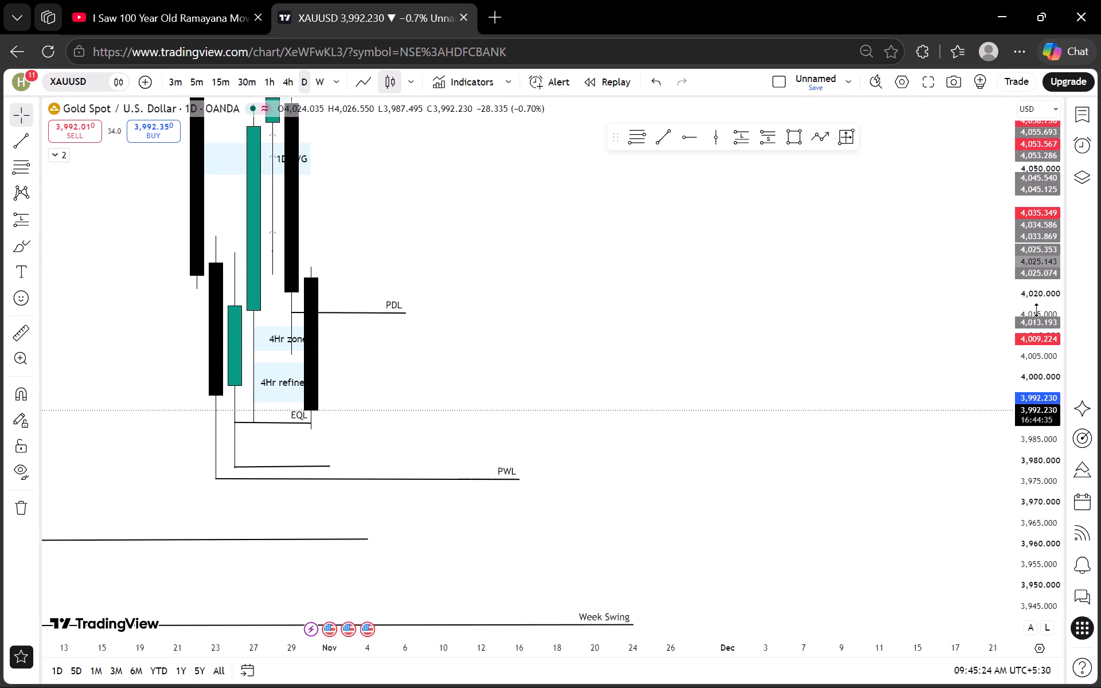
{"action": "scroll", "coordinate": [1037, 310], "scroll_direction": "down", "scroll_amount": 3}
{"action": "left_click_drag", "start_coordinate": [523, 322], "coordinate": [628, 323]}
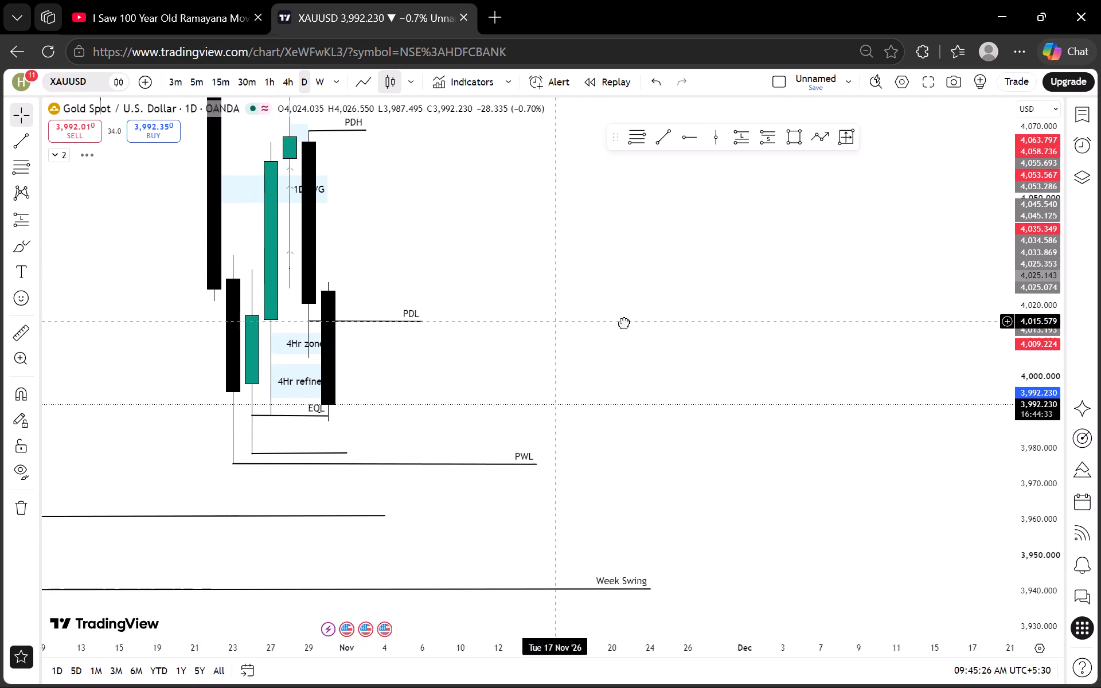
{"action": "left_click_drag", "start_coordinate": [628, 323], "coordinate": [647, 323]}
Compare the 1-hour and 4-hour timeframes, examining recent price action around the PDH, PDL, 4Hr zones and EQL level.
{"action": "left_click", "coordinate": [283, 81]}
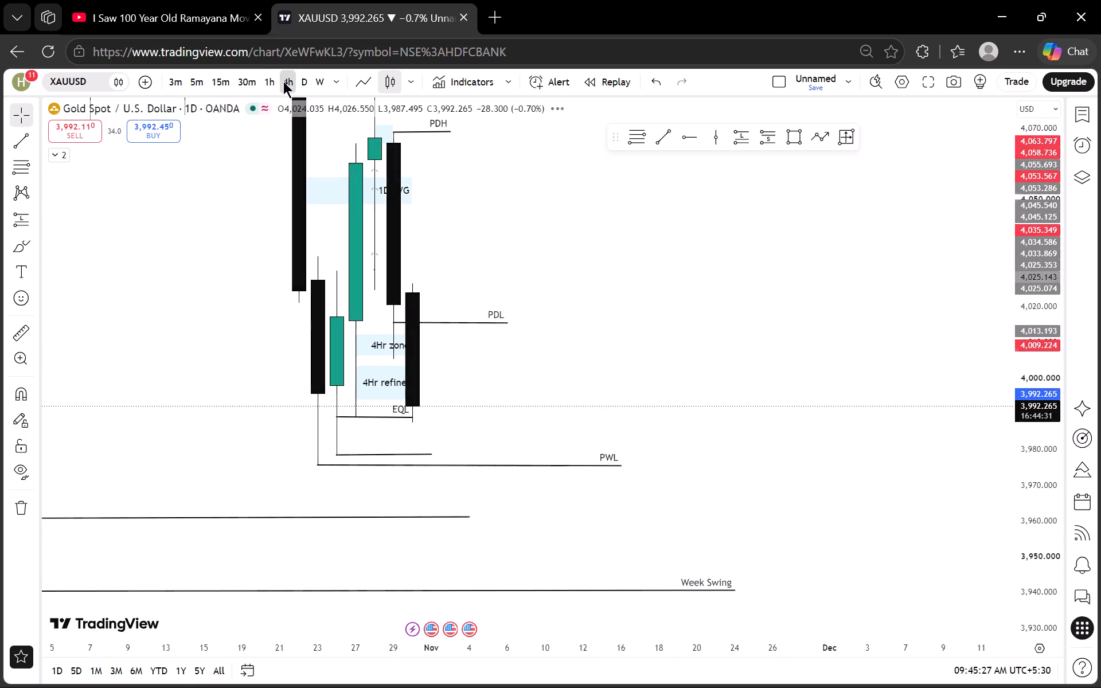
{"action": "left_click", "coordinate": [262, 83]}
{"action": "scroll", "coordinate": [302, 216], "scroll_direction": "down", "scroll_amount": 6}
{"action": "left_click_drag", "start_coordinate": [703, 224], "coordinate": [606, 231]}
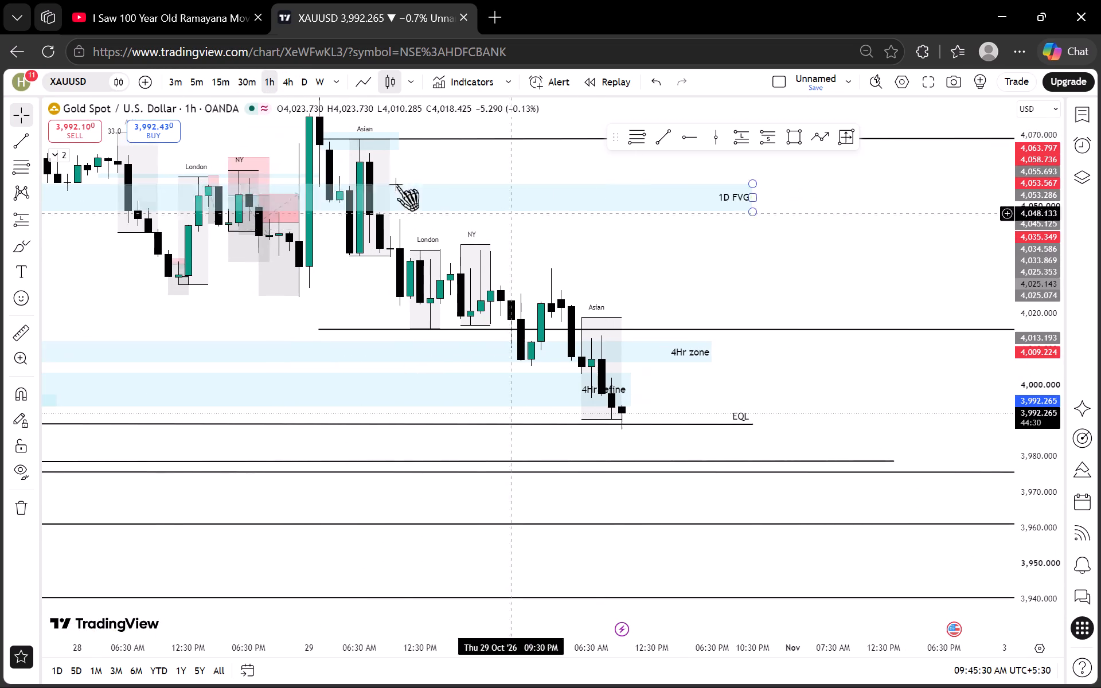
{"action": "left_click", "coordinate": [285, 76]}
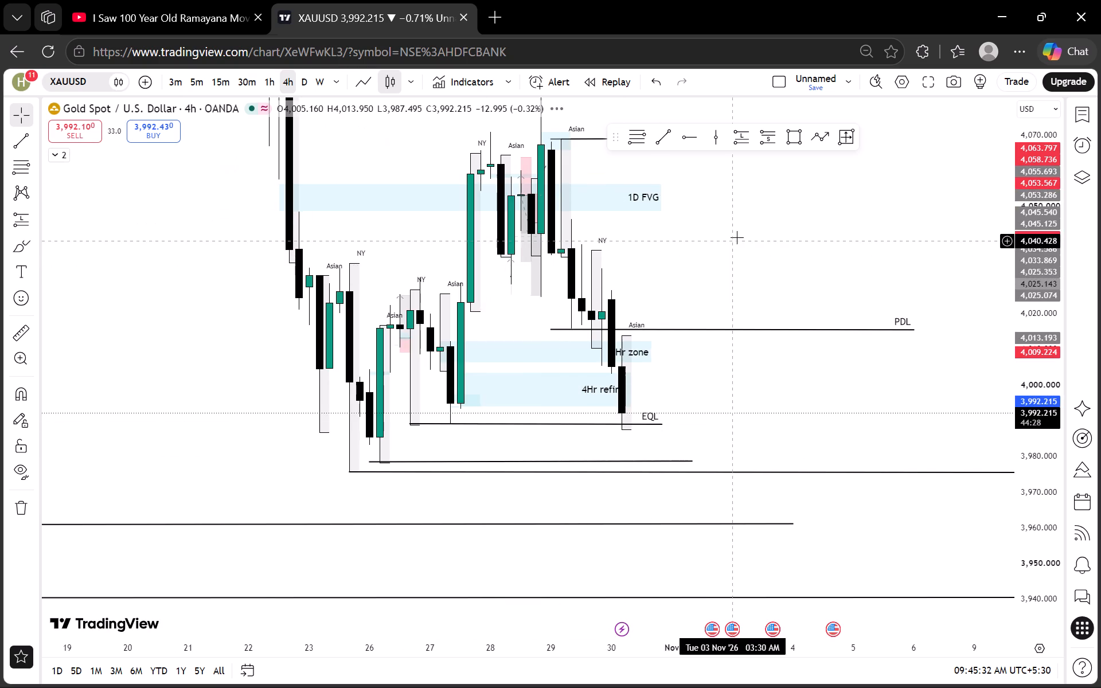
{"action": "left_click_drag", "start_coordinate": [733, 236], "coordinate": [577, 277]}
{"action": "scroll", "coordinate": [1061, 239], "scroll_direction": "down", "scroll_amount": 6}
{"action": "scroll", "coordinate": [1063, 248], "scroll_direction": "up", "scroll_amount": 5}
{"action": "scroll", "coordinate": [1063, 248], "scroll_direction": "down", "scroll_amount": 2}
{"action": "scroll", "coordinate": [1063, 248], "scroll_direction": "up", "scroll_amount": 3}
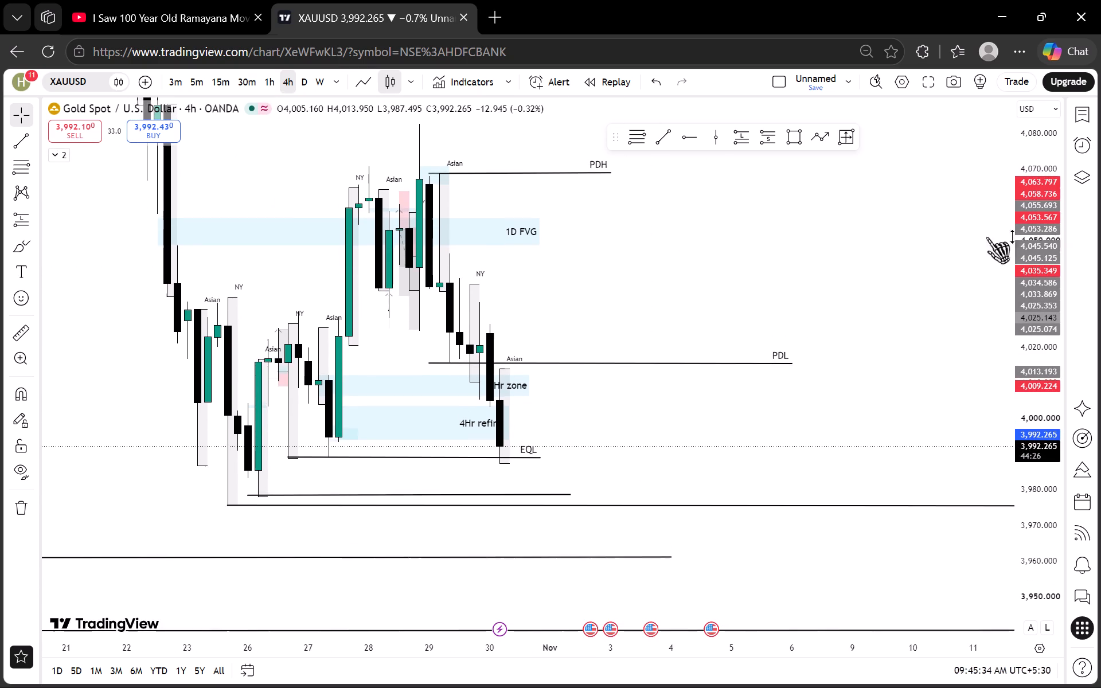
{"action": "scroll", "coordinate": [986, 237], "scroll_direction": "up", "scroll_amount": 3}
{"action": "left_click_drag", "start_coordinate": [577, 279], "coordinate": [640, 279]}
{"action": "left_click", "coordinate": [272, 73]}
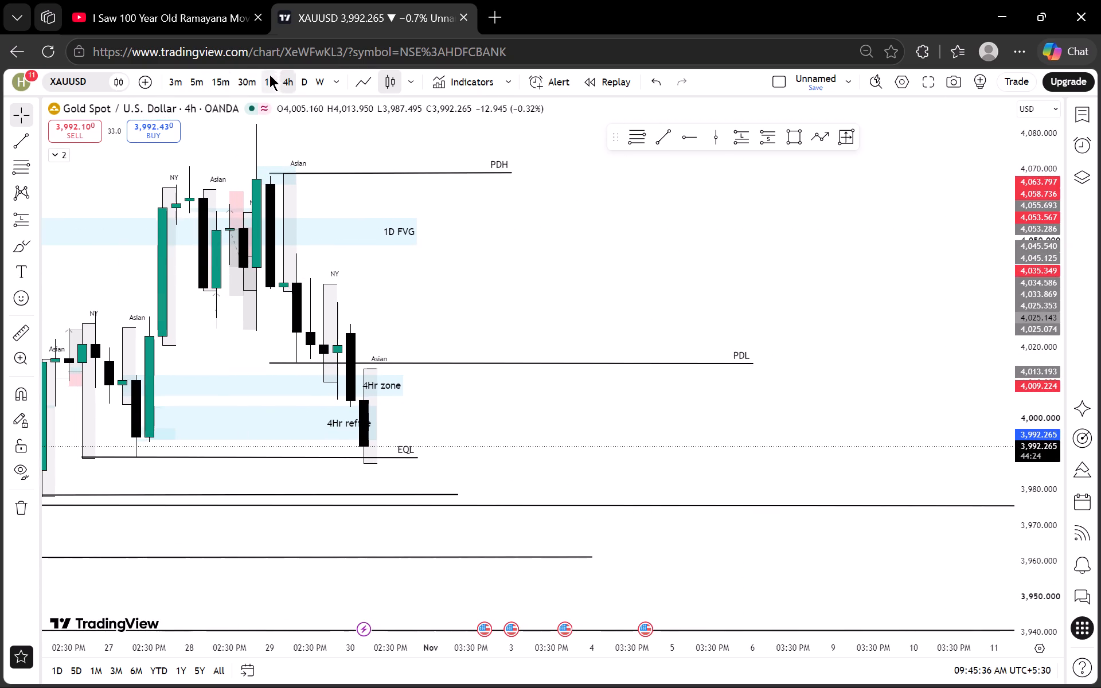
On the 30-minute chart, draw a rectangle zone from the 30 October 7:30 AM high near 4,013.6 down to about 4,002, ending around 6:30 PM.
{"action": "left_click", "coordinate": [241, 84]}
{"action": "scroll", "coordinate": [322, 261], "scroll_direction": "down", "scroll_amount": 5}
{"action": "scroll", "coordinate": [656, 304], "scroll_direction": "down", "scroll_amount": 1}
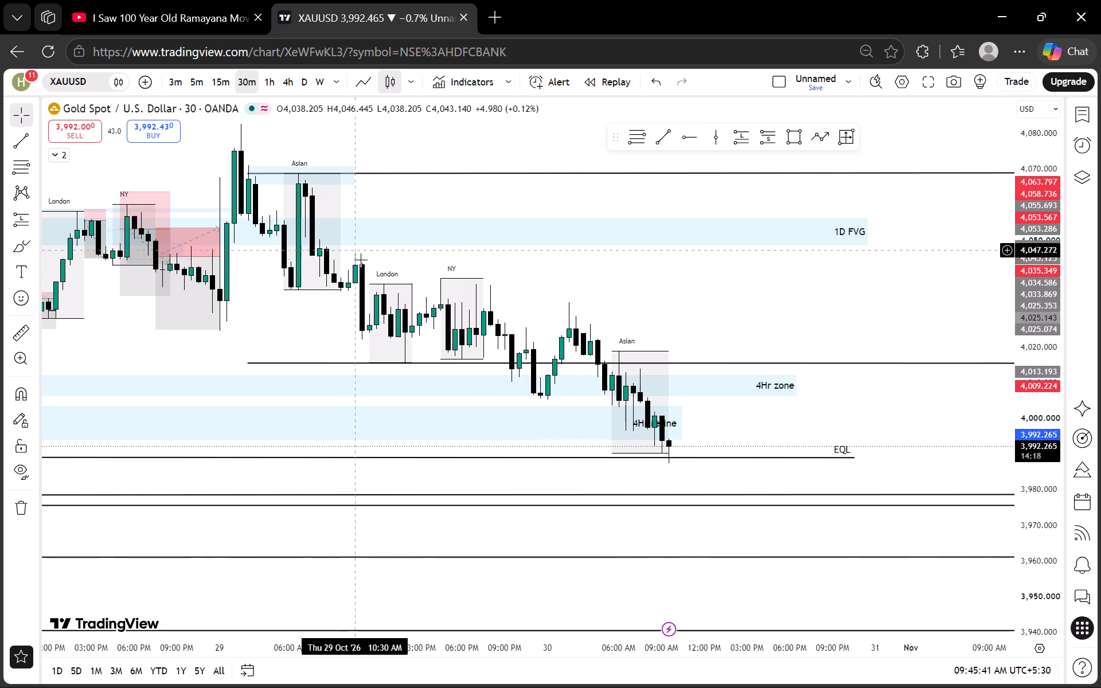
{"action": "scroll", "coordinate": [381, 219], "scroll_direction": "down", "scroll_amount": 4}
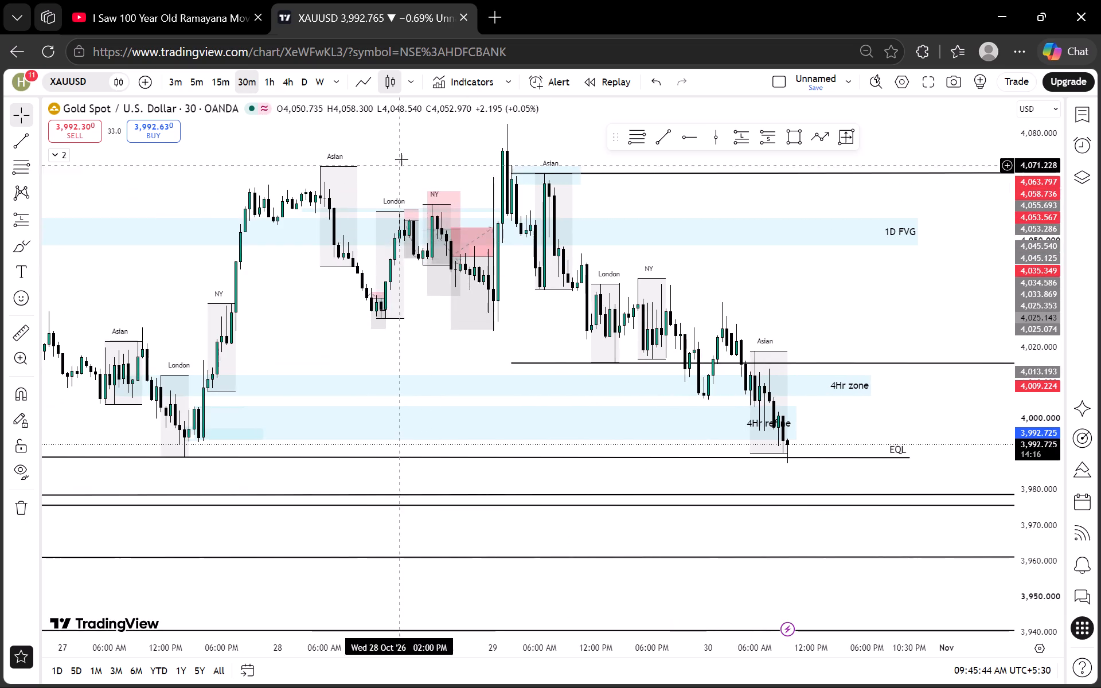
{"action": "left_click_drag", "start_coordinate": [402, 155], "coordinate": [400, 186]}
{"action": "left_click_drag", "start_coordinate": [825, 285], "coordinate": [728, 247]}
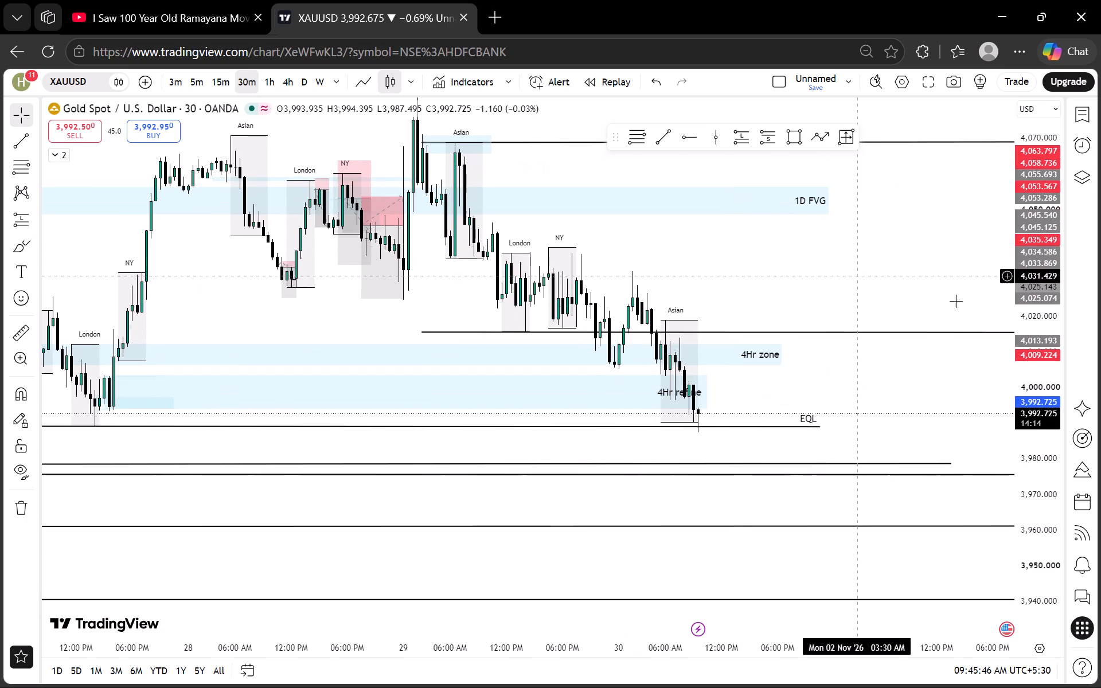
{"action": "scroll", "coordinate": [1056, 354], "scroll_direction": "up", "scroll_amount": 14}
{"action": "scroll", "coordinate": [892, 366], "scroll_direction": "up", "scroll_amount": 1}
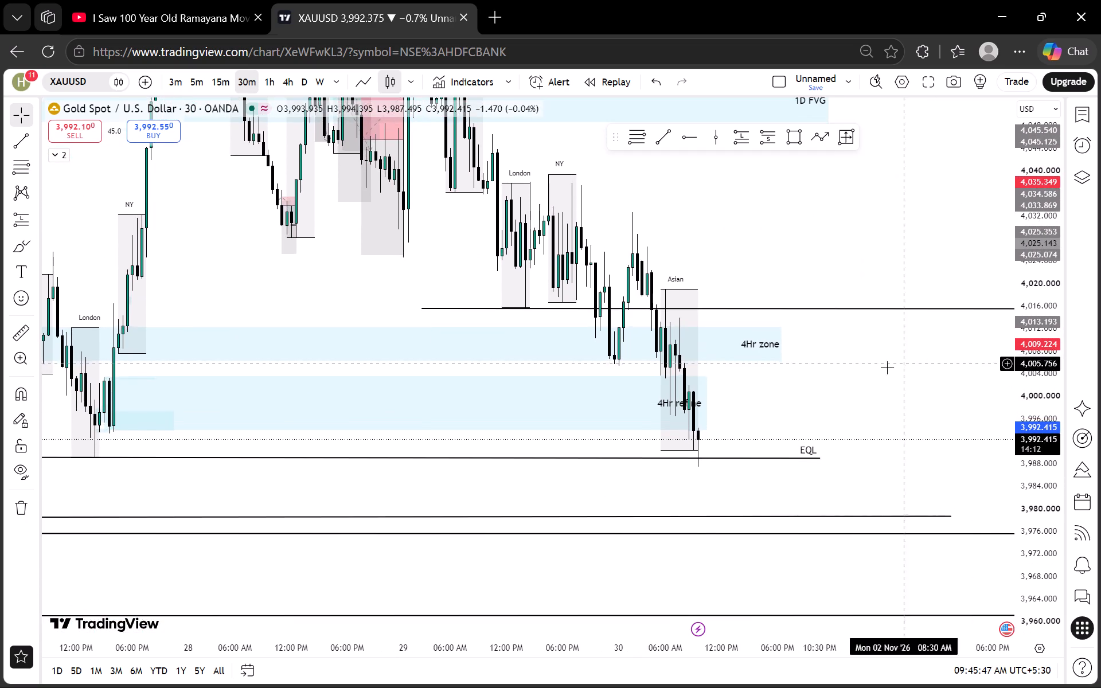
{"action": "scroll", "coordinate": [887, 368], "scroll_direction": "up", "scroll_amount": 6}
{"action": "left_click_drag", "start_coordinate": [561, 402], "coordinate": [703, 401]}
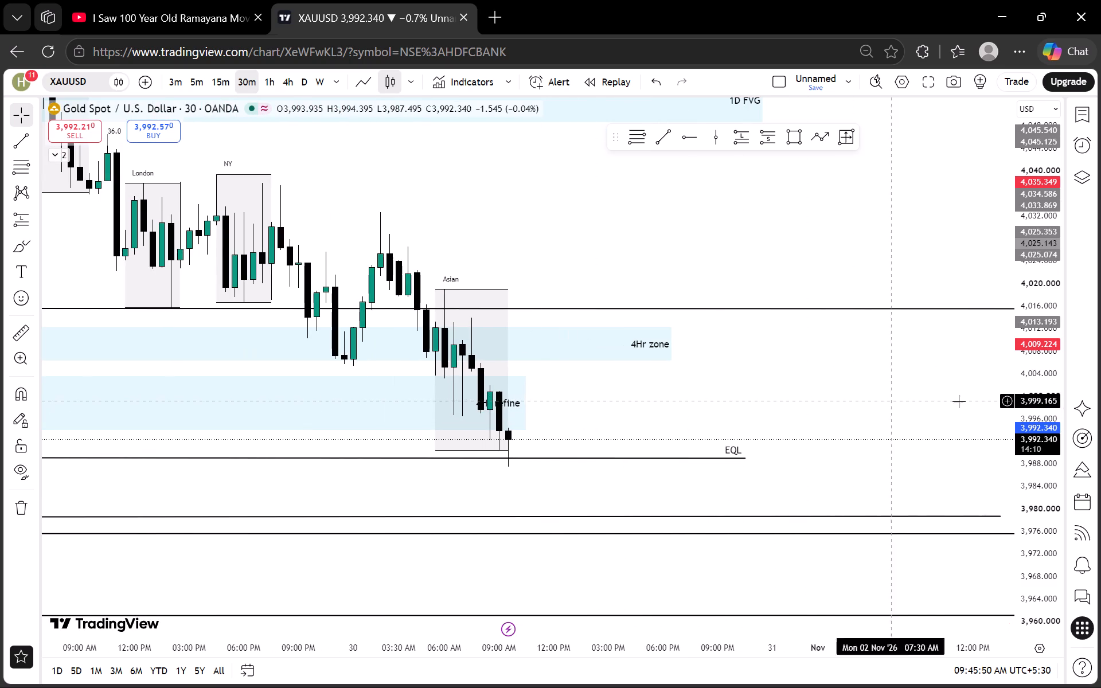
{"action": "scroll", "coordinate": [1032, 386], "scroll_direction": "up", "scroll_amount": 12}
{"action": "left_click_drag", "start_coordinate": [673, 389], "coordinate": [770, 388]}
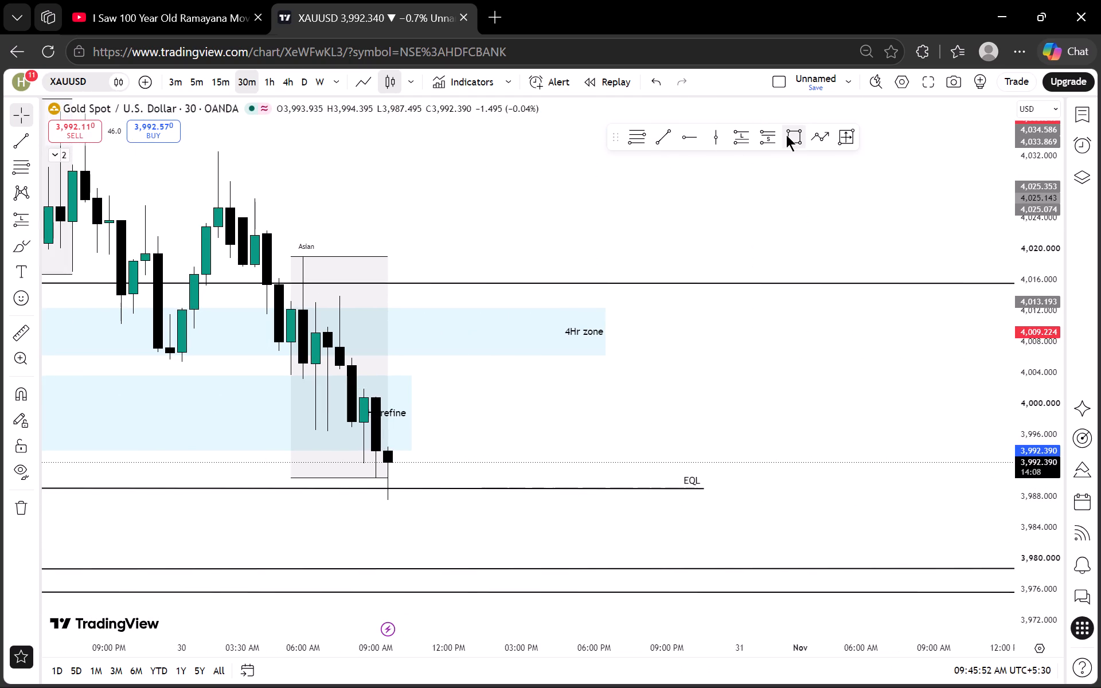
{"action": "left_click", "coordinate": [787, 135]}
{"action": "left_click", "coordinate": [337, 299]}
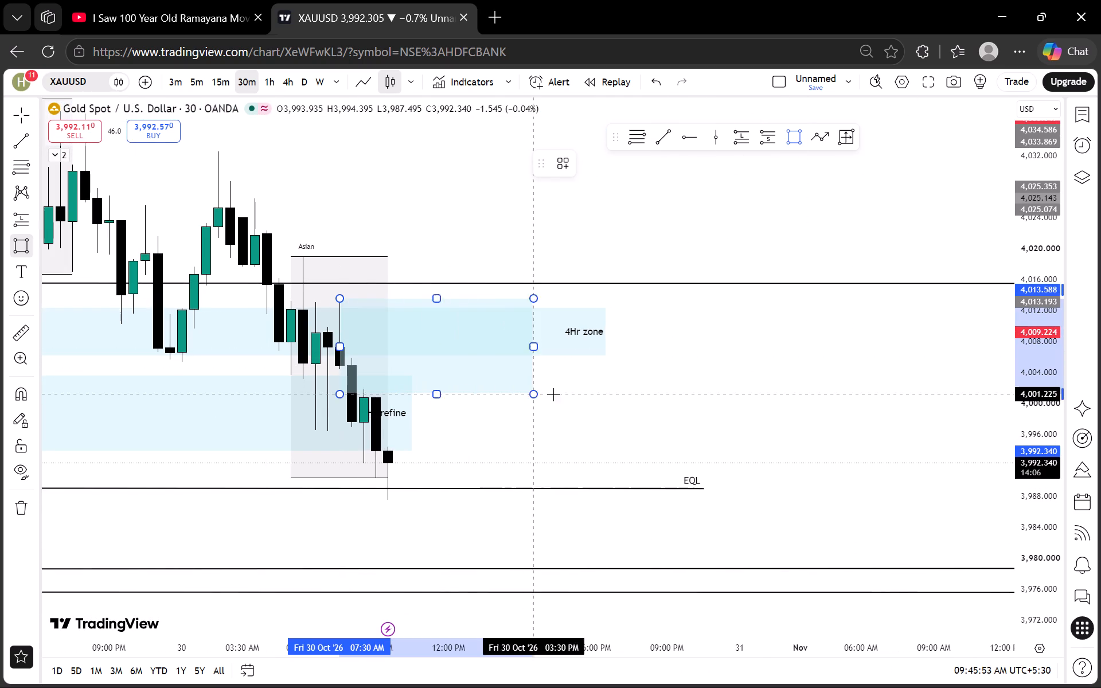
{"action": "left_click", "coordinate": [610, 388]}
{"action": "left_click", "coordinate": [700, 373]}
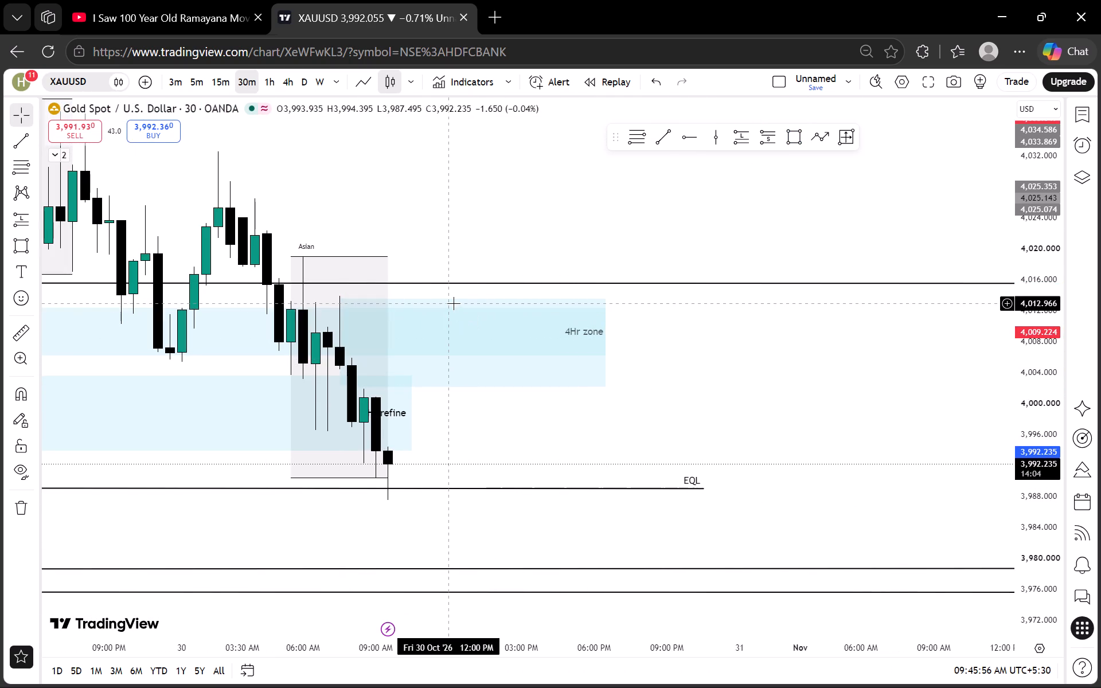
Switch to the 4-hour timeframe and delete the rectangle labelled 4Hr zone just below the PDL line.
{"action": "left_click", "coordinate": [286, 83]}
{"action": "scroll", "coordinate": [1005, 292], "scroll_direction": "down", "scroll_amount": 6}
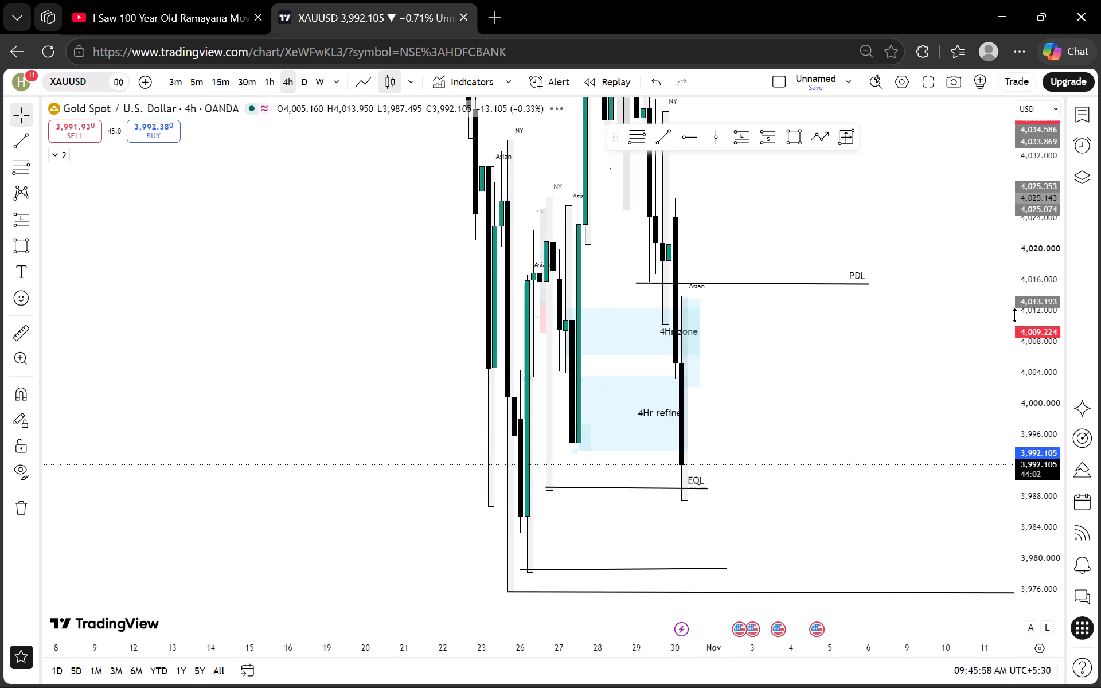
{"action": "scroll", "coordinate": [1038, 314], "scroll_direction": "down", "scroll_amount": 4}
{"action": "scroll", "coordinate": [935, 381], "scroll_direction": "up", "scroll_amount": 7}
{"action": "left_click_drag", "start_coordinate": [627, 425], "coordinate": [830, 425]}
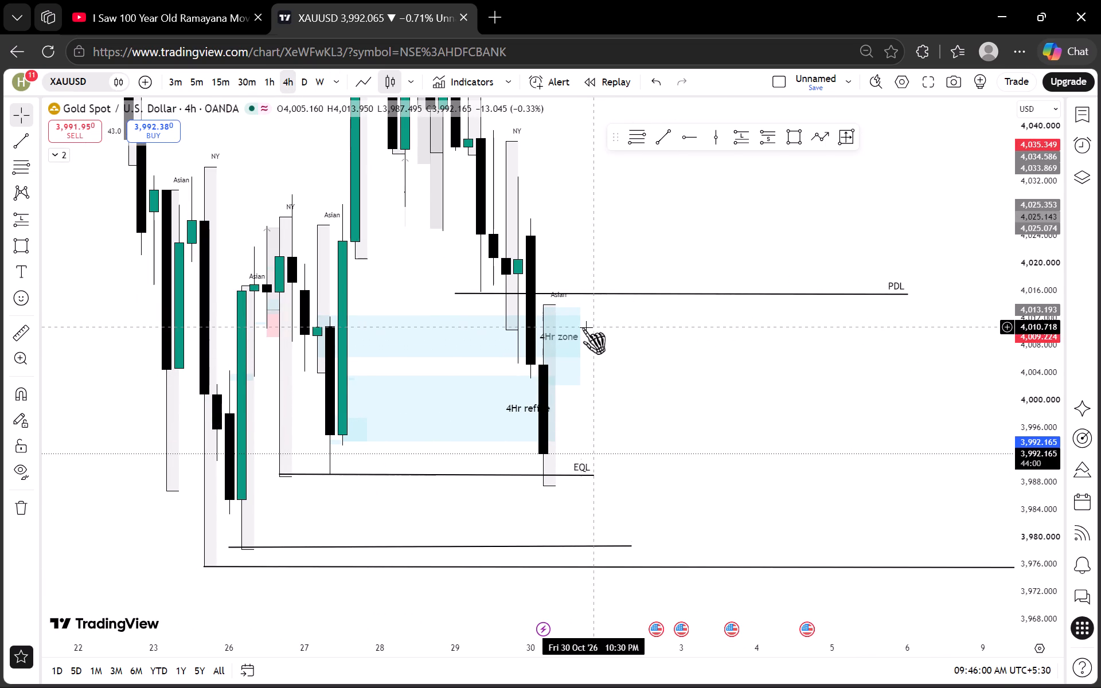
{"action": "left_click", "coordinate": [421, 311]}
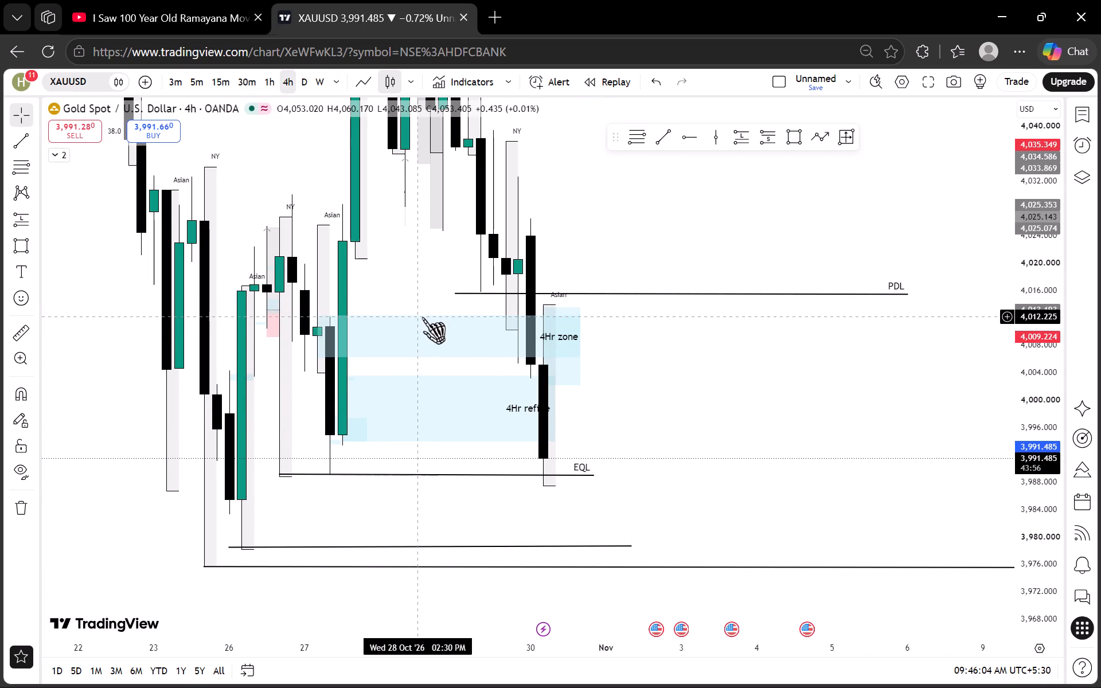
{"action": "left_click", "coordinate": [422, 317]}
{"action": "left_click", "coordinate": [794, 162]}
{"action": "left_click", "coordinate": [817, 160]}
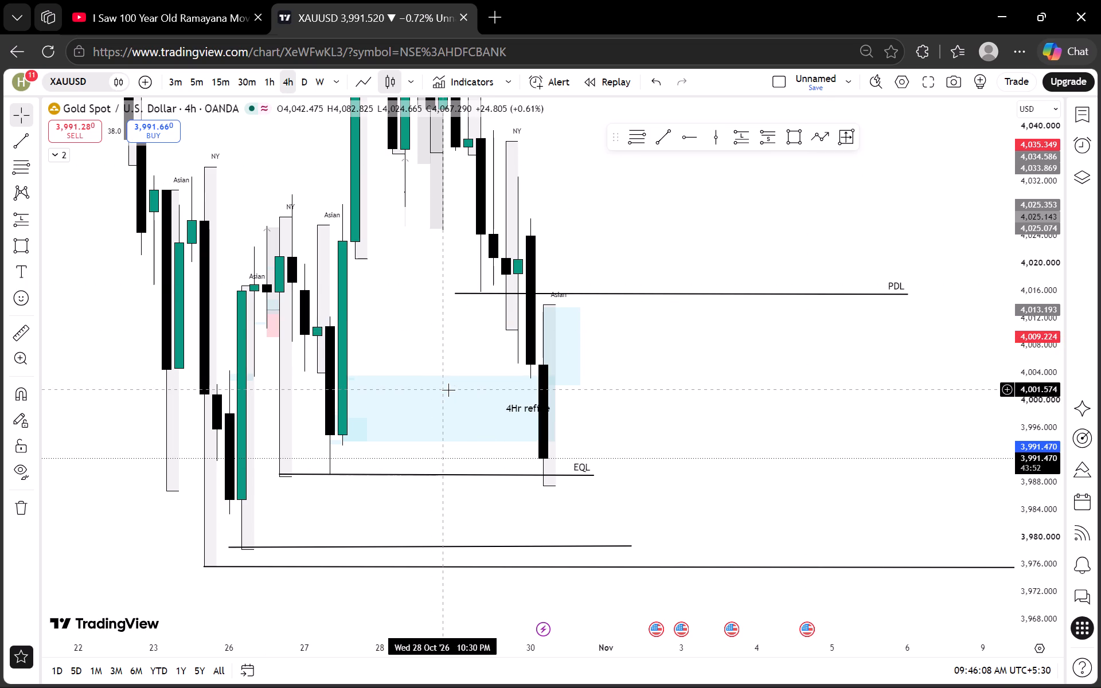
Switch to the 1-hour timeframe and delete the rectangle labelled 4Hr refine above the EQL line.
{"action": "left_click", "coordinate": [264, 76]}
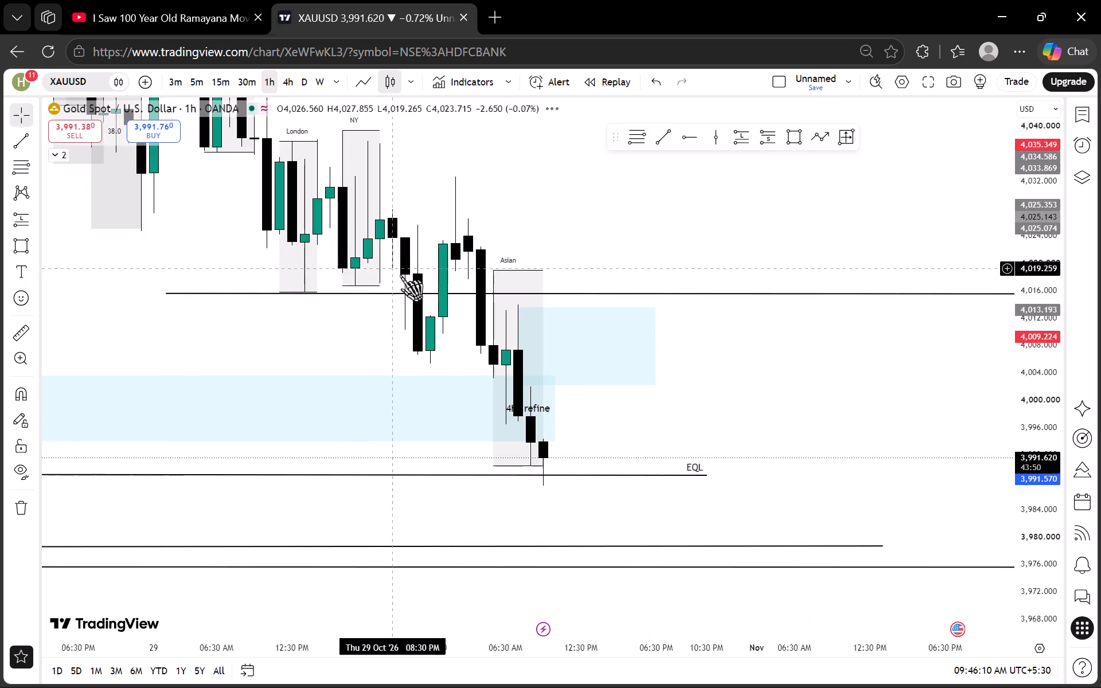
{"action": "scroll", "coordinate": [413, 304], "scroll_direction": "down", "scroll_amount": 4}
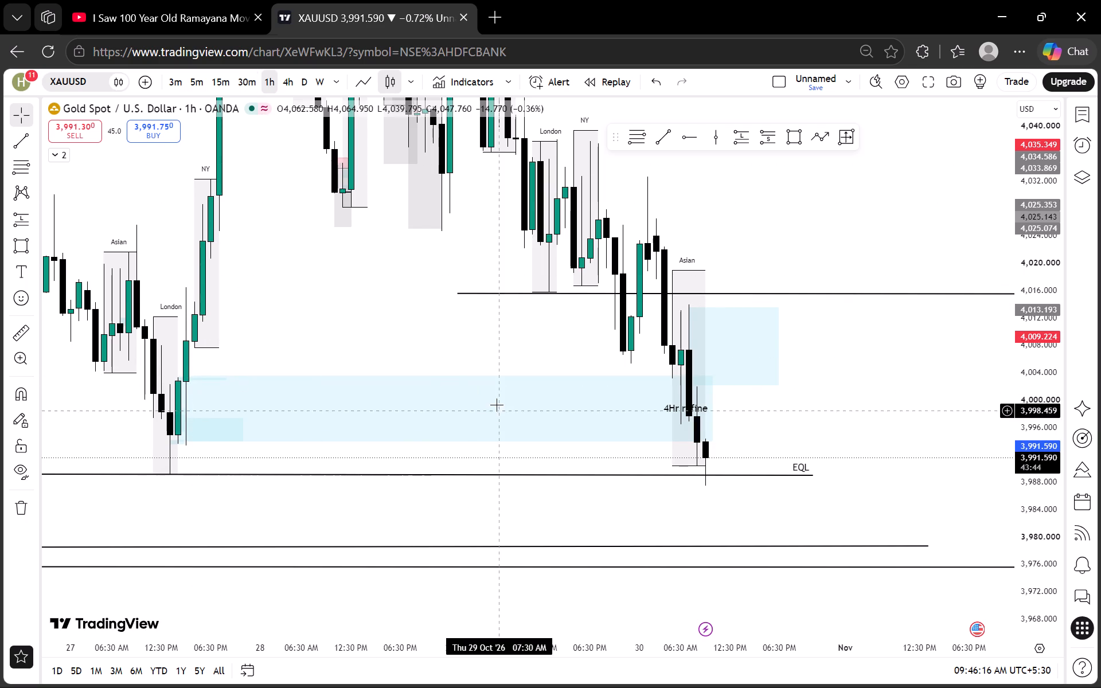
{"action": "left_click", "coordinate": [503, 374]}
{"action": "left_click", "coordinate": [791, 161]}
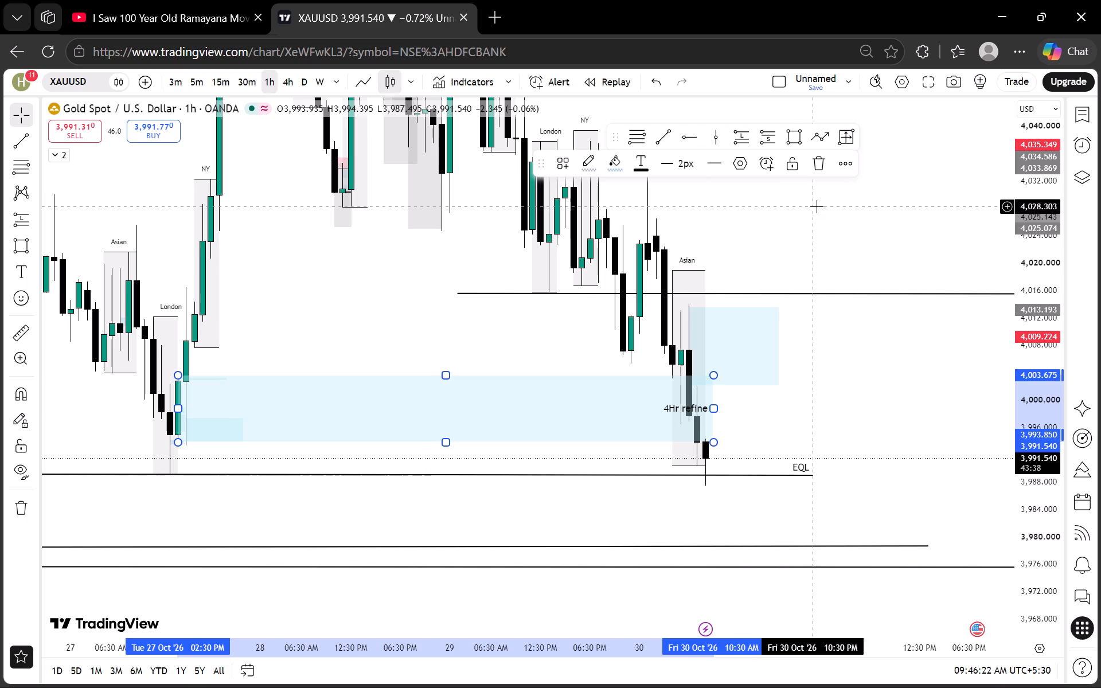
{"action": "left_click", "coordinate": [790, 170]}
{"action": "left_click", "coordinate": [795, 162]}
{"action": "left_click", "coordinate": [816, 162]}
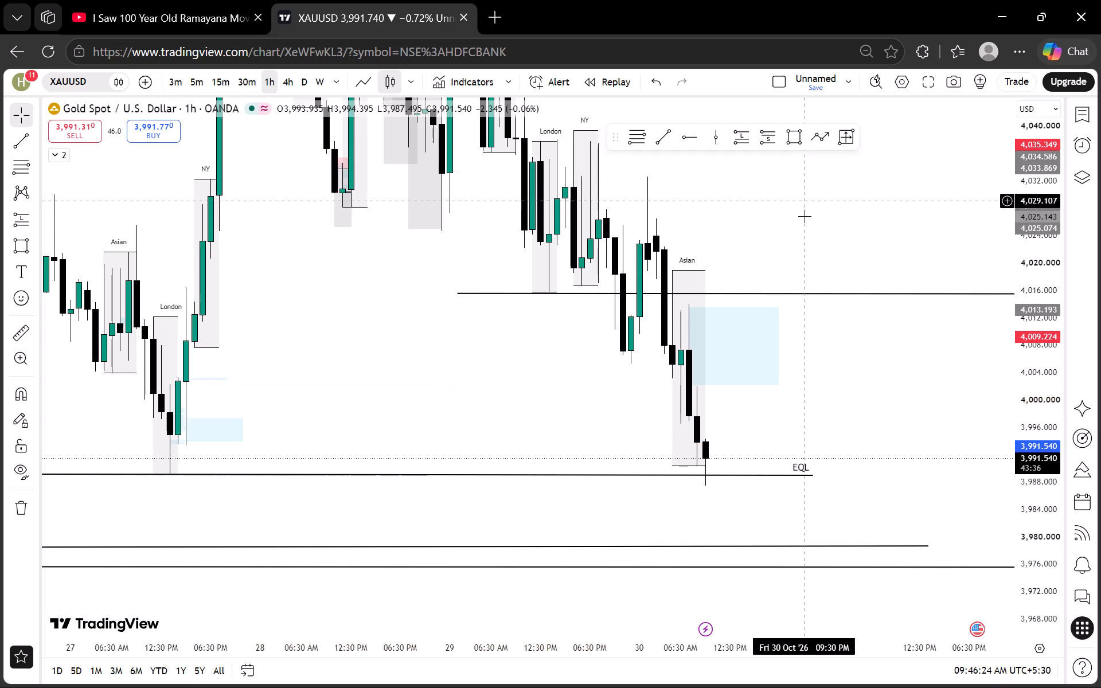
Examine the new zone and the Asian session candles on the 30-minute and then the 15-minute timeframe.
{"action": "left_click_drag", "start_coordinate": [809, 200], "coordinate": [791, 292]}
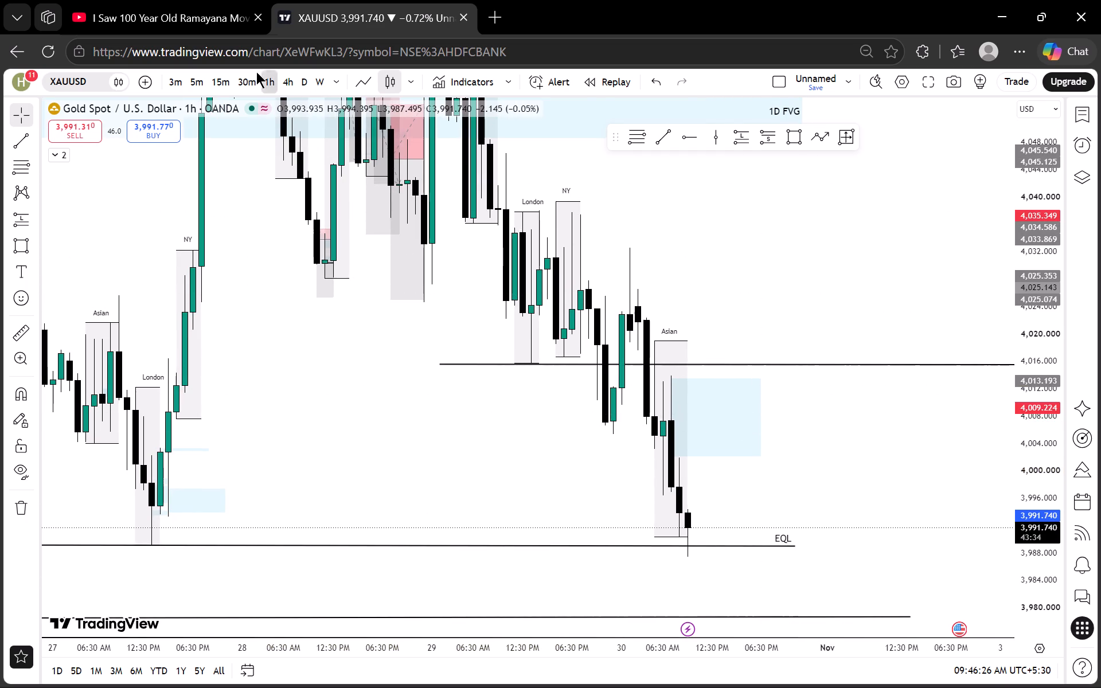
{"action": "left_click", "coordinate": [245, 79]}
{"action": "left_click_drag", "start_coordinate": [779, 260], "coordinate": [656, 228]}
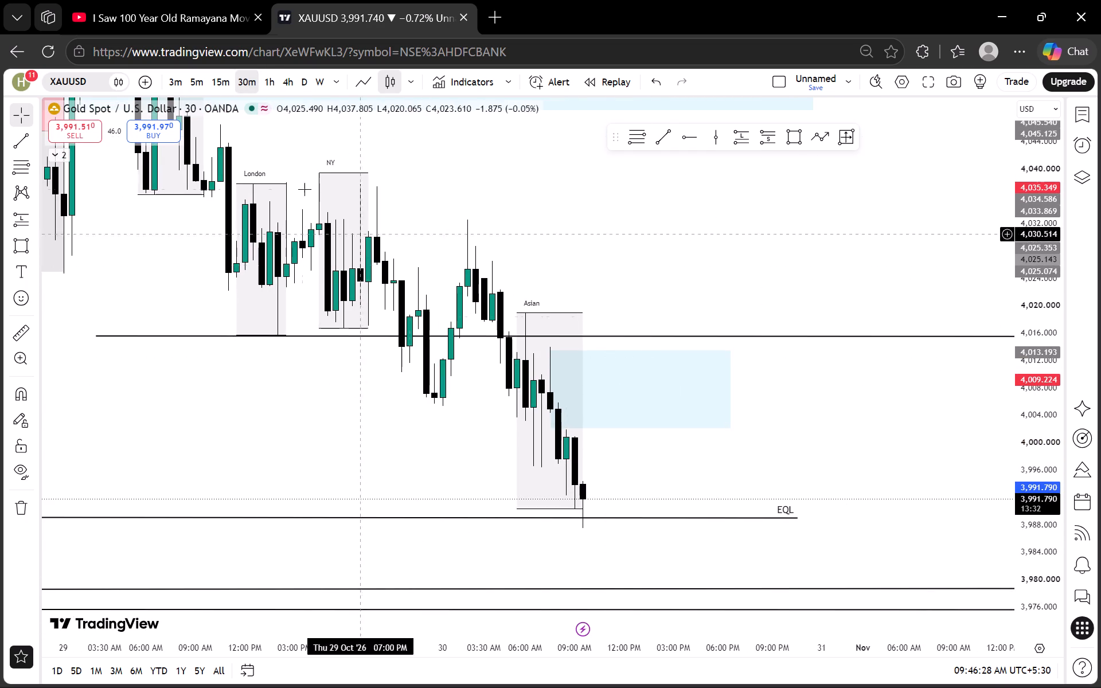
{"action": "left_click", "coordinate": [214, 79]}
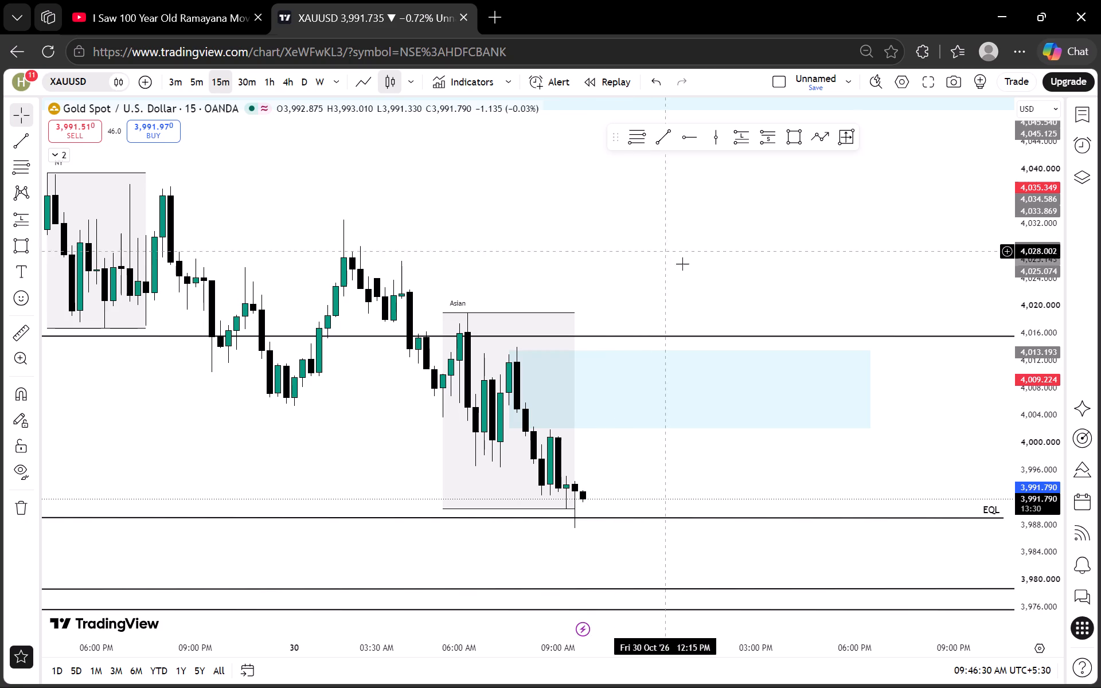
{"action": "scroll", "coordinate": [1041, 369], "scroll_direction": "down", "scroll_amount": 7}
{"action": "left_click_drag", "start_coordinate": [823, 298], "coordinate": [792, 274]}
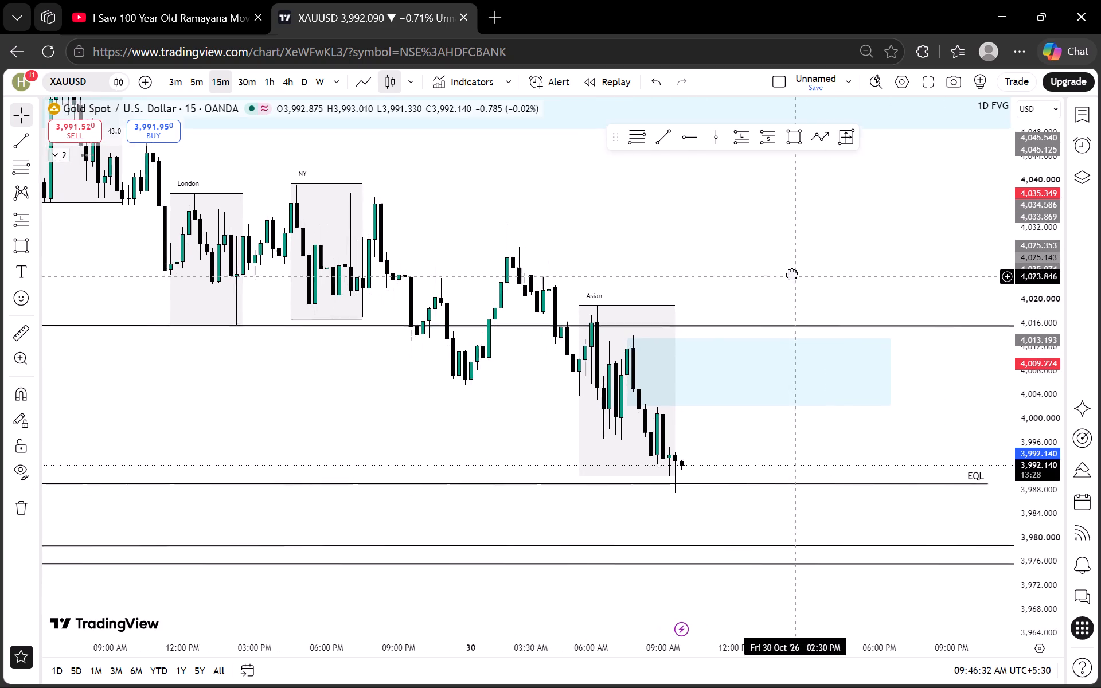
{"action": "scroll", "coordinate": [1044, 384], "scroll_direction": "up", "scroll_amount": 10}
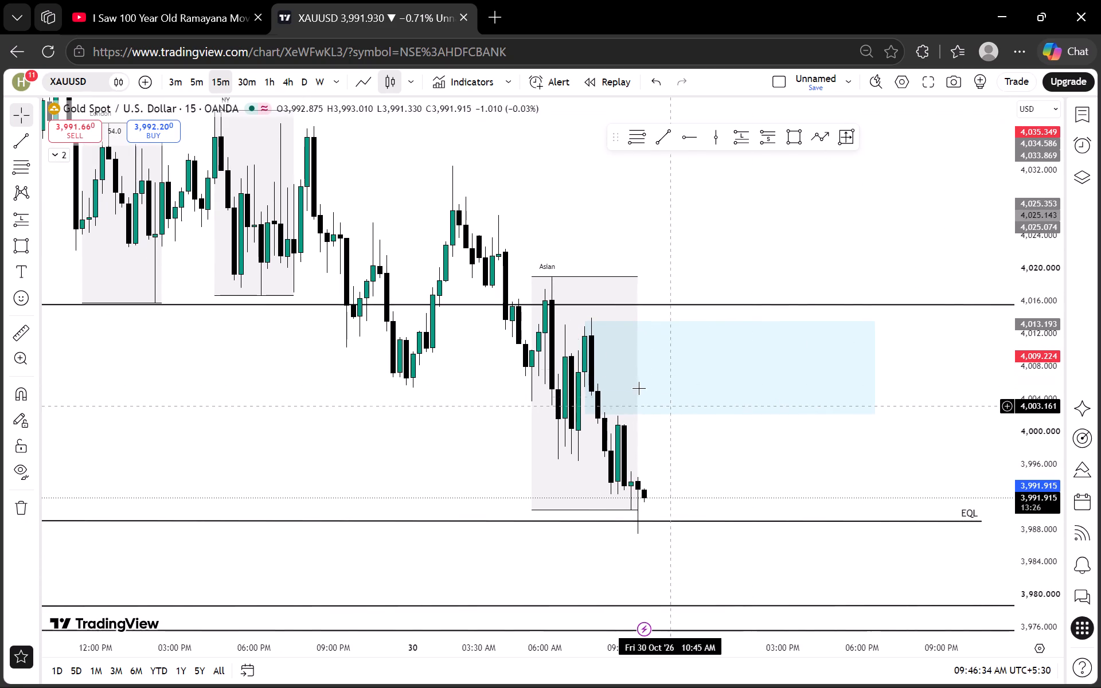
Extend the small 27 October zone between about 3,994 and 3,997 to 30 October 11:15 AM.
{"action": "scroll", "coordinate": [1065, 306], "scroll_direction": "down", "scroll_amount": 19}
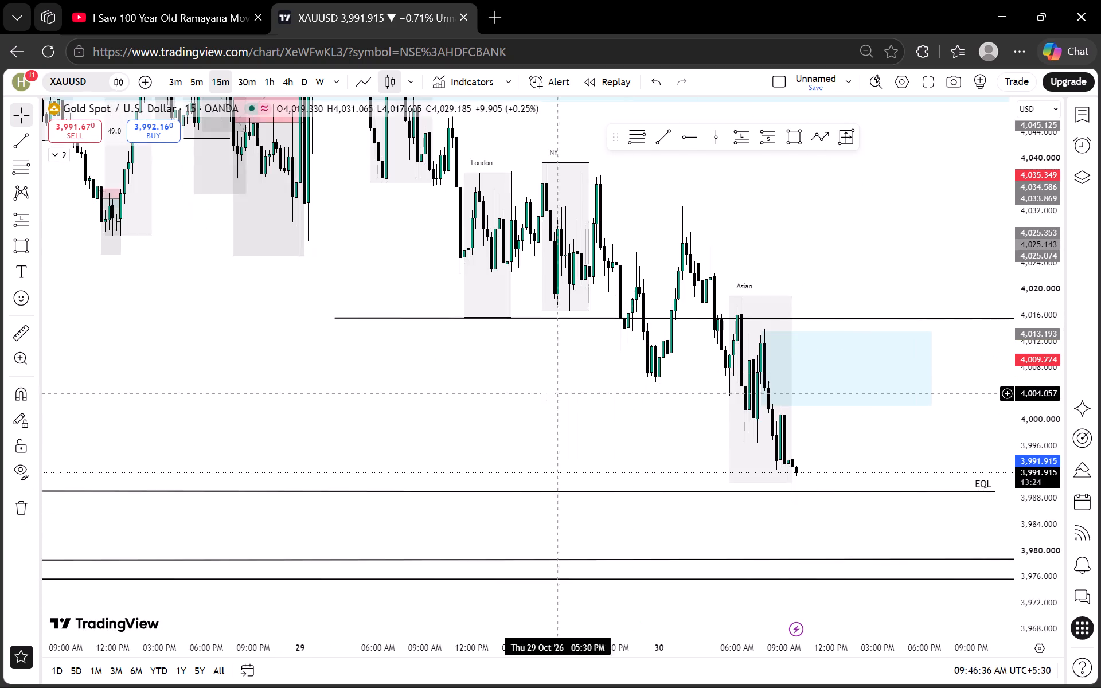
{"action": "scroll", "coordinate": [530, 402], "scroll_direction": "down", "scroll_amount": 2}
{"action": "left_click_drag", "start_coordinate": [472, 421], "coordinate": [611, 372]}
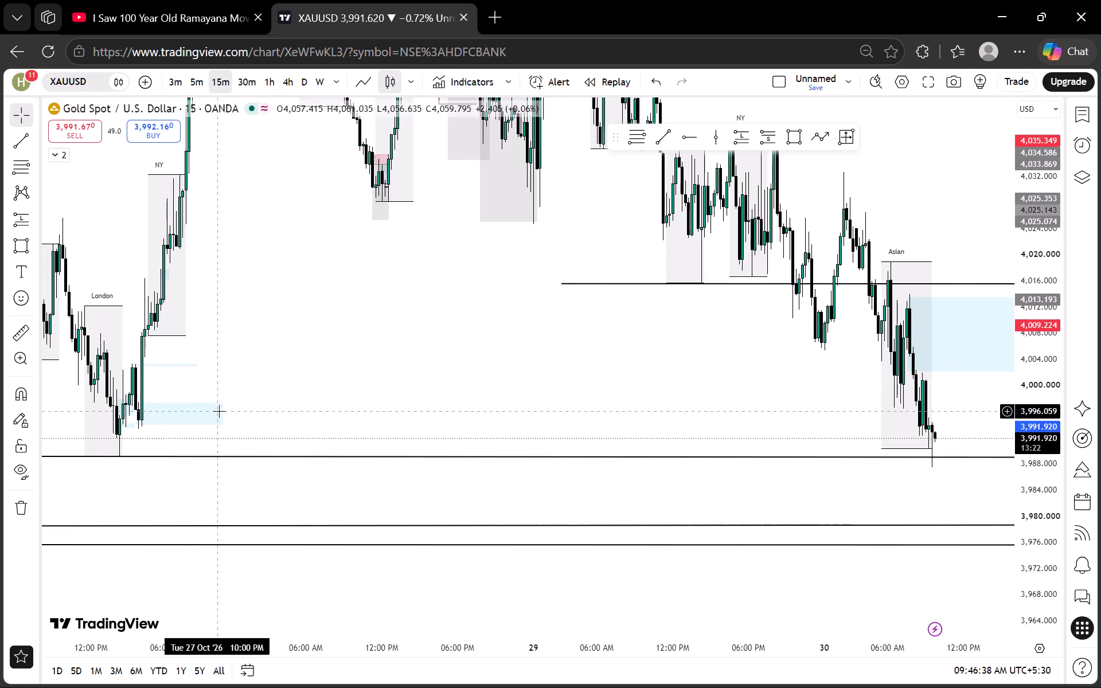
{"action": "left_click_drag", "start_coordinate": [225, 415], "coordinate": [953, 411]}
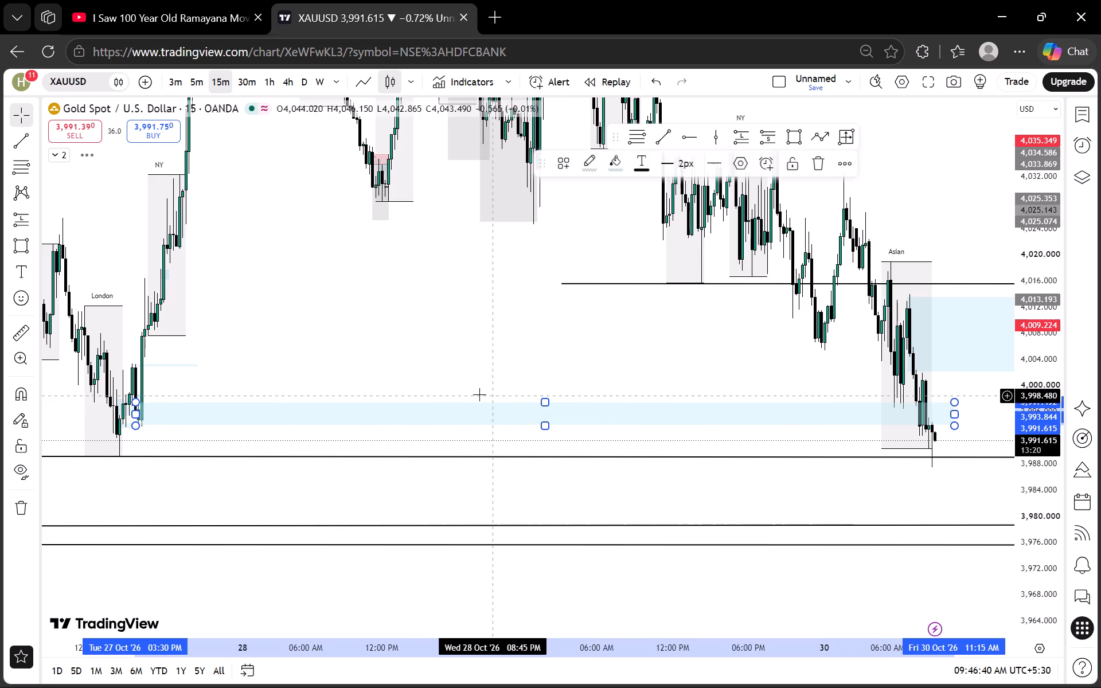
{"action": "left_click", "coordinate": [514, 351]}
Delete the 27 October zone between about 3,994 and 3,997 just above the EQL line.
{"action": "left_click_drag", "start_coordinate": [569, 328], "coordinate": [420, 361]}
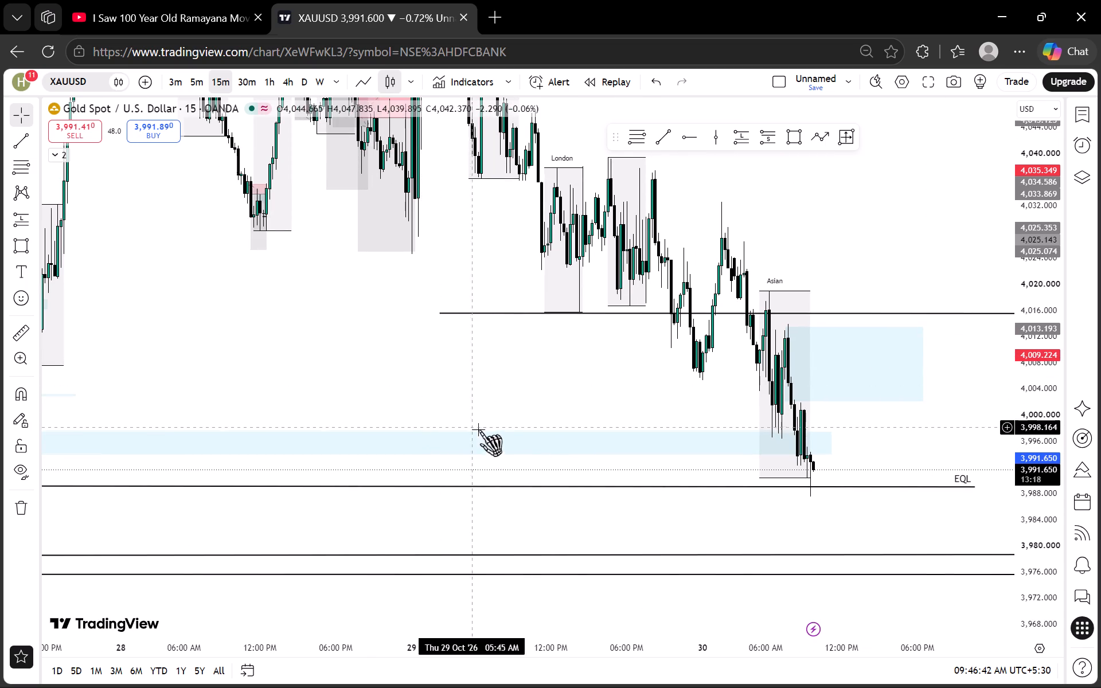
{"action": "left_click", "coordinate": [507, 432]}
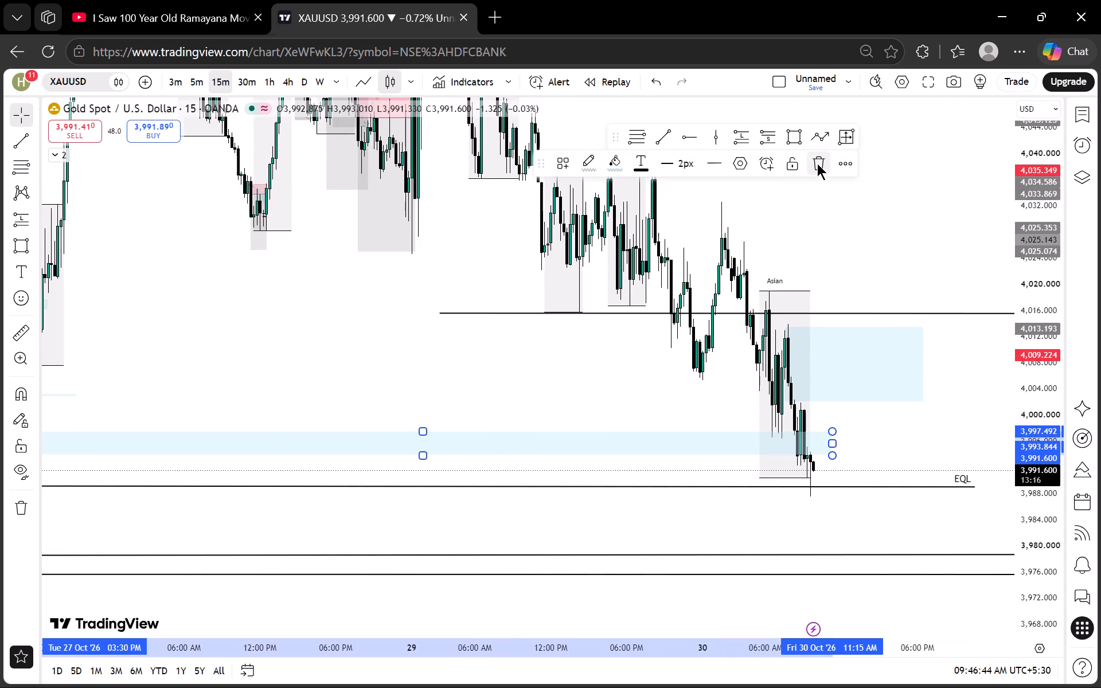
{"action": "left_click", "coordinate": [817, 163]}
Examine the 15-minute price action from 27 to 30 October, around the session boxes, the new zone and EQL.
{"action": "scroll", "coordinate": [1033, 290], "scroll_direction": "down", "scroll_amount": 18}
{"action": "left_click_drag", "start_coordinate": [536, 345], "coordinate": [405, 374]}
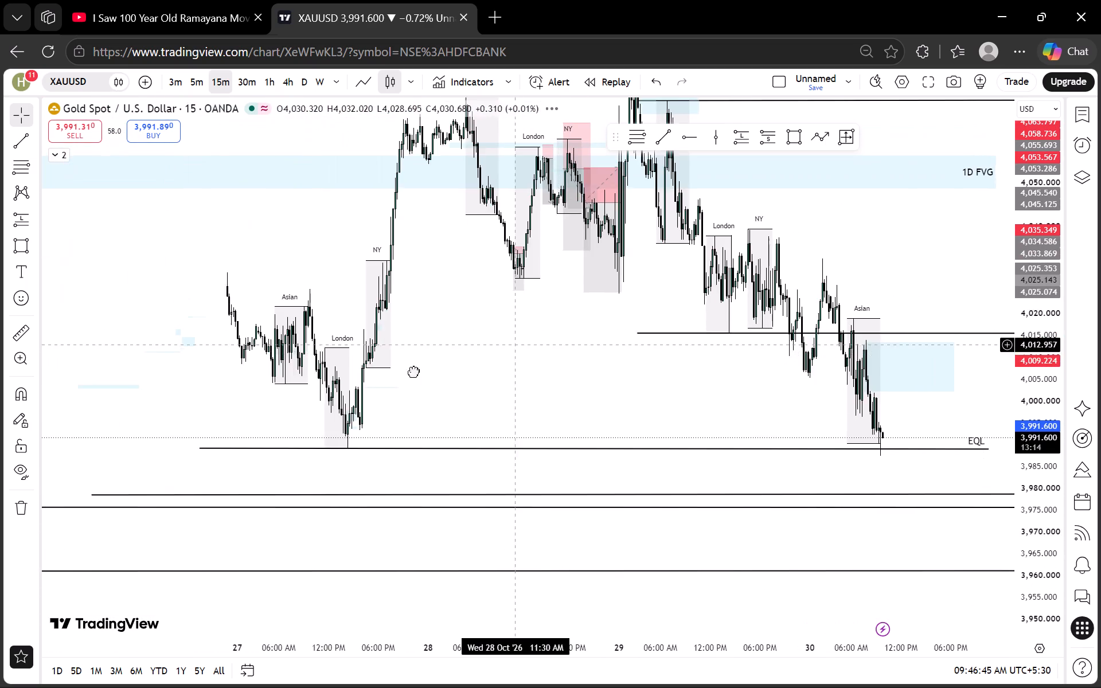
{"action": "left_click_drag", "start_coordinate": [405, 374], "coordinate": [361, 385]}
{"action": "scroll", "coordinate": [361, 385], "scroll_direction": "up", "scroll_amount": 3}
{"action": "scroll", "coordinate": [276, 382], "scroll_direction": "up", "scroll_amount": 2}
{"action": "left_click_drag", "start_coordinate": [114, 397], "coordinate": [204, 417]}
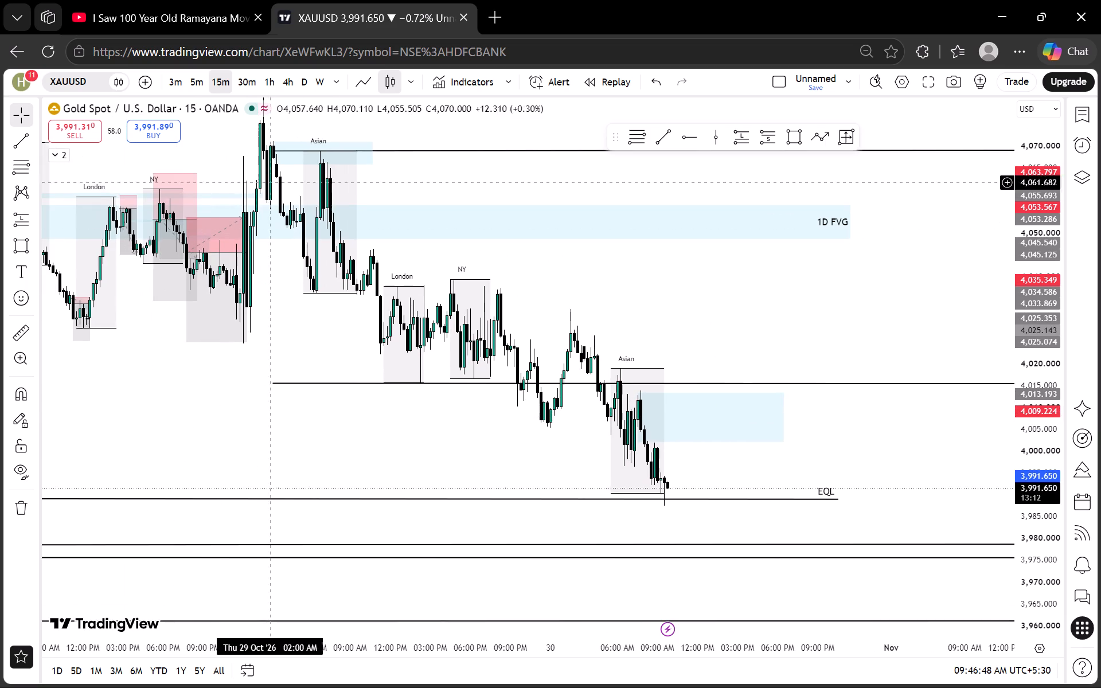
{"action": "left_click_drag", "start_coordinate": [459, 183], "coordinate": [506, 208]}
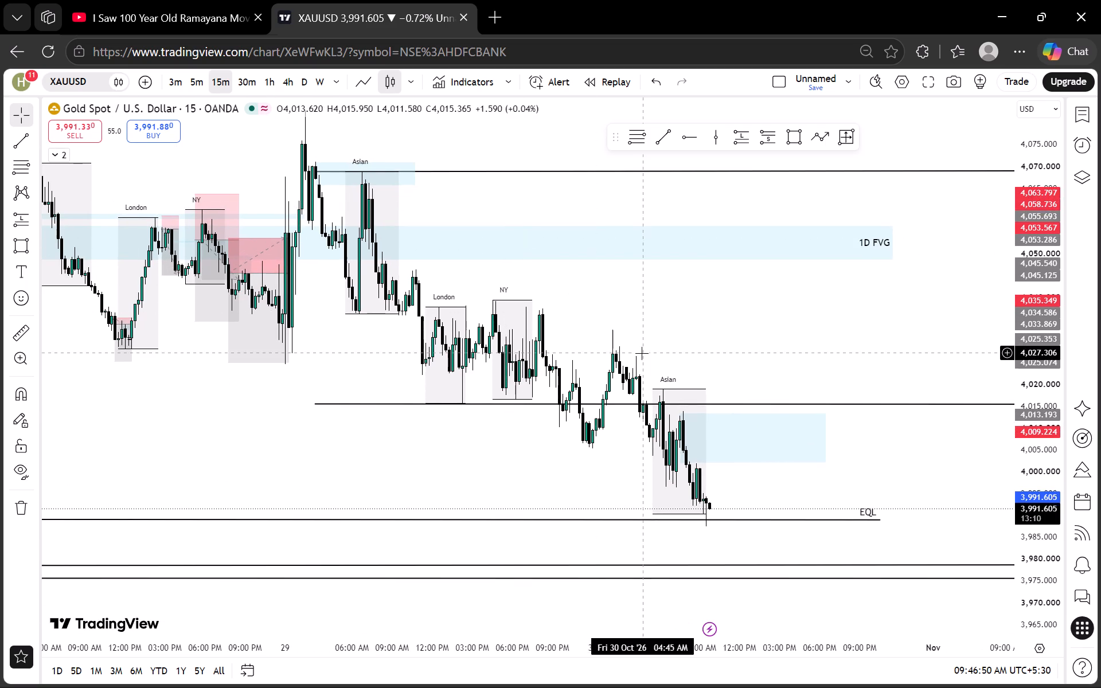
{"action": "left_click_drag", "start_coordinate": [642, 350], "coordinate": [605, 213]}
{"action": "scroll", "coordinate": [709, 260], "scroll_direction": "up", "scroll_amount": 3}
{"action": "scroll", "coordinate": [1046, 336], "scroll_direction": "up", "scroll_amount": 15}
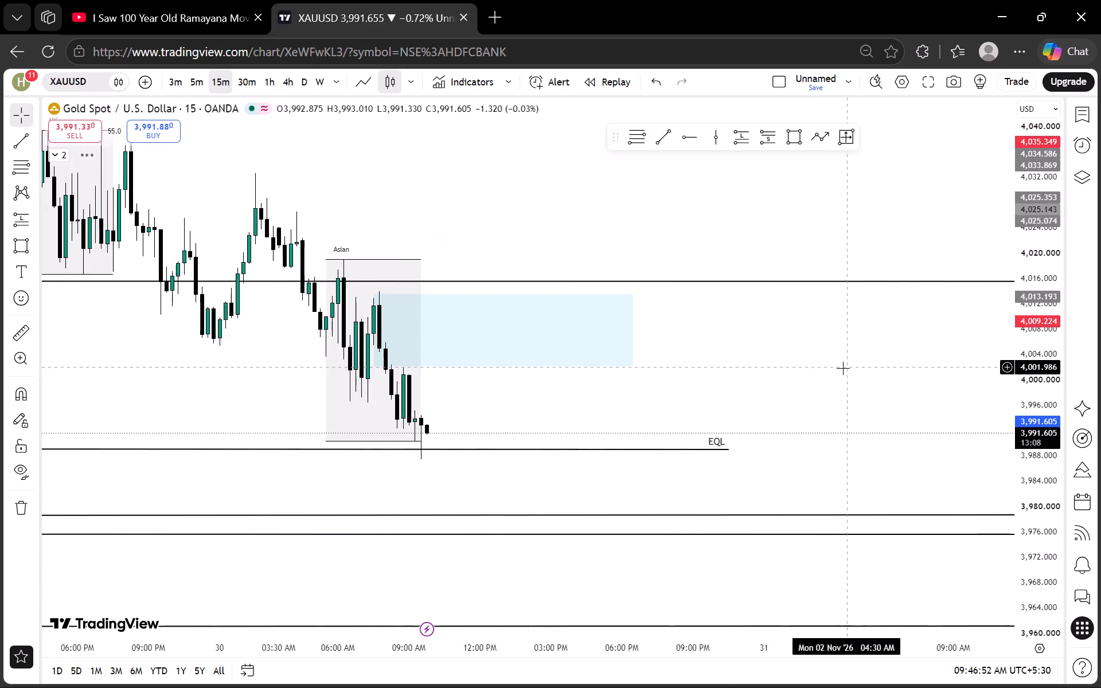
Draw a date and price range over the 30 October Asian session, from about 4,018.95 to 3,990.33 and 05:30 AM to 09:45 AM.
{"action": "scroll", "coordinate": [841, 369], "scroll_direction": "up", "scroll_amount": 3}
{"action": "left_click_drag", "start_coordinate": [639, 405], "coordinate": [998, 378]}
{"action": "scroll", "coordinate": [1060, 378], "scroll_direction": "up", "scroll_amount": 8}
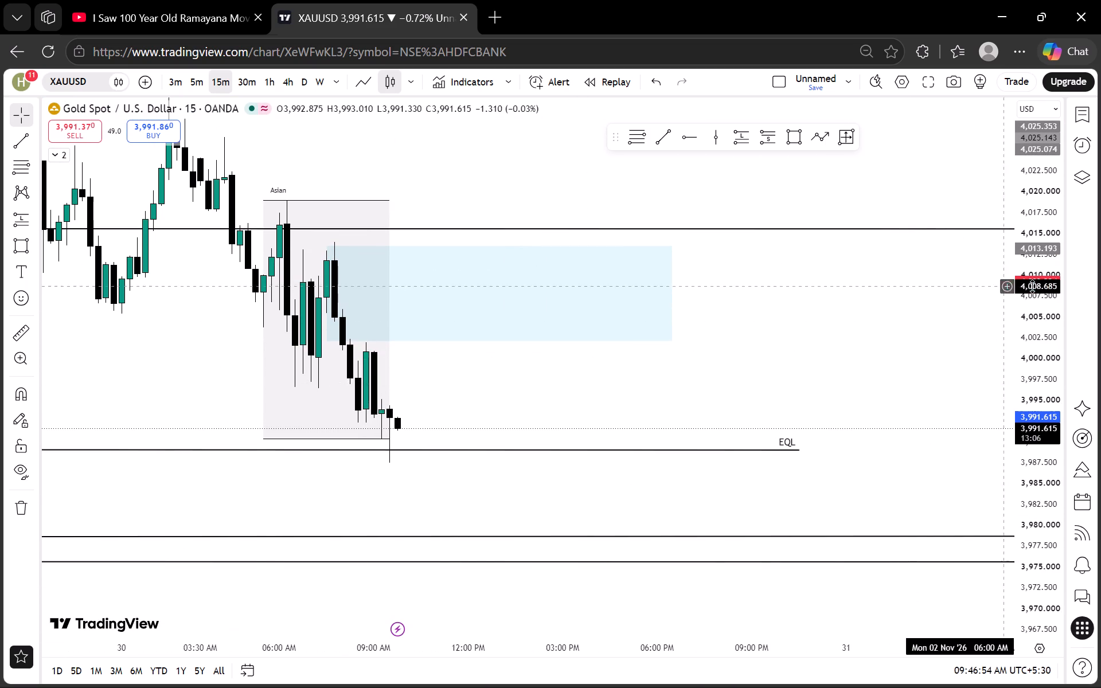
{"action": "scroll", "coordinate": [1045, 295], "scroll_direction": "down", "scroll_amount": 9}
{"action": "left_click", "coordinate": [853, 136]}
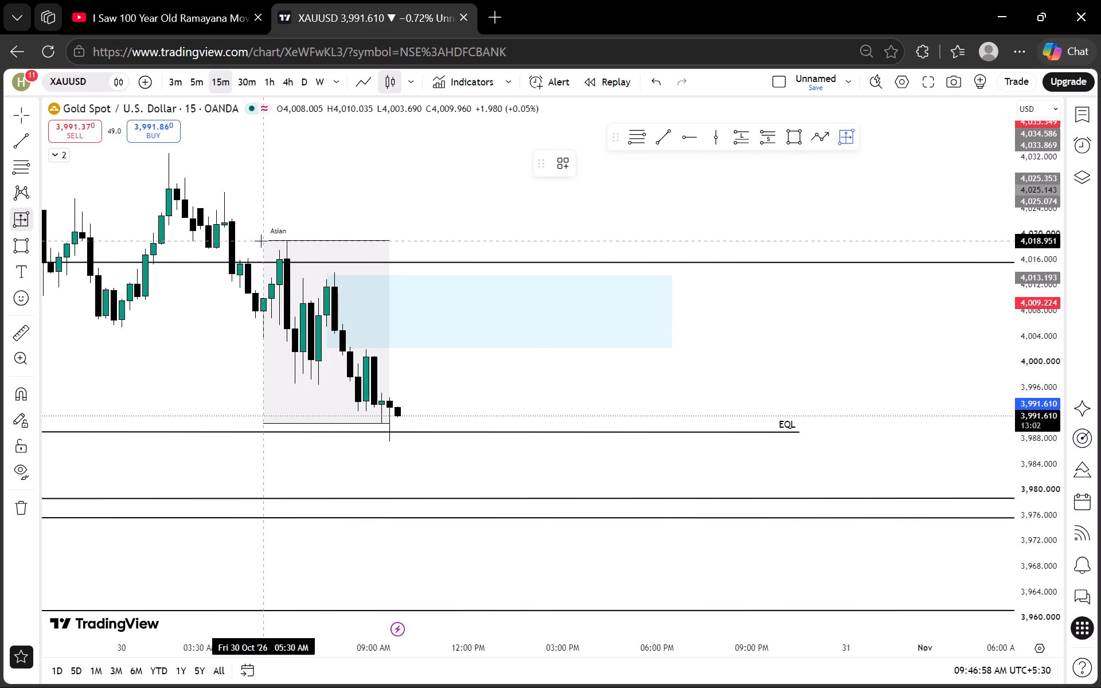
{"action": "left_click", "coordinate": [261, 241]}
{"action": "left_click", "coordinate": [401, 424]}
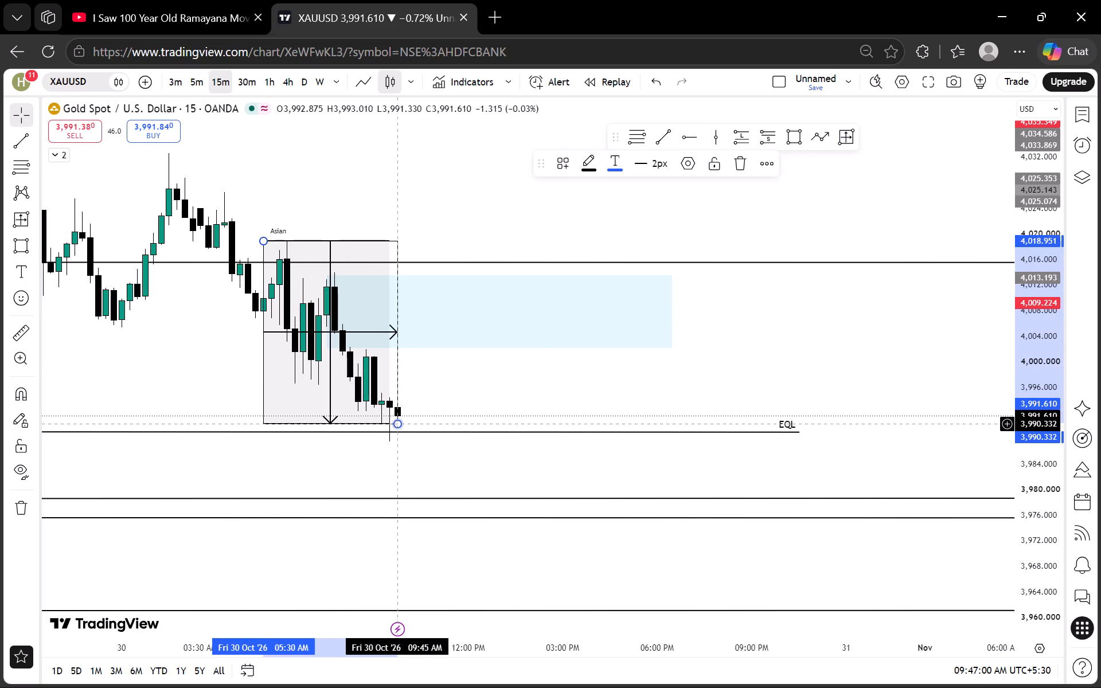
{"action": "left_click", "coordinate": [478, 380]}
Examine the 15-minute price action and the Asian, London and NY session boxes from 28 to 30 October.
{"action": "left_click_drag", "start_coordinate": [520, 371], "coordinate": [747, 434]}
{"action": "scroll", "coordinate": [1043, 275], "scroll_direction": "down", "scroll_amount": 13}
{"action": "left_click_drag", "start_coordinate": [424, 269], "coordinate": [514, 506]}
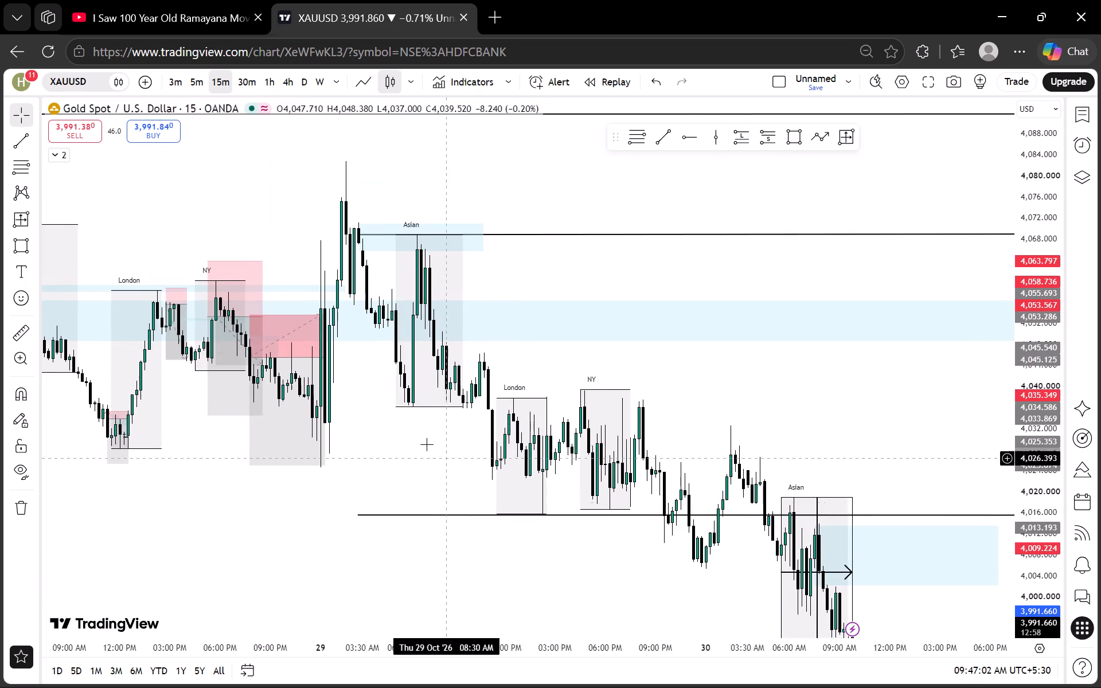
{"action": "left_click_drag", "start_coordinate": [385, 412], "coordinate": [528, 412]}
{"action": "scroll", "coordinate": [528, 412], "scroll_direction": "up", "scroll_amount": 1}
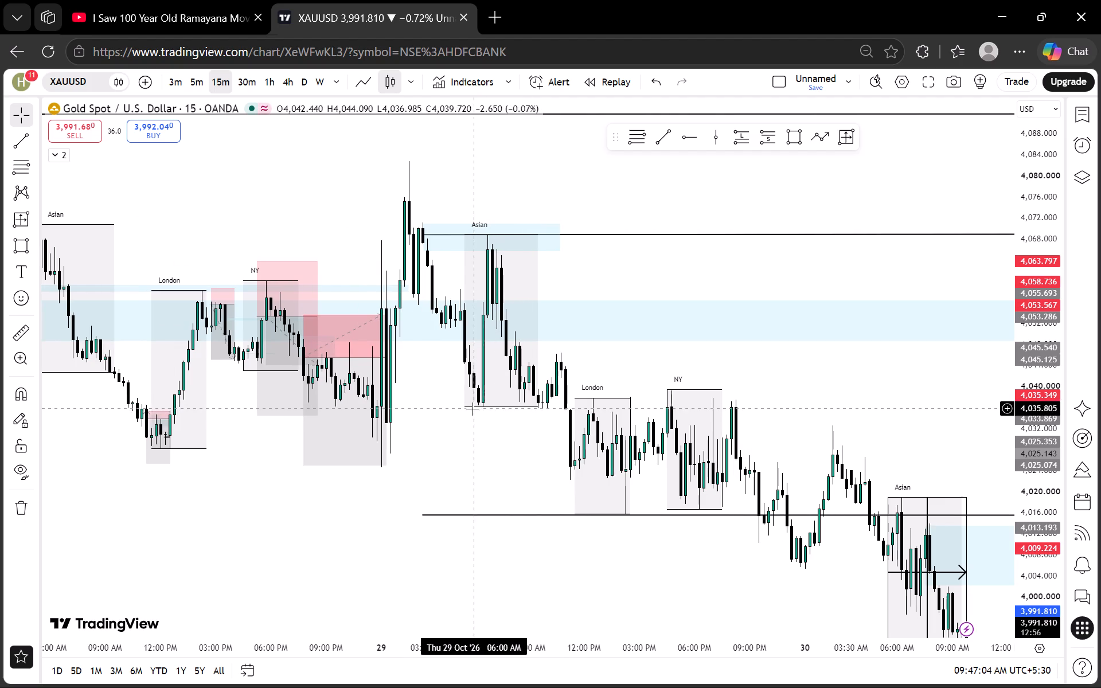
{"action": "left_click_drag", "start_coordinate": [453, 419], "coordinate": [545, 401]}
{"action": "scroll", "coordinate": [546, 401], "scroll_direction": "up", "scroll_amount": 2}
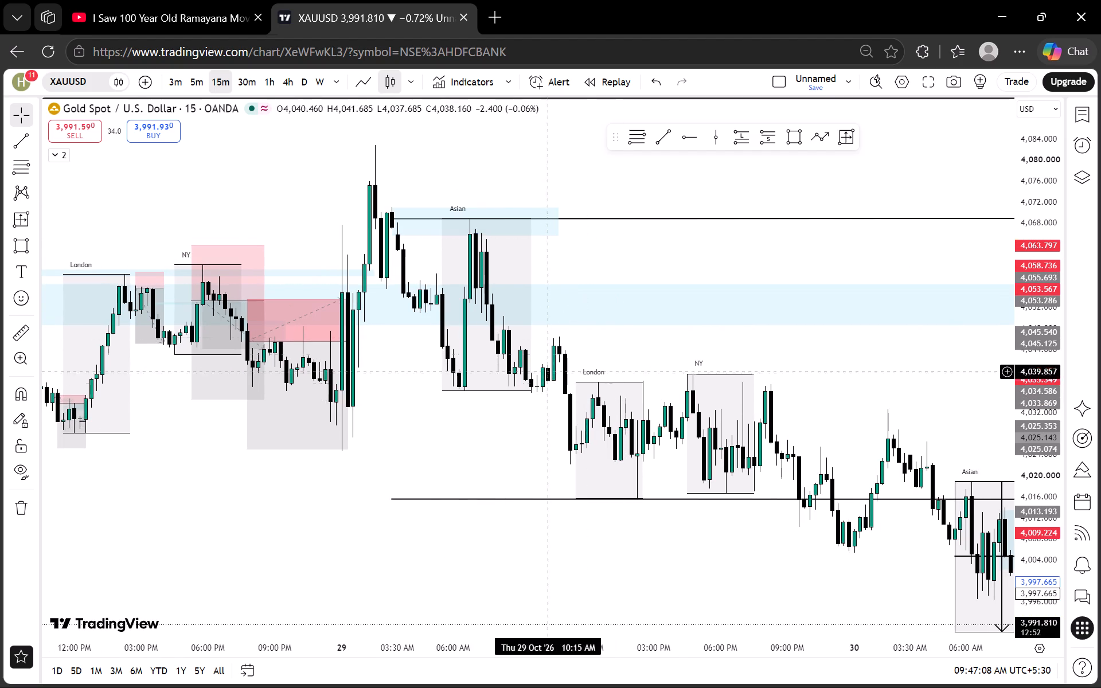
{"action": "scroll", "coordinate": [530, 402], "scroll_direction": "down", "scroll_amount": 2}
{"action": "scroll", "coordinate": [529, 404], "scroll_direction": "up", "scroll_amount": 1}
{"action": "scroll", "coordinate": [529, 408], "scroll_direction": "down", "scroll_amount": 1}
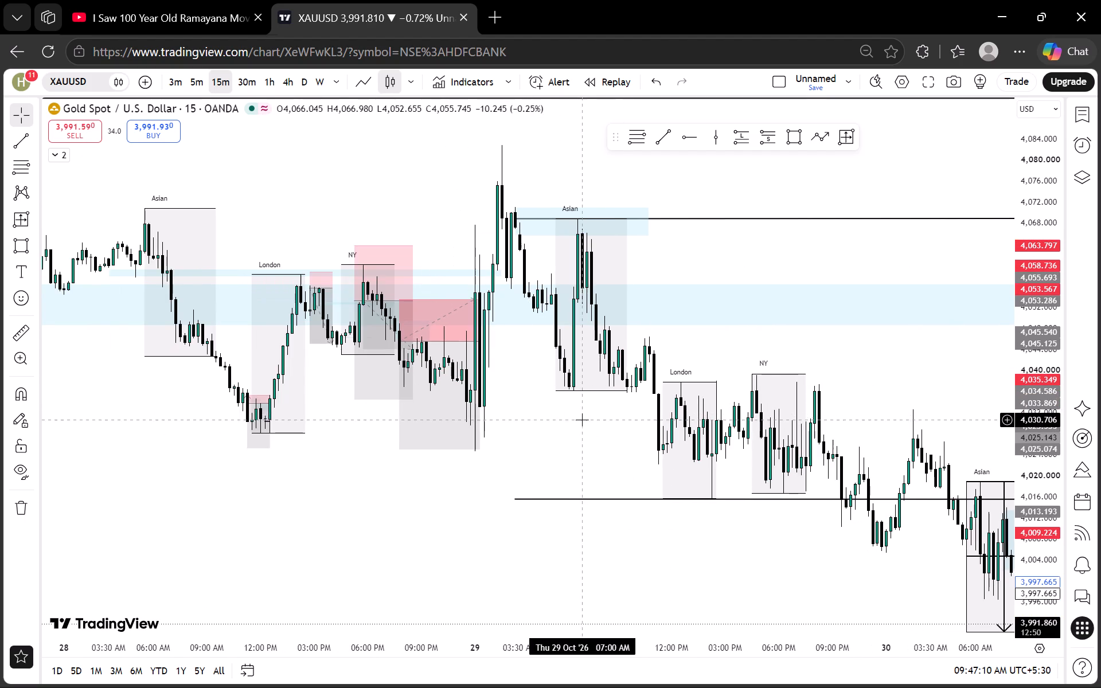
{"action": "left_click_drag", "start_coordinate": [583, 420], "coordinate": [417, 376]}
{"action": "left_click_drag", "start_coordinate": [452, 420], "coordinate": [231, 323]}
{"action": "left_click_drag", "start_coordinate": [349, 414], "coordinate": [311, 389]}
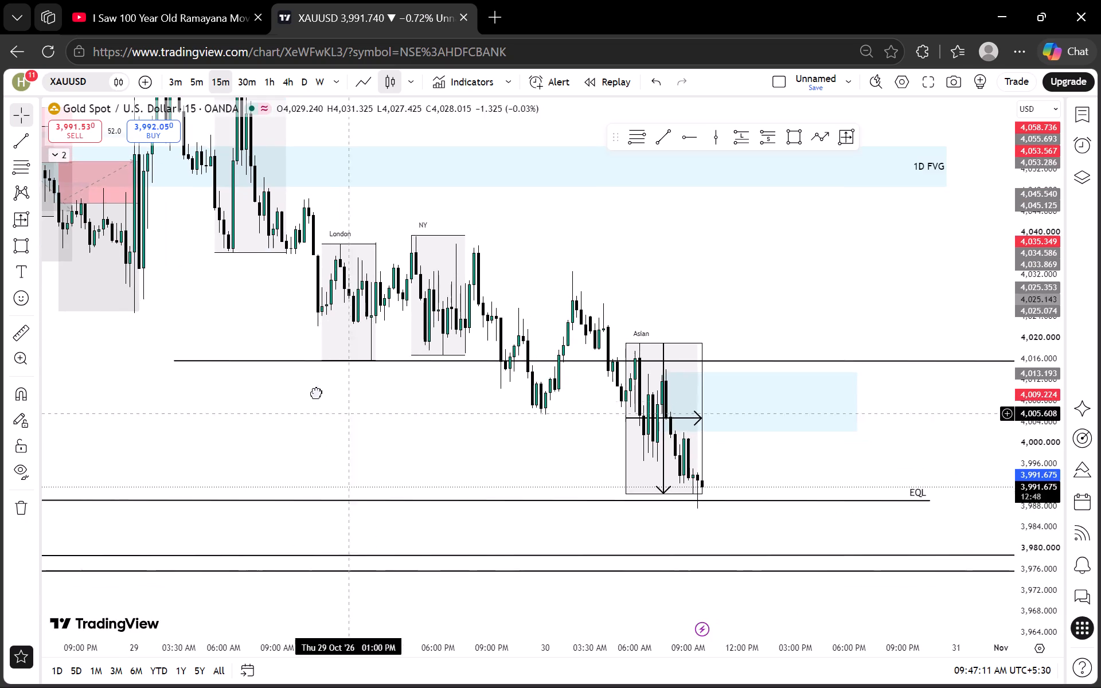
{"action": "left_click_drag", "start_coordinate": [311, 389], "coordinate": [240, 340]}
Draw a second date and price range over the lower half of the Asian session, from about 4,004.96 to 3,990.31.
{"action": "left_click", "coordinate": [841, 134]}
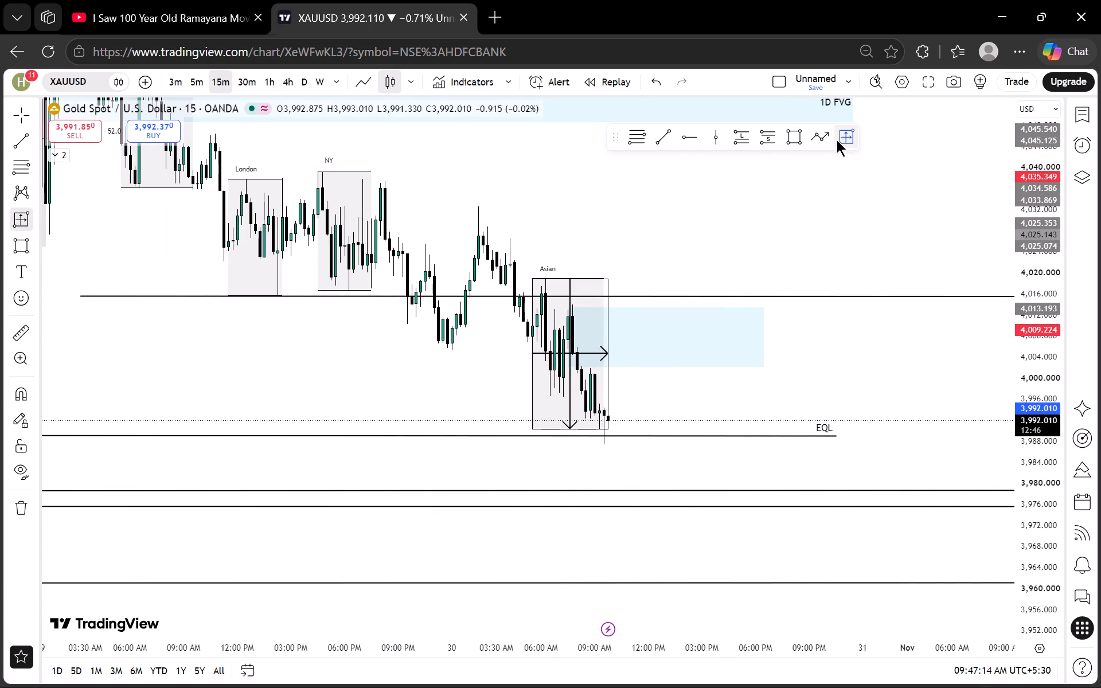
{"action": "left_click", "coordinate": [570, 353]}
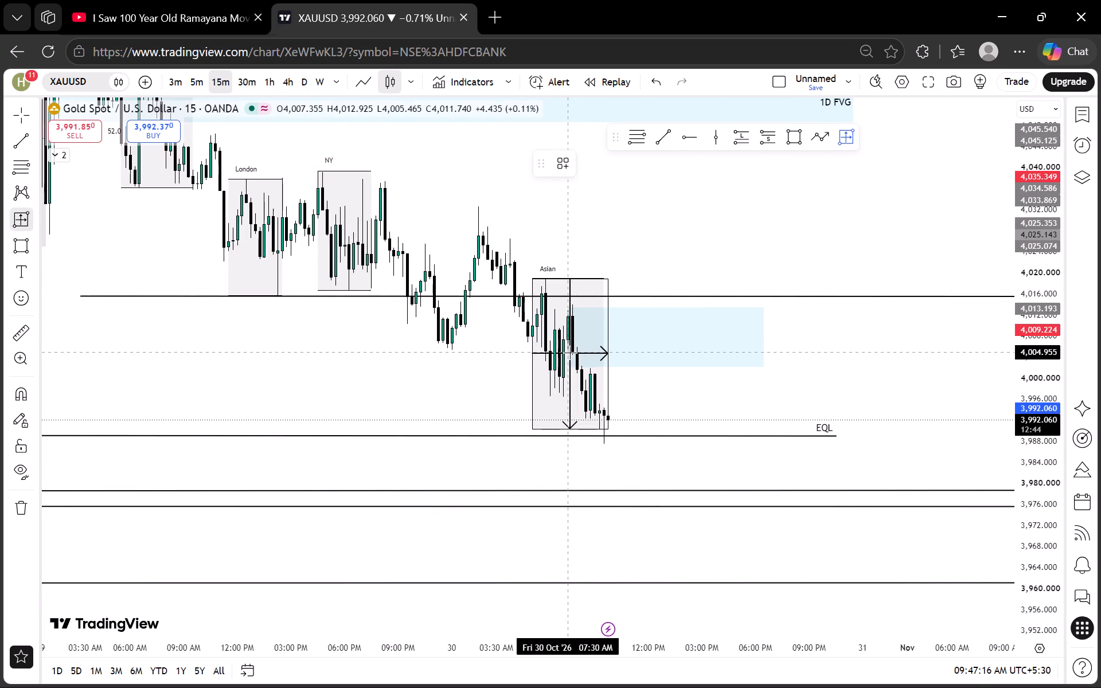
{"action": "left_click", "coordinate": [607, 428]}
Move the half-session range straight down so it starts at the Asian session low and ends near 3,976.
{"action": "left_click_drag", "start_coordinate": [583, 385], "coordinate": [585, 464]}
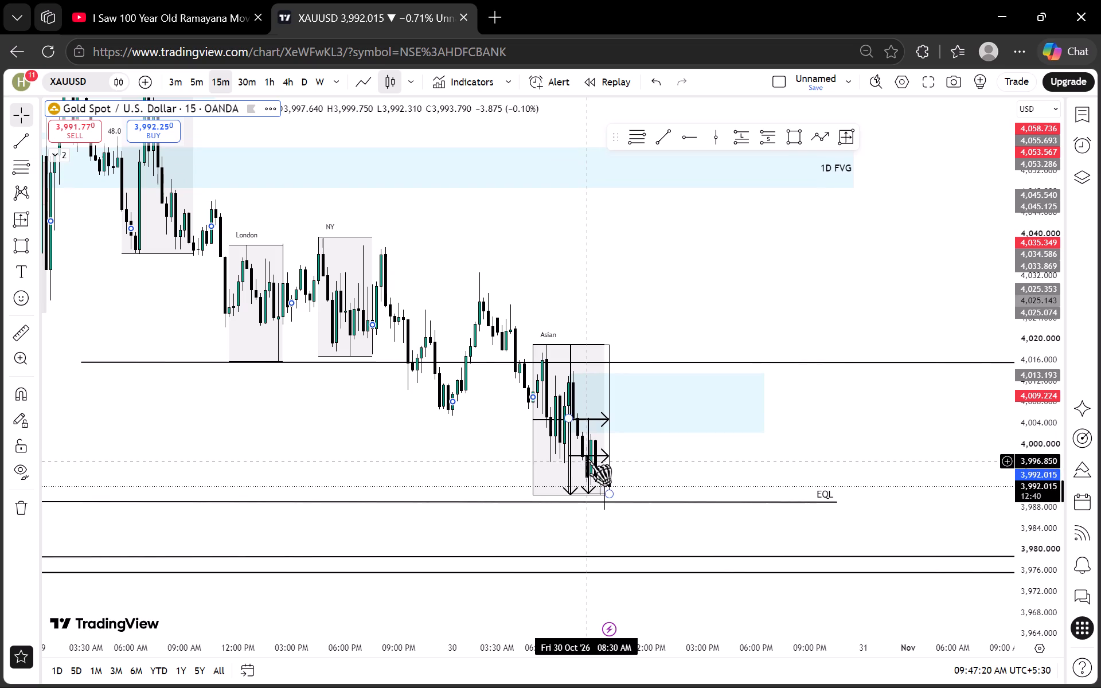
{"action": "left_click_drag", "start_coordinate": [588, 457], "coordinate": [583, 534]}
{"action": "left_click_drag", "start_coordinate": [648, 531], "coordinate": [650, 433]}
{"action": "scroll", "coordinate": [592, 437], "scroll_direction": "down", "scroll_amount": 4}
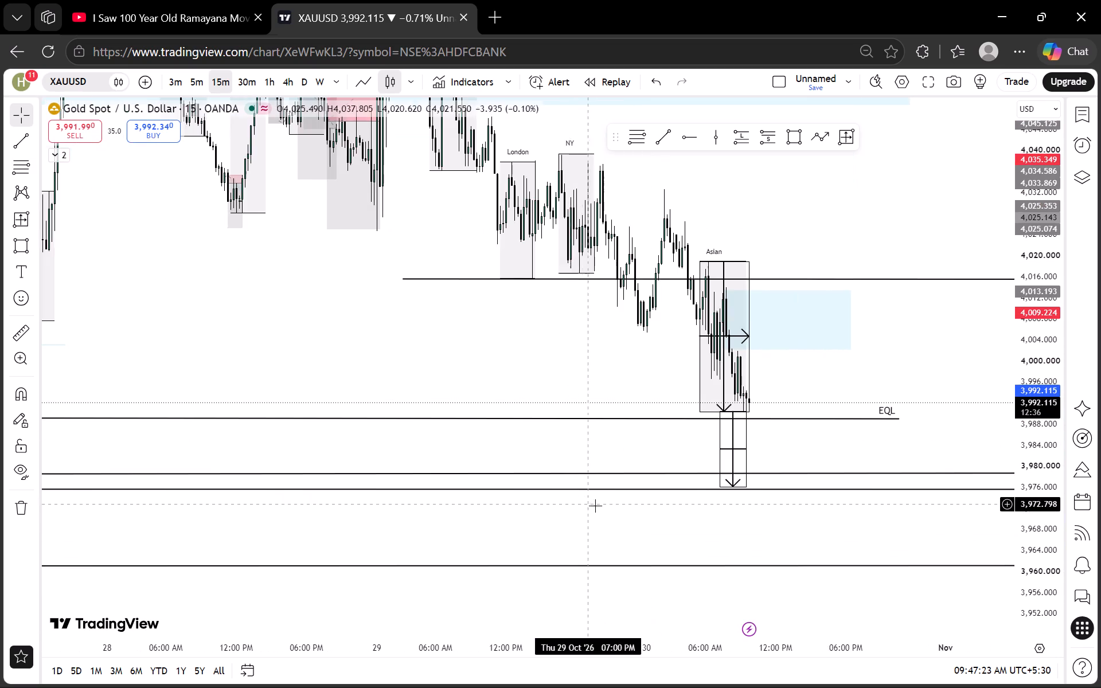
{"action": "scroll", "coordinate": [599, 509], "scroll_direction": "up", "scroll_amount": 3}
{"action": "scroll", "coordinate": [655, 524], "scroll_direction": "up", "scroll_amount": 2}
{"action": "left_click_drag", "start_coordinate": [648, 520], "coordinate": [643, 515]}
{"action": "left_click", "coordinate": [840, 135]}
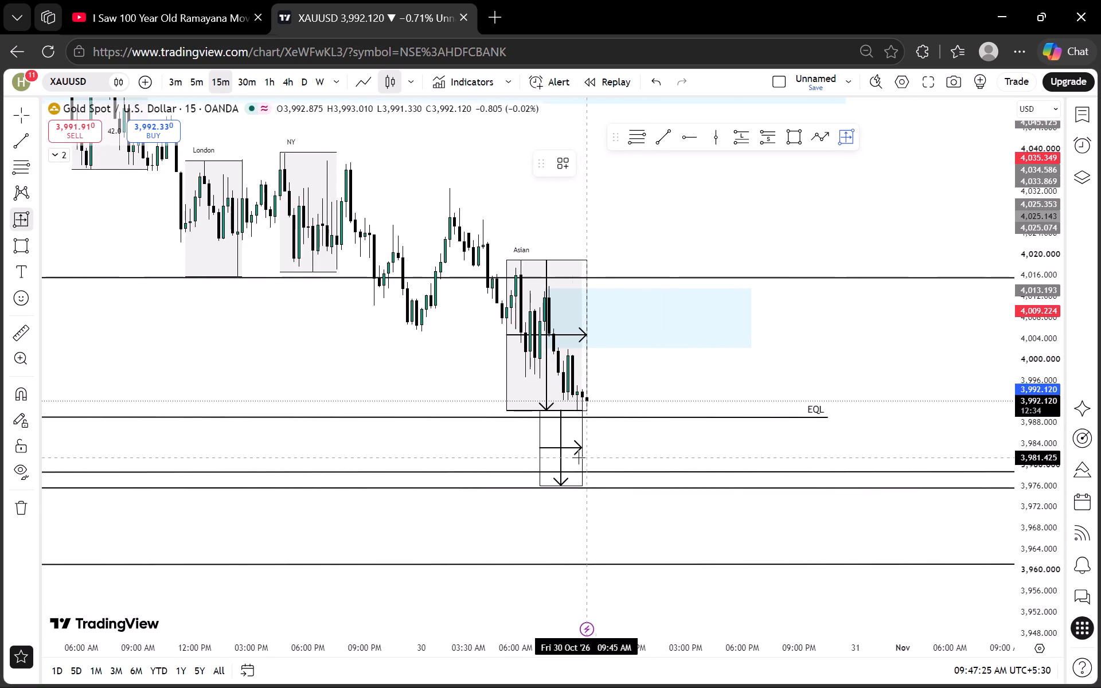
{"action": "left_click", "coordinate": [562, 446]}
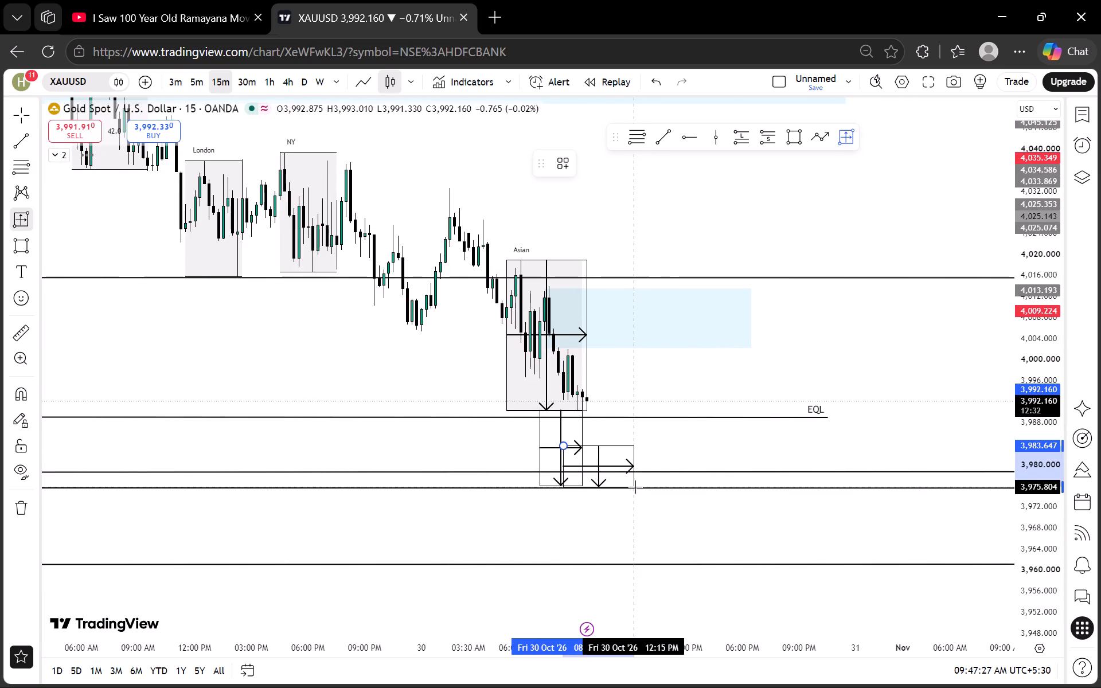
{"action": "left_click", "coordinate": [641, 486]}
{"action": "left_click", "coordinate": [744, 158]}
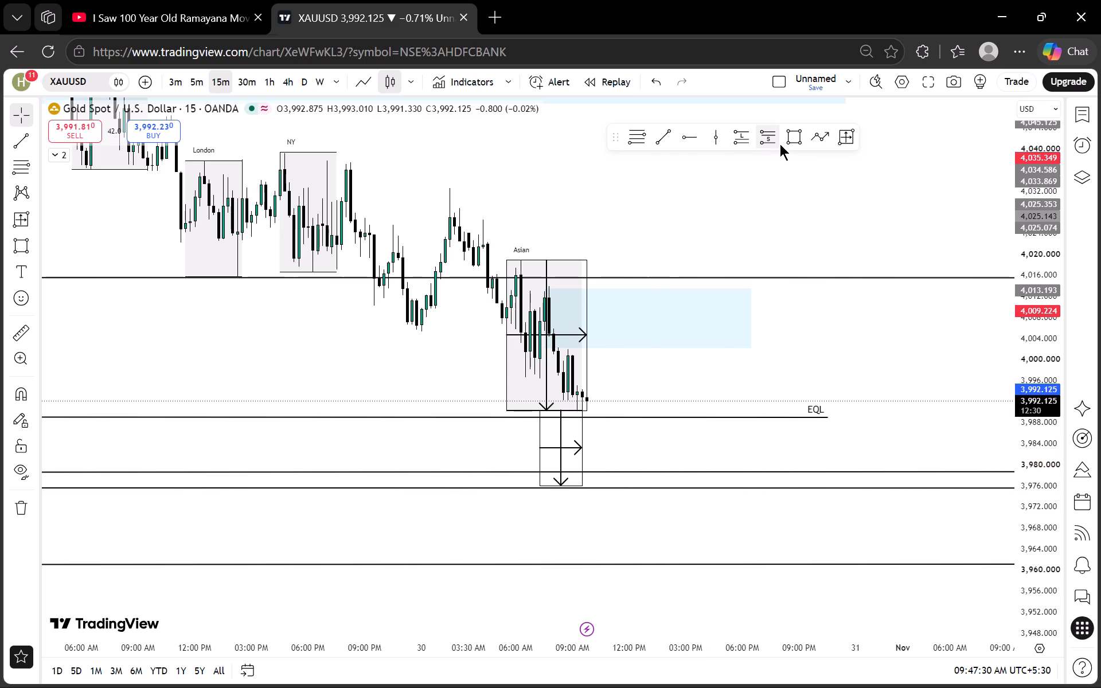
Draw a rectangle zone over the lower half of the projected range, about 3,983.12 to 3,975.80, from 08:00 AM to 1:45 PM on 30 October.
{"action": "left_click", "coordinate": [784, 139]}
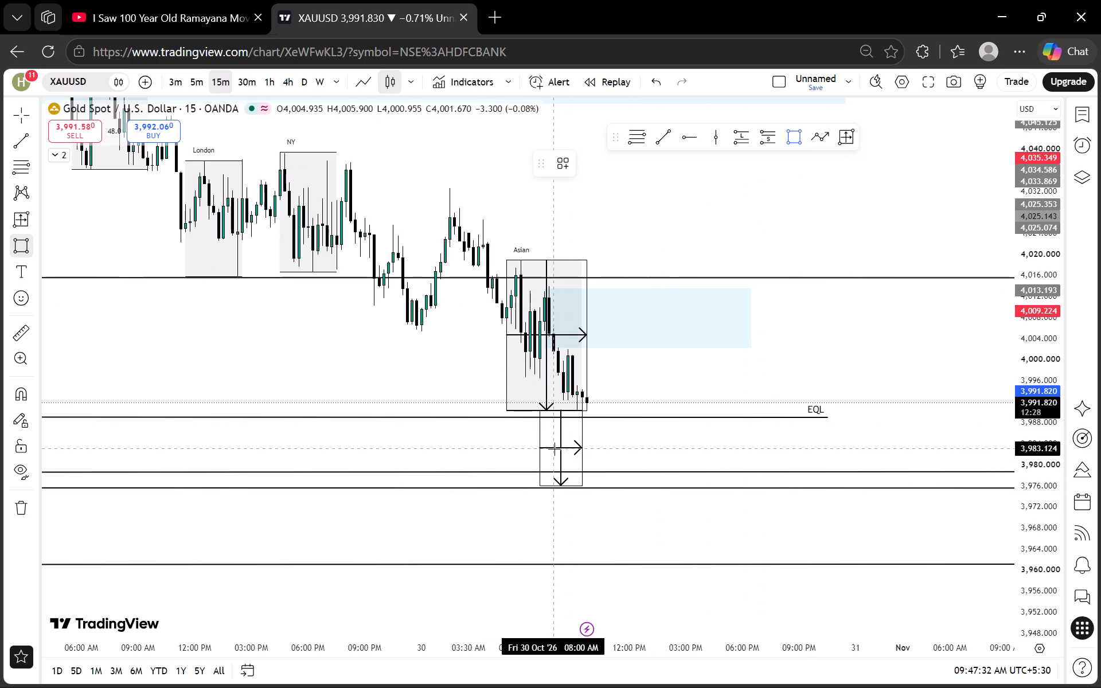
{"action": "left_click", "coordinate": [555, 449]}
{"action": "left_click", "coordinate": [662, 487]}
{"action": "left_click", "coordinate": [640, 524]}
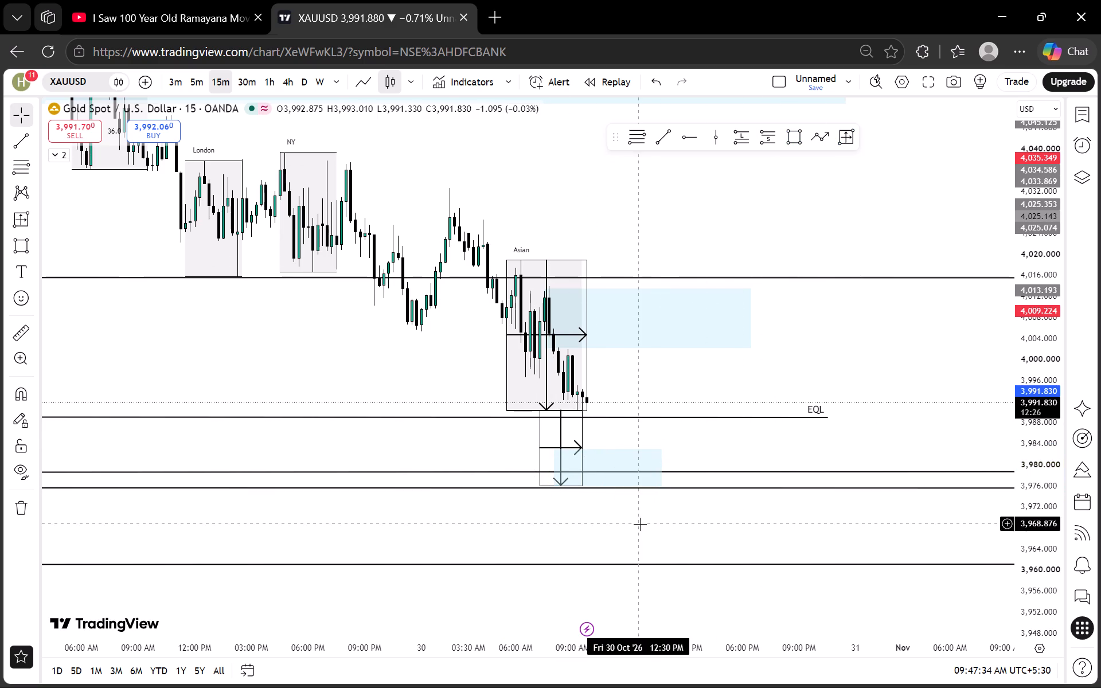
Move the half-session range above the Asian session box, spanning about 4,033 down to the session high near 4,019.
{"action": "left_click_drag", "start_coordinate": [558, 433], "coordinate": [581, 436]}
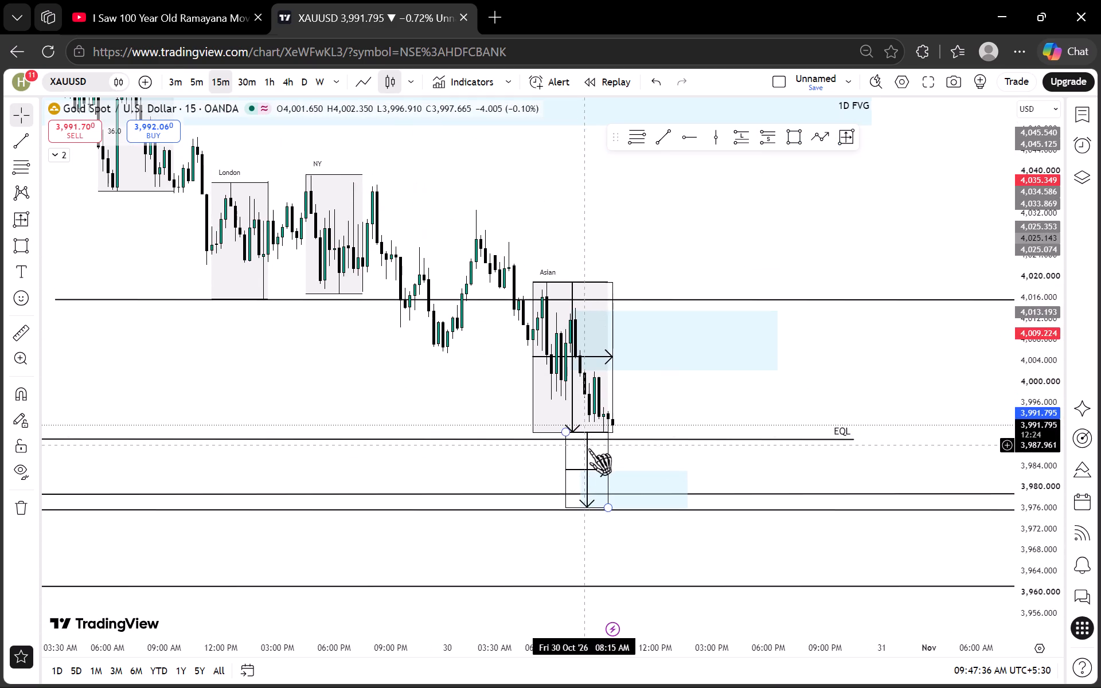
{"action": "left_click_drag", "start_coordinate": [588, 449], "coordinate": [594, 224]}
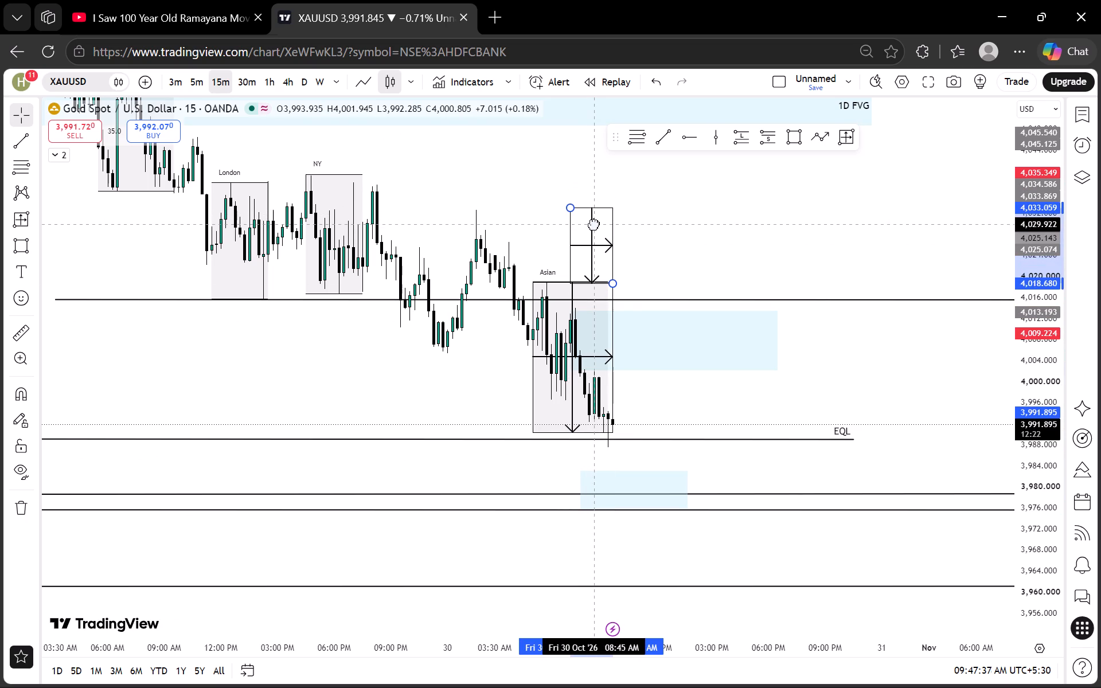
{"action": "left_click_drag", "start_coordinate": [594, 224], "coordinate": [594, 223]}
{"action": "left_click", "coordinate": [647, 230]}
Draw a rectangle zone over the upper half of the projected range, about 4,033.45 to 4,026.39, from 08:15 AM to 5:30 PM on 30 October.
{"action": "left_click_drag", "start_coordinate": [663, 217], "coordinate": [651, 270]}
{"action": "left_click", "coordinate": [842, 135]}
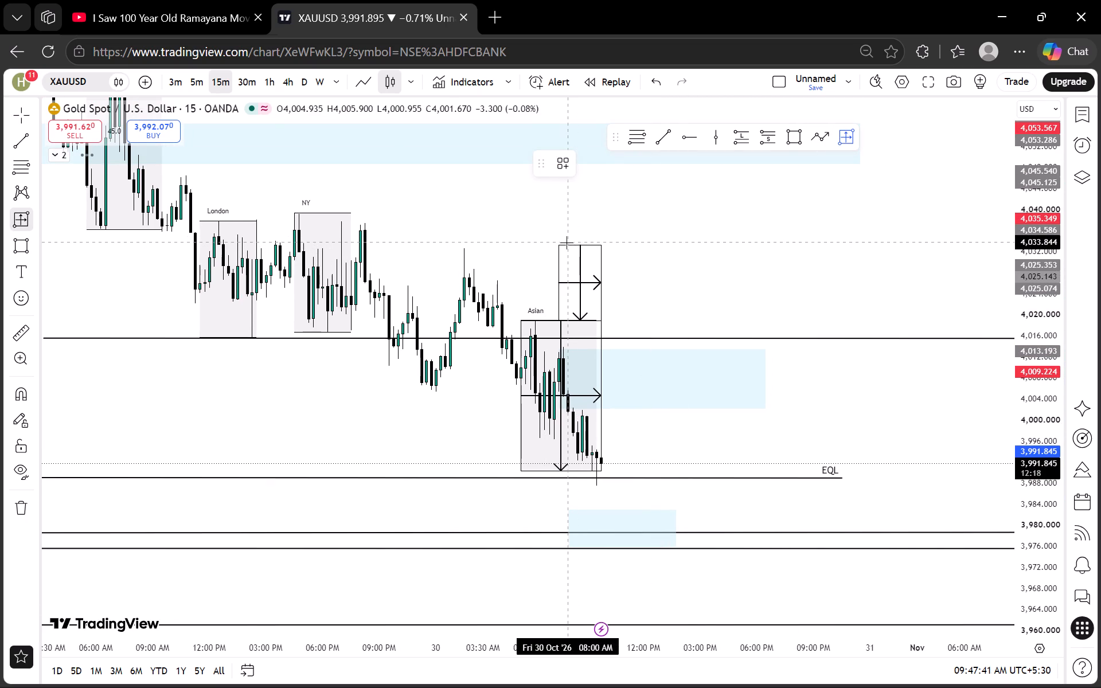
{"action": "left_click", "coordinate": [798, 139]}
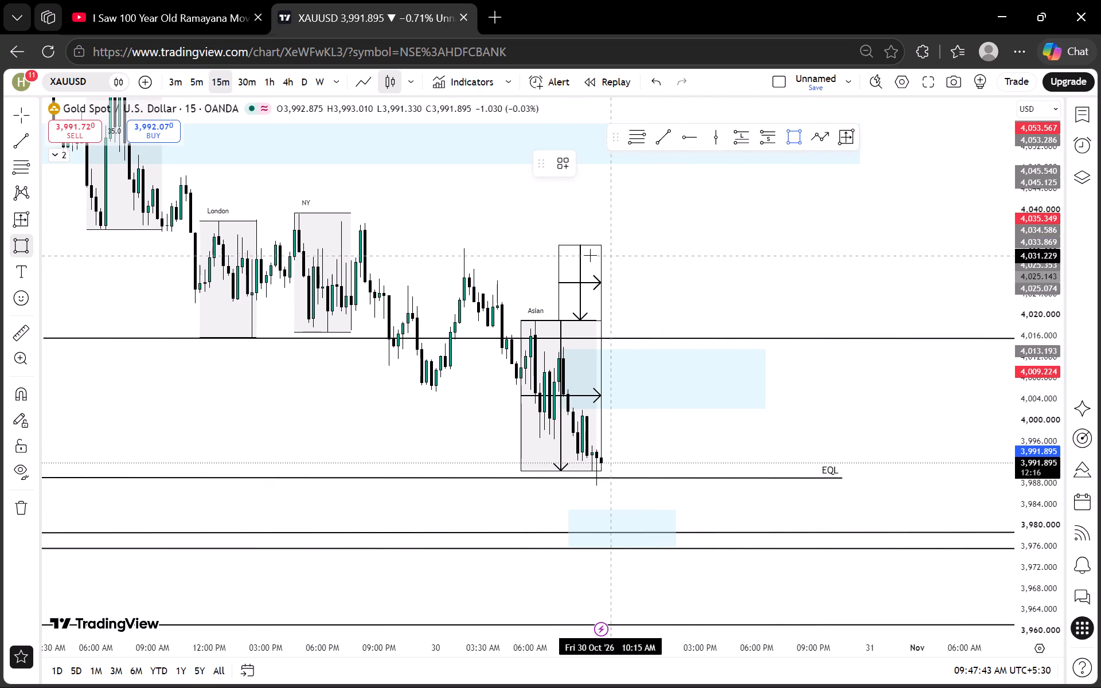
{"action": "left_click", "coordinate": [572, 244]}
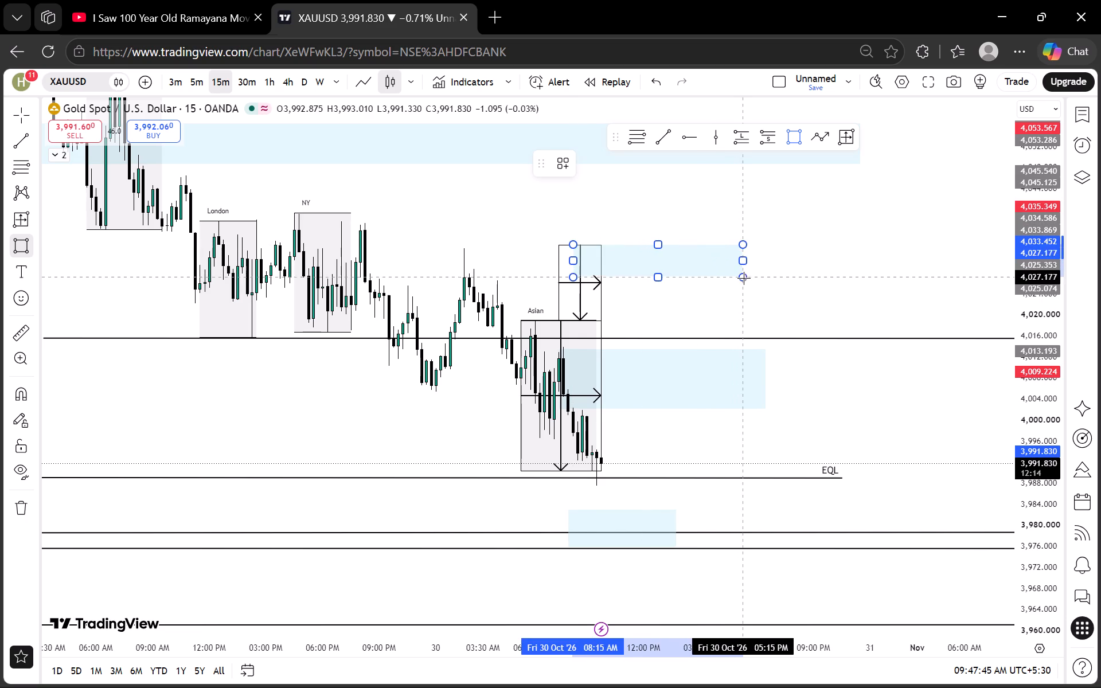
{"action": "left_click", "coordinate": [747, 282]}
{"action": "left_click", "coordinate": [786, 281]}
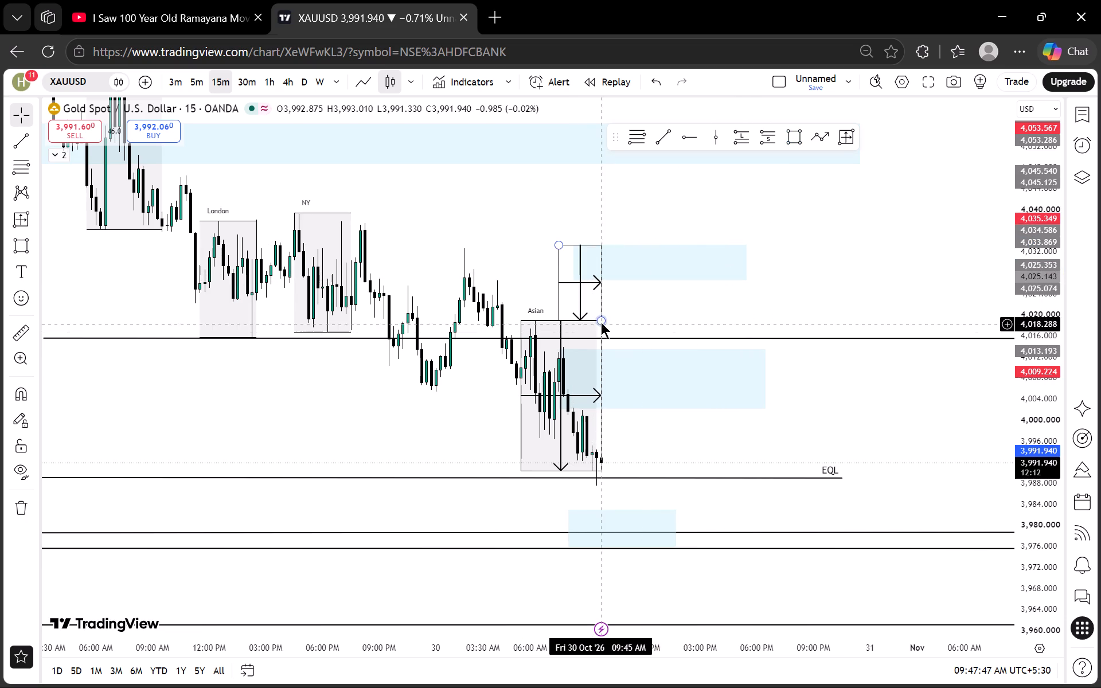
Delete the half-session range above the Asian session box.
{"action": "left_click", "coordinate": [600, 308]}
{"action": "left_click", "coordinate": [729, 165]}
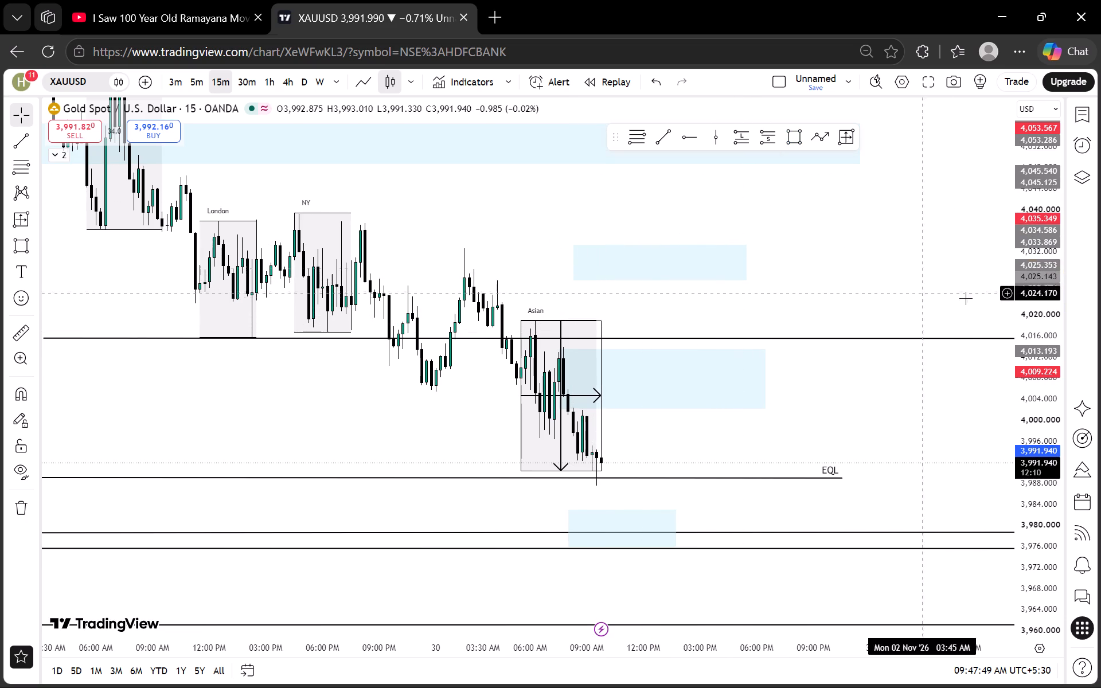
Label the zone below the EQL line "Asian Low".
{"action": "scroll", "coordinate": [1026, 295], "scroll_direction": "up", "scroll_amount": 16}
{"action": "left_click_drag", "start_coordinate": [776, 449], "coordinate": [809, 389]}
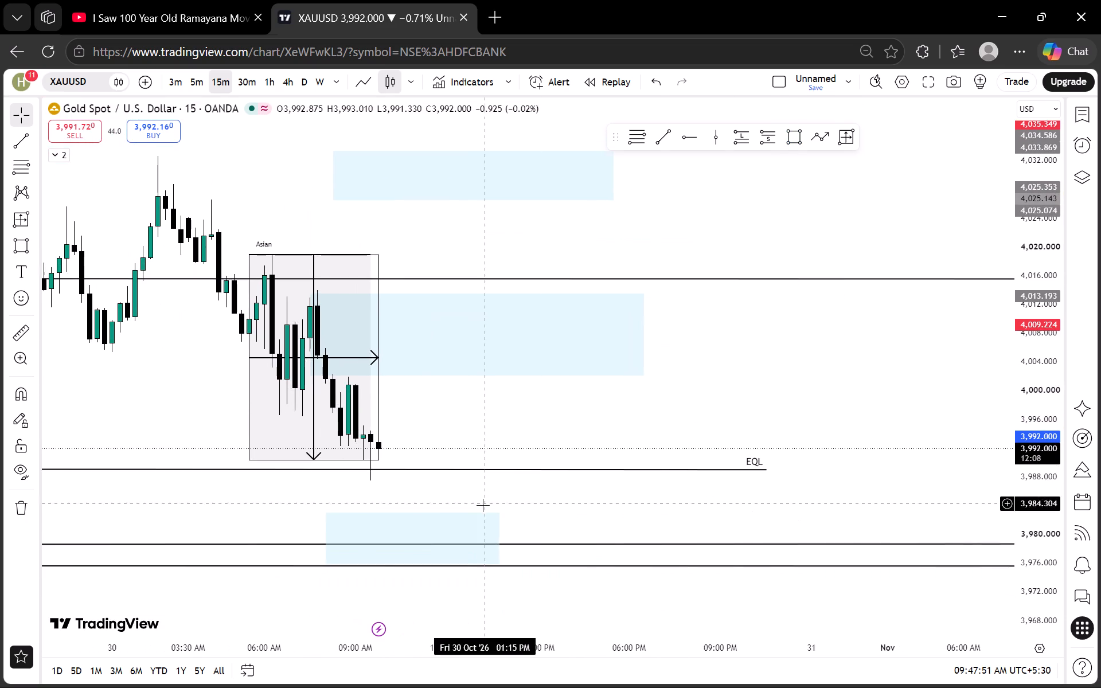
{"action": "left_click", "coordinate": [467, 515]}
{"action": "left_click", "coordinate": [467, 513]}
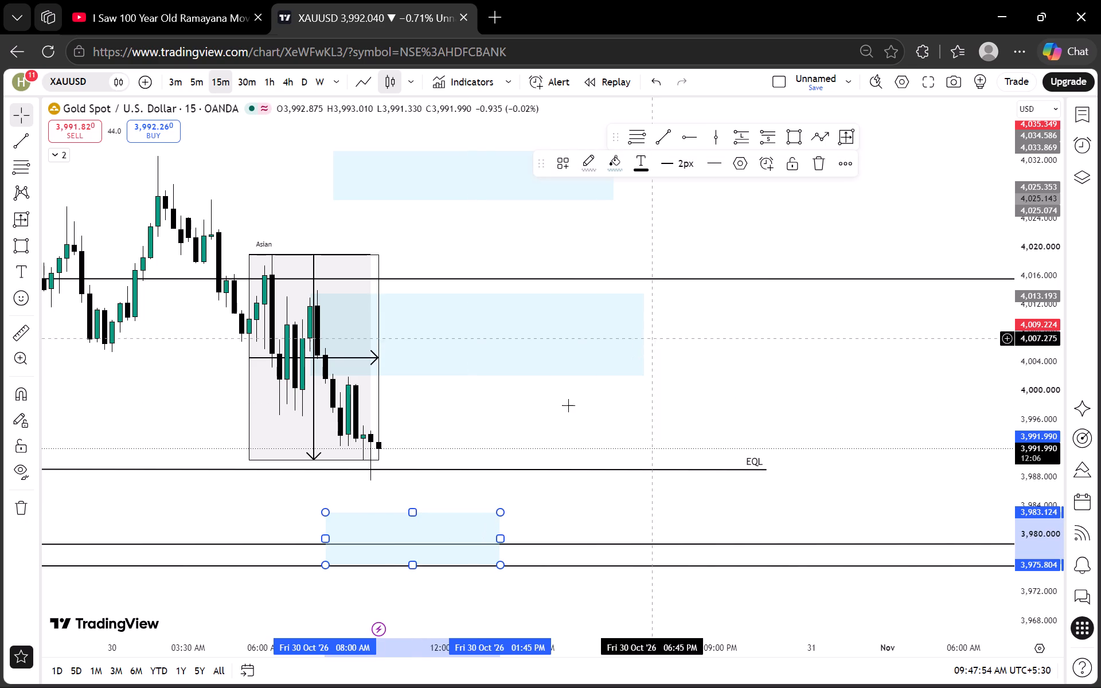
{"action": "left_click", "coordinate": [473, 536]}
{"action": "type", "text": "Aia"}
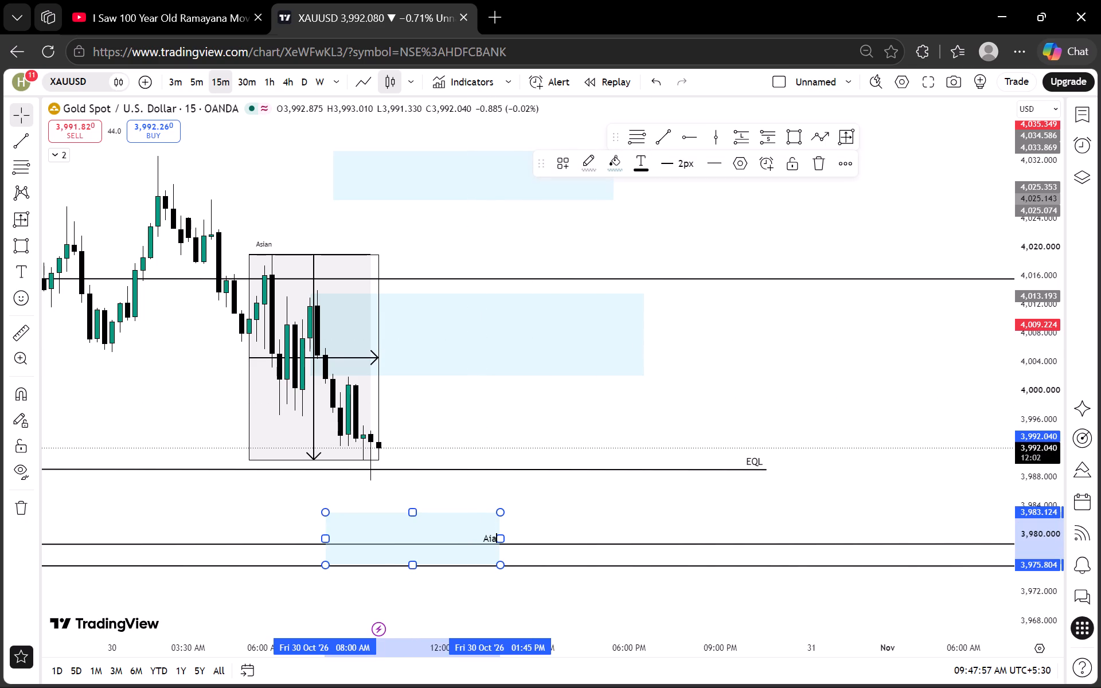
{"action": "key", "text": "n"}
{"action": "key", "text": "BackSpace"}
{"action": "key", "text": "BackSpace"}
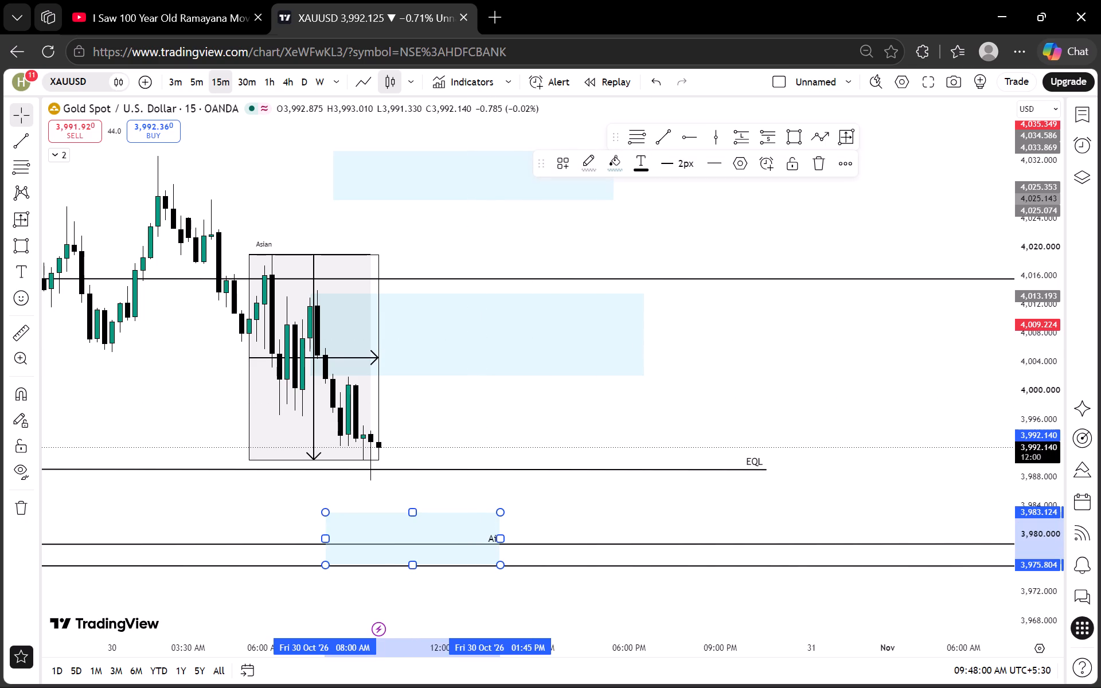
{"action": "key", "text": "BackSpace"}
{"action": "type", "text": "sian"}
{"action": "key", "text": "space"}
{"action": "type", "text": "LOw"}
{"action": "key", "text": "BackSpace"}
{"action": "key", "text": "BackSpace"}
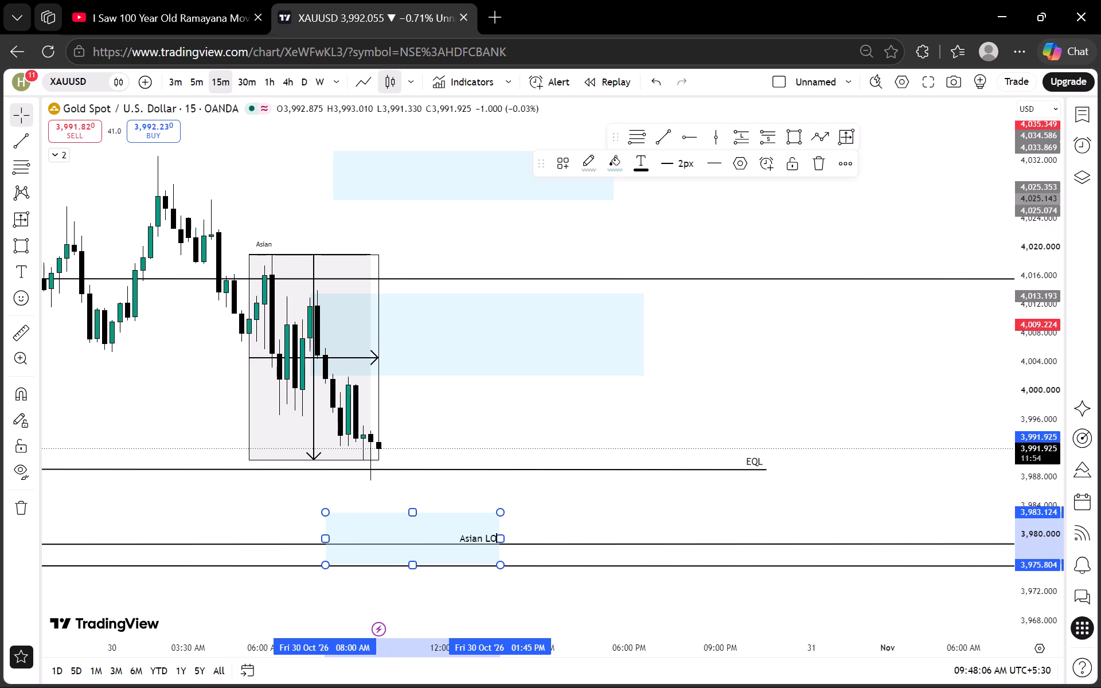
{"action": "type", "text": "ow"}
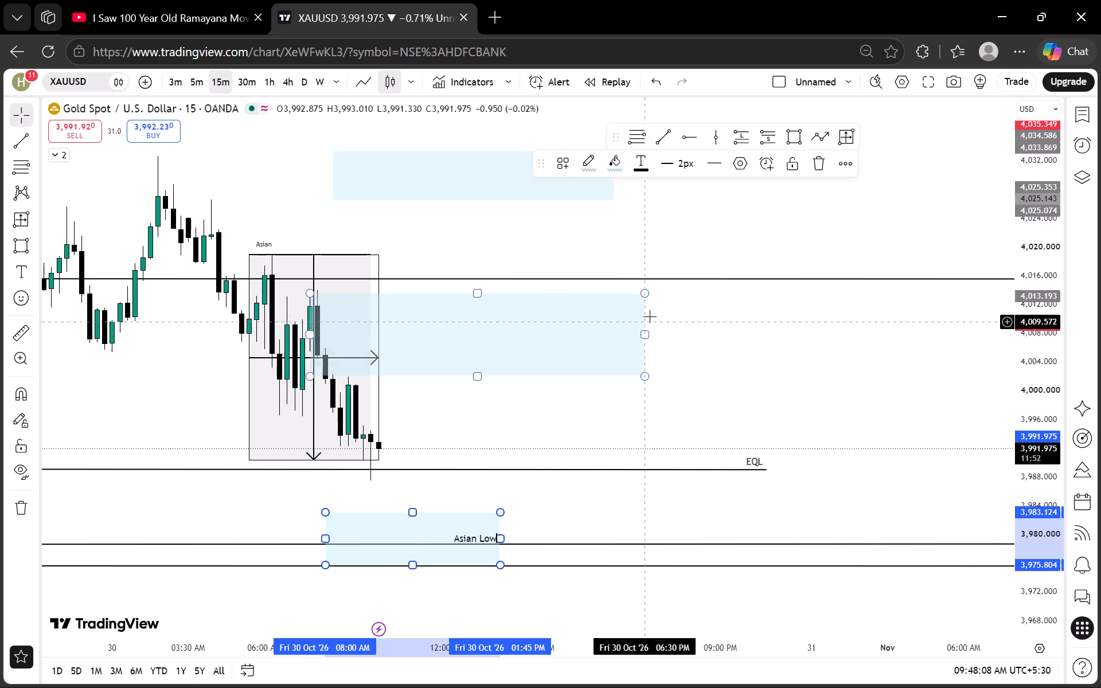
Lock the Asian Low zone.
{"action": "left_click", "coordinate": [786, 165]}
{"action": "left_click", "coordinate": [738, 369]}
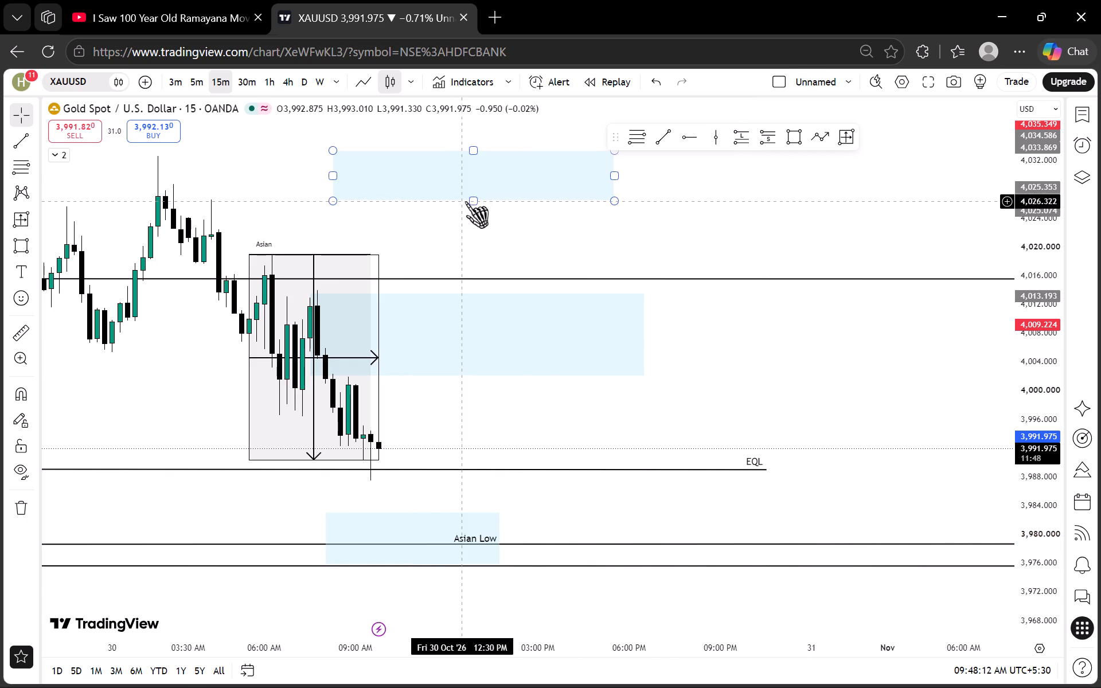
Label the zone above the Asian session box "Asian HIGH".
{"action": "left_click", "coordinate": [465, 201]}
{"action": "left_click", "coordinate": [574, 183]}
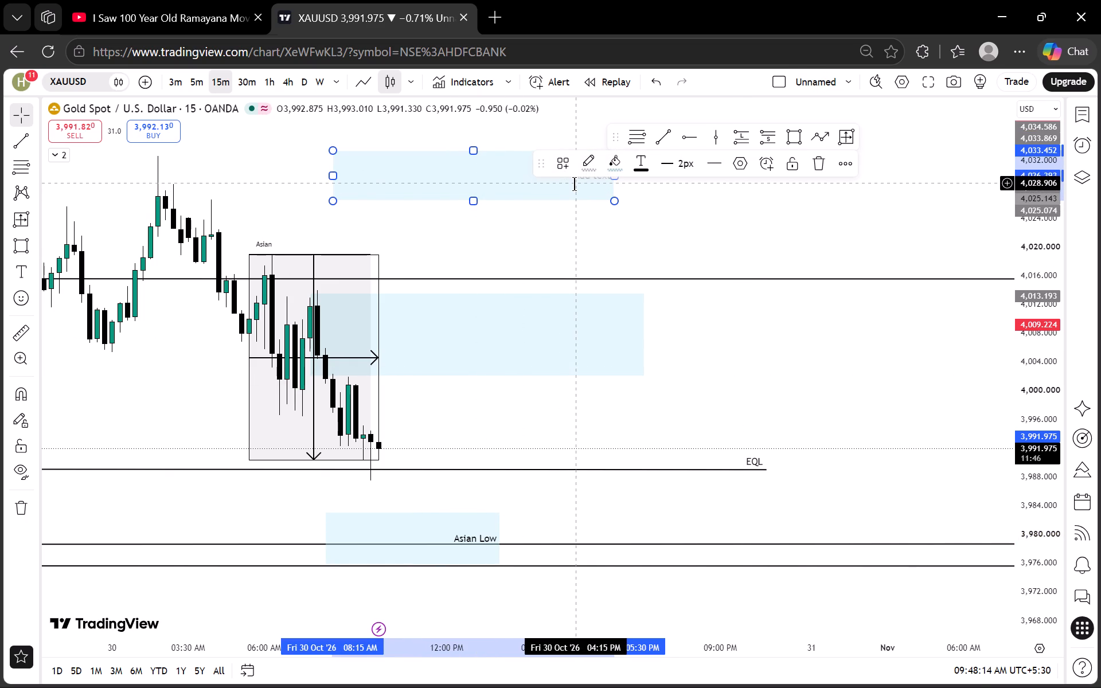
{"action": "key", "text": "shift+a"}
{"action": "type", "text": "sian"}
{"action": "key", "text": "space"}
{"action": "type", "text": "HIGH"}
{"action": "left_click", "coordinate": [690, 300]}
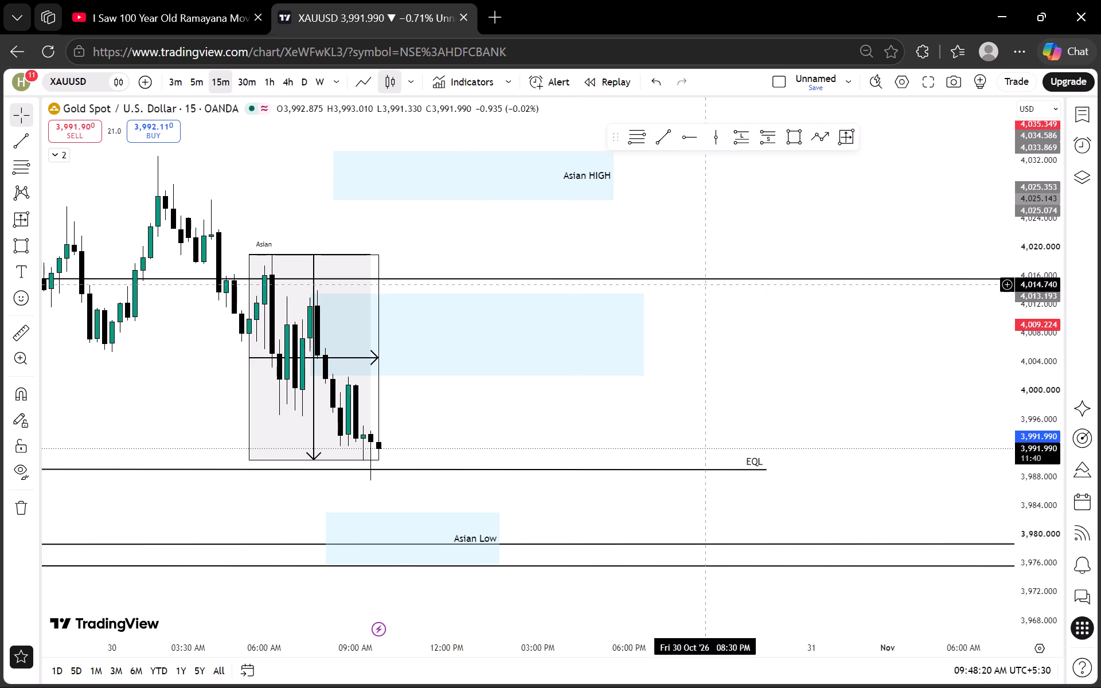
Lock the Asian HIGH zone.
{"action": "left_click", "coordinate": [617, 200]}
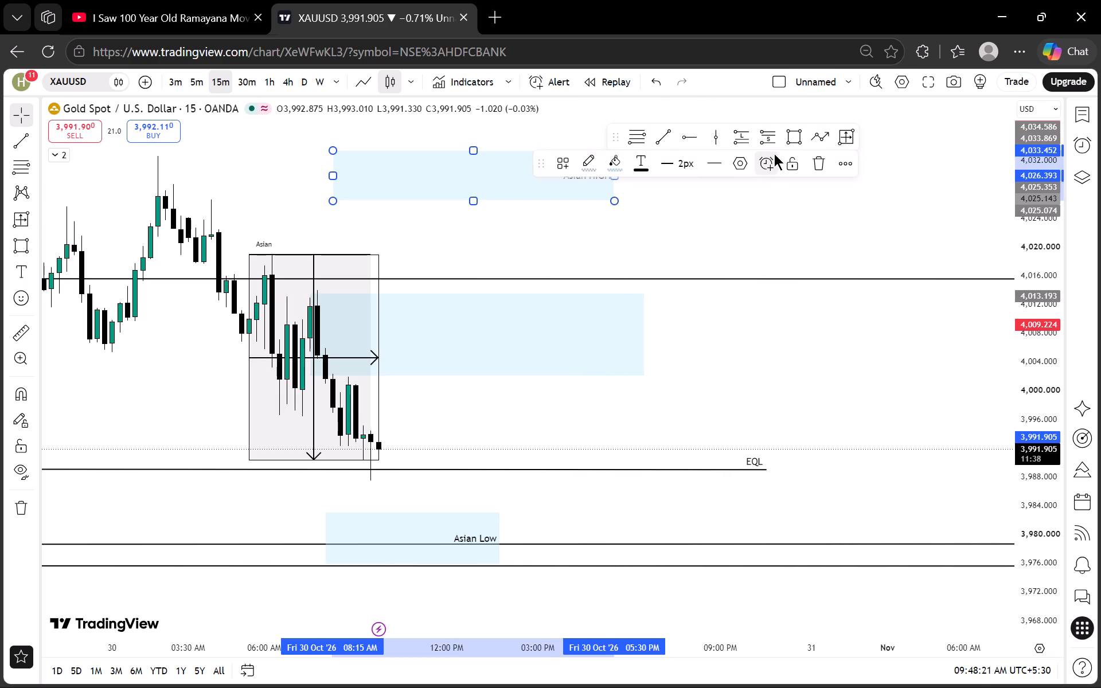
{"action": "left_click", "coordinate": [785, 159]}
{"action": "left_click", "coordinate": [770, 217]}
{"action": "scroll", "coordinate": [1097, 266], "scroll_direction": "down", "scroll_amount": 4}
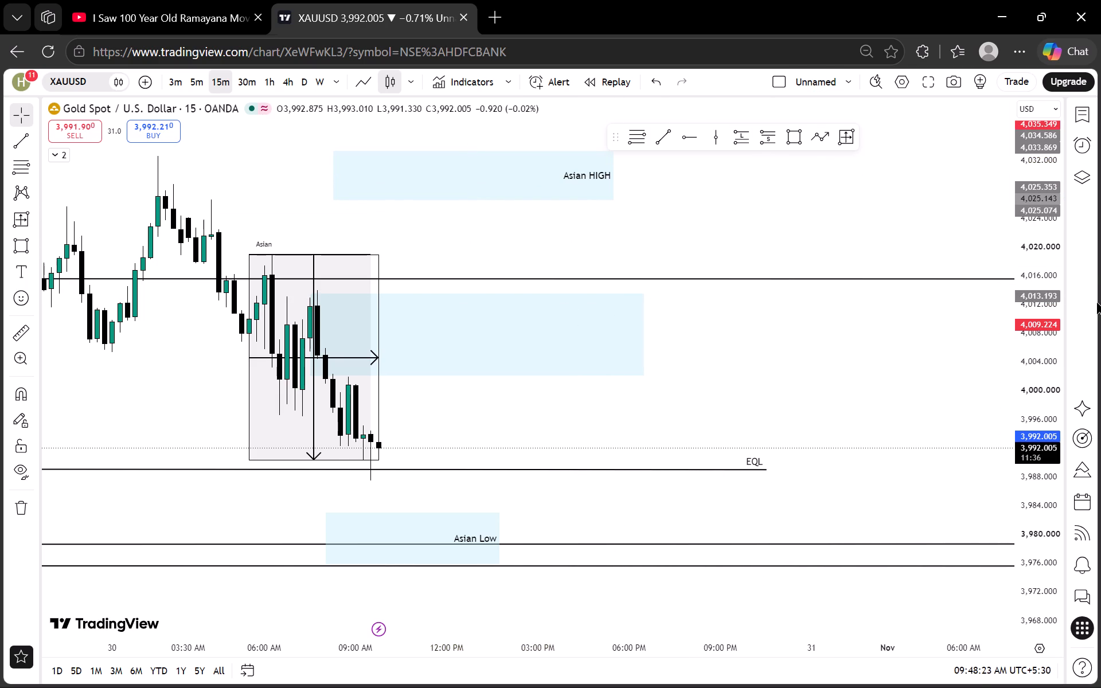
Examine the recent sessions on the 15-minute chart, then the current Asian session on the 5-minute chart.
{"action": "scroll", "coordinate": [1096, 302], "scroll_direction": "down", "scroll_amount": 20}
{"action": "scroll", "coordinate": [1096, 302], "scroll_direction": "down", "scroll_amount": 3}
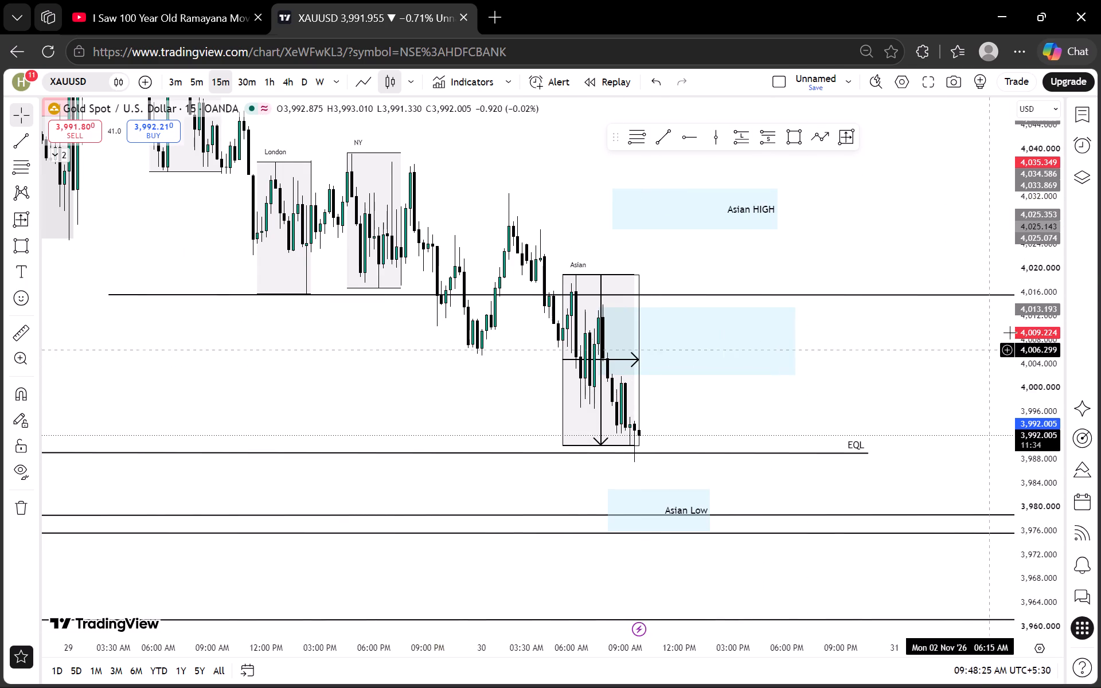
{"action": "scroll", "coordinate": [1019, 327], "scroll_direction": "down", "scroll_amount": 15}
{"action": "scroll", "coordinate": [558, 361], "scroll_direction": "down", "scroll_amount": 4}
{"action": "scroll", "coordinate": [601, 350], "scroll_direction": "up", "scroll_amount": 5}
{"action": "left_click_drag", "start_coordinate": [443, 291], "coordinate": [667, 435]}
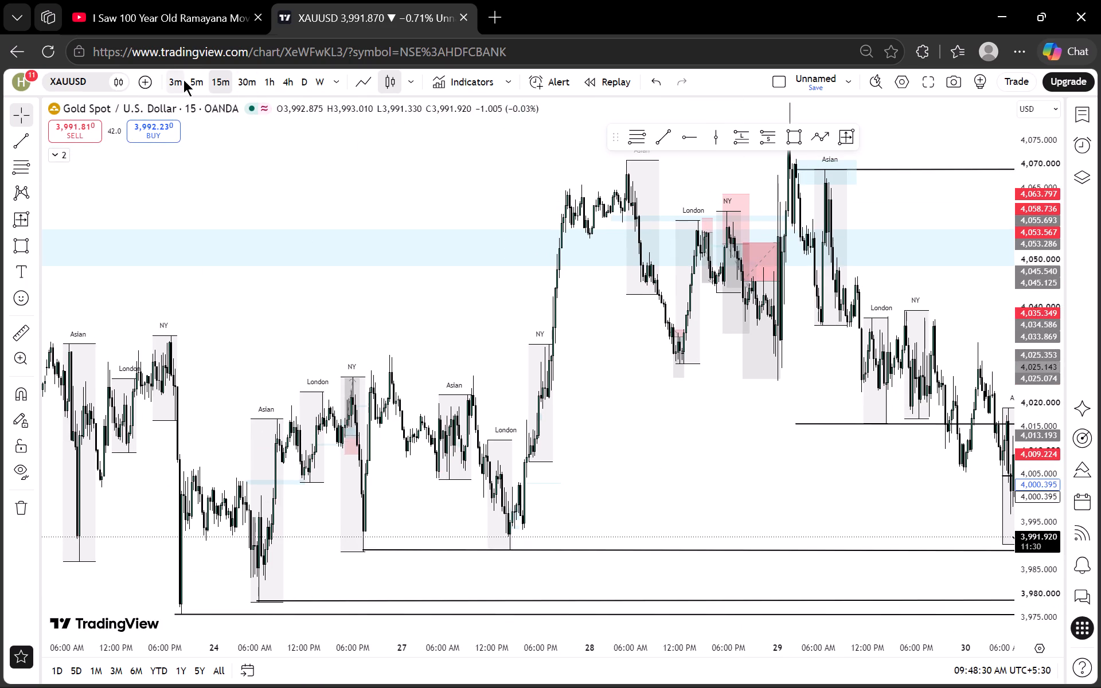
{"action": "left_click", "coordinate": [183, 79]}
{"action": "left_click", "coordinate": [193, 76]}
{"action": "scroll", "coordinate": [489, 283], "scroll_direction": "down", "scroll_amount": 4}
{"action": "left_click_drag", "start_coordinate": [746, 372], "coordinate": [446, 292]}
{"action": "scroll", "coordinate": [485, 299], "scroll_direction": "up", "scroll_amount": 4}
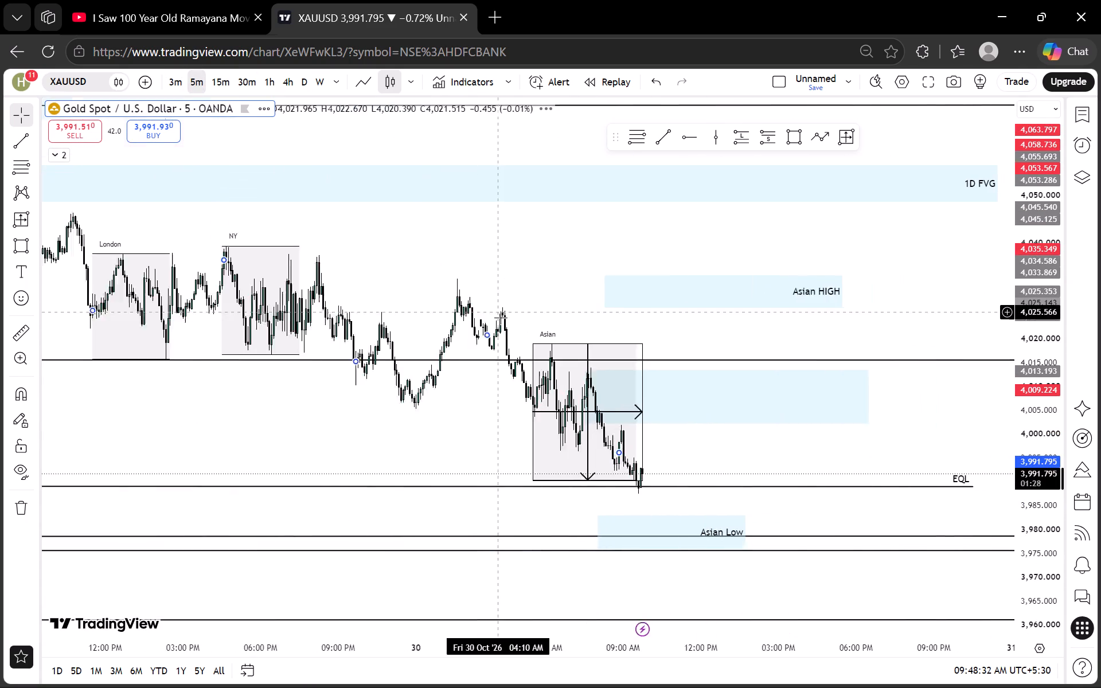
{"action": "scroll", "coordinate": [501, 318], "scroll_direction": "up", "scroll_amount": 5}
{"action": "left_click_drag", "start_coordinate": [607, 443], "coordinate": [680, 392]}
{"action": "scroll", "coordinate": [1038, 390], "scroll_direction": "up", "scroll_amount": 10}
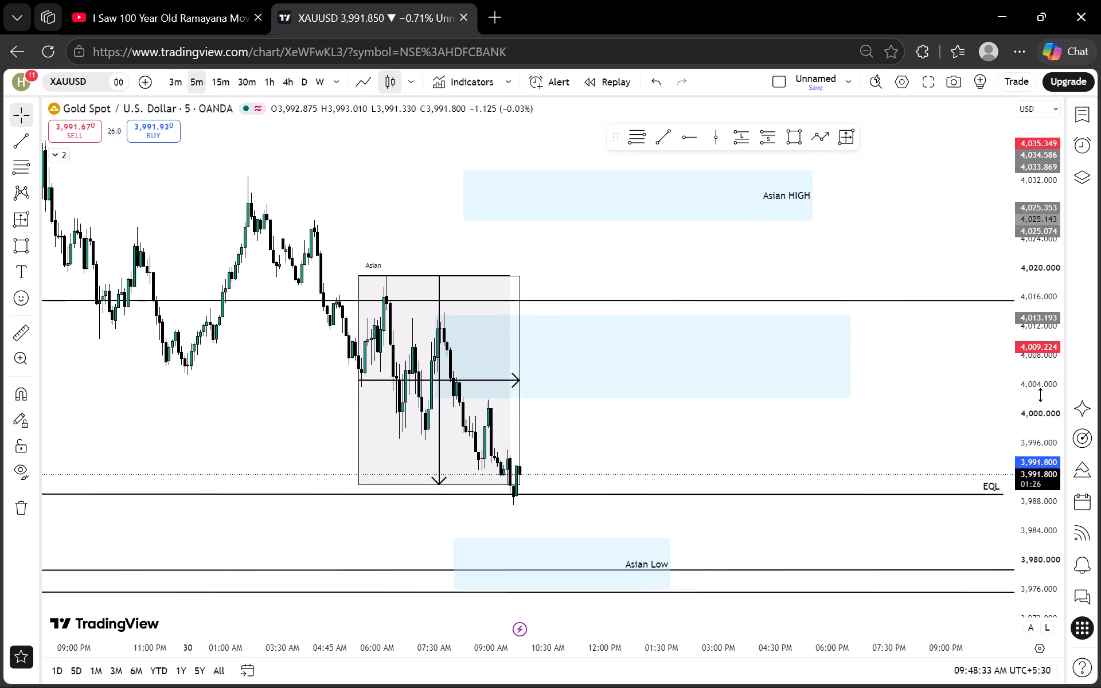
{"action": "scroll", "coordinate": [1041, 395], "scroll_direction": "up", "scroll_amount": 9}
{"action": "left_click_drag", "start_coordinate": [573, 427], "coordinate": [723, 416]}
Delete the date and price range measurement drawn over the current Asian session.
{"action": "left_click", "coordinate": [461, 405]}
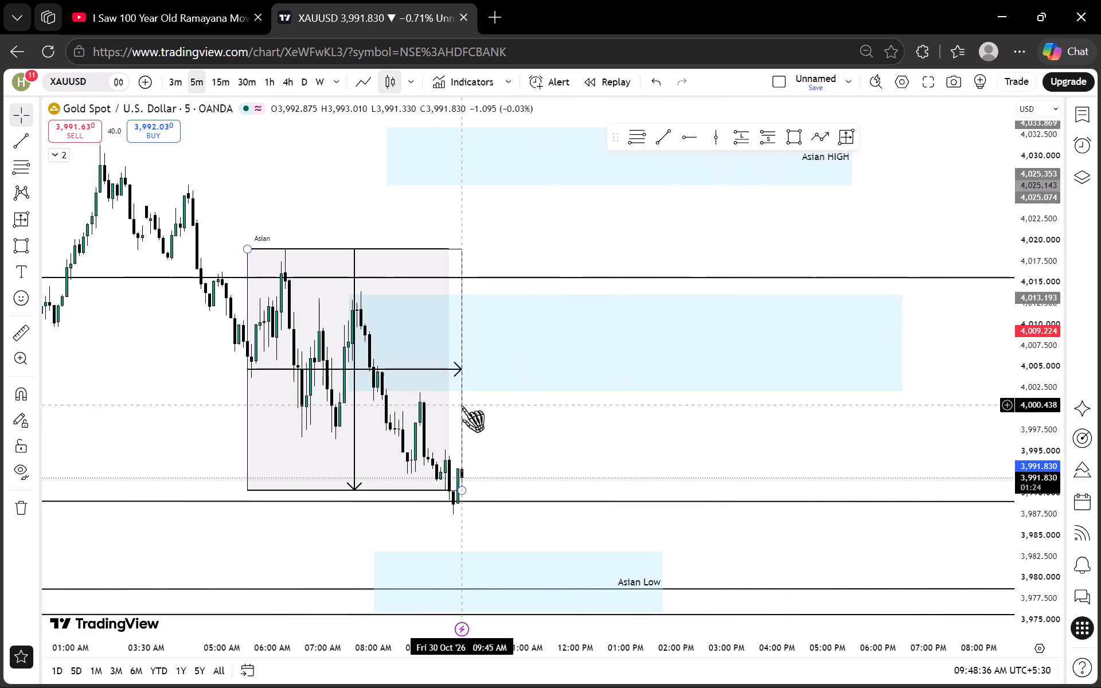
{"action": "left_click", "coordinate": [739, 153]}
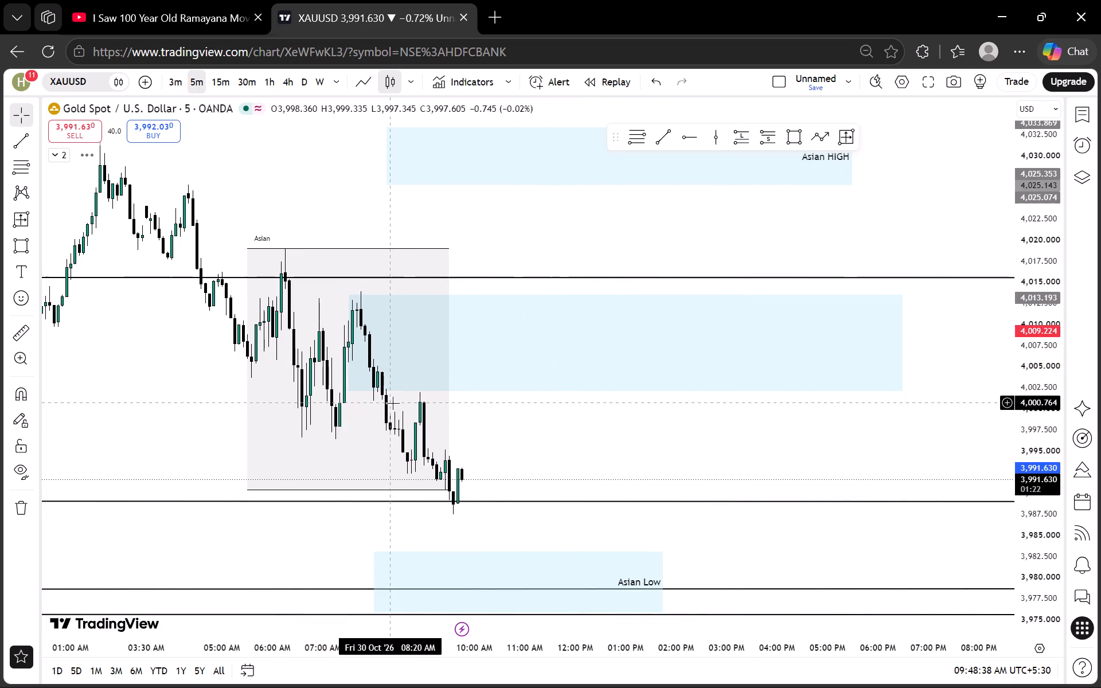
Narrow the unlabelled blue zone overlapping the Asian session to between about 4,005.9 and 4,011.2, starting at 07:50 AM.
{"action": "left_click_drag", "start_coordinate": [342, 392], "coordinate": [357, 361]}
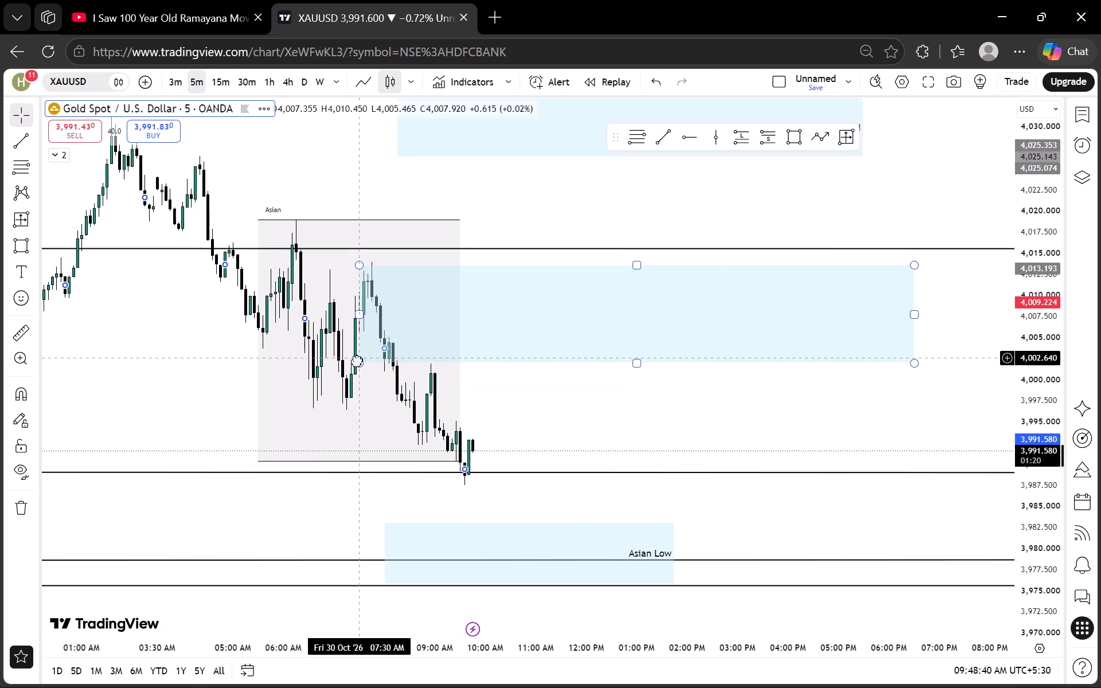
{"action": "left_click_drag", "start_coordinate": [357, 361], "coordinate": [356, 372]}
{"action": "left_click_drag", "start_coordinate": [359, 375], "coordinate": [370, 344]}
{"action": "left_click_drag", "start_coordinate": [374, 276], "coordinate": [373, 300]}
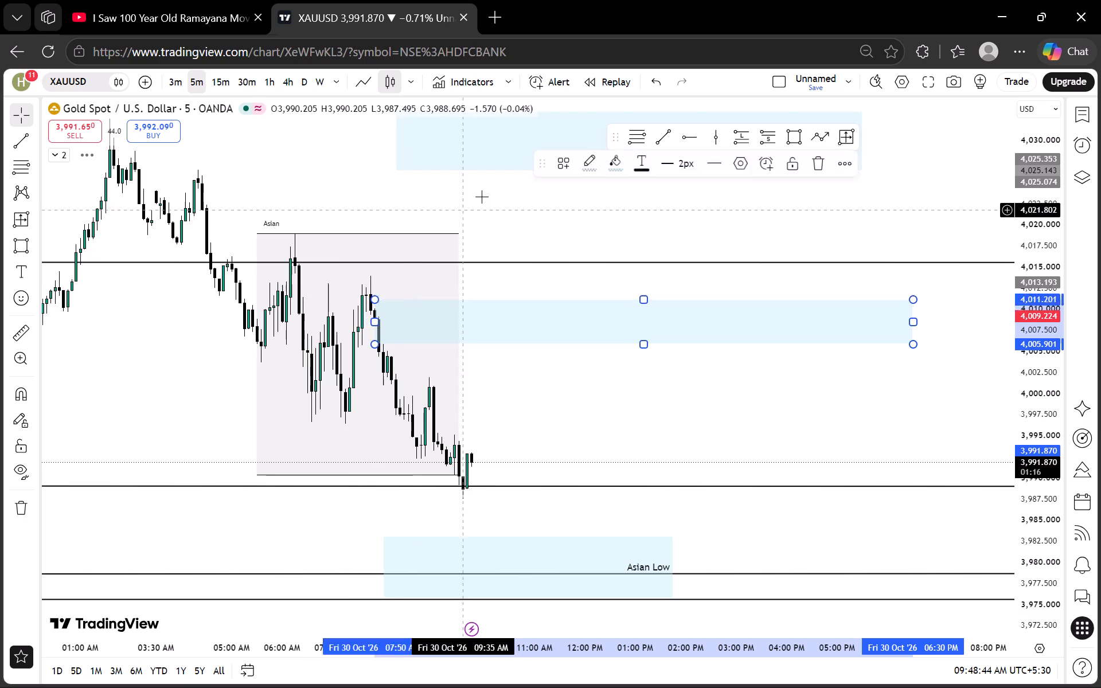
{"action": "left_click", "coordinate": [482, 197]}
Compare the narrowed zone against price action on the 15-minute and 5-minute timeframes.
{"action": "scroll", "coordinate": [1023, 281], "scroll_direction": "down", "scroll_amount": 5}
{"action": "scroll", "coordinate": [772, 411], "scroll_direction": "down", "scroll_amount": 2}
{"action": "left_click_drag", "start_coordinate": [749, 420], "coordinate": [715, 415]}
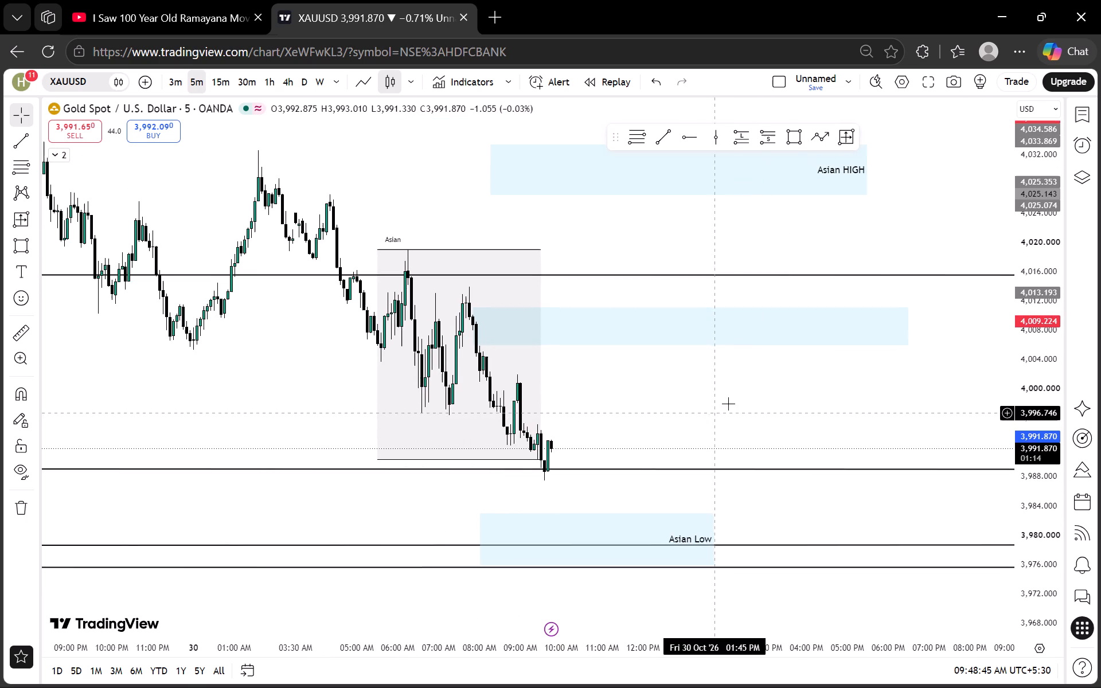
{"action": "left_click", "coordinate": [217, 79]}
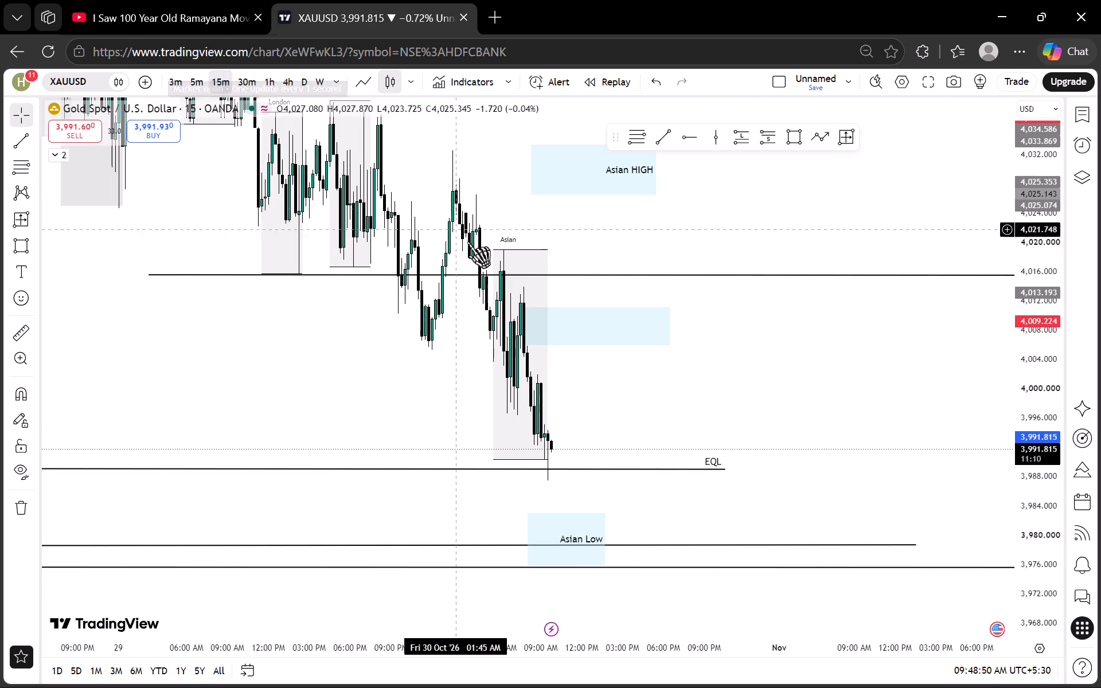
{"action": "scroll", "coordinate": [633, 404], "scroll_direction": "up", "scroll_amount": 3}
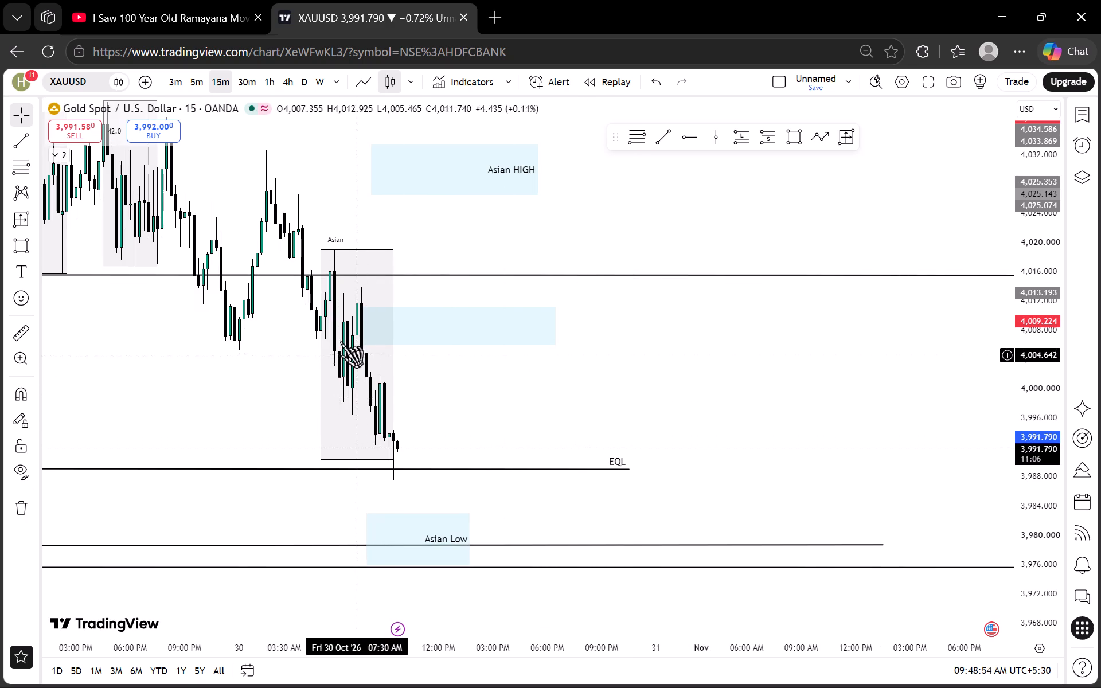
{"action": "left_click_drag", "start_coordinate": [459, 382], "coordinate": [507, 370]}
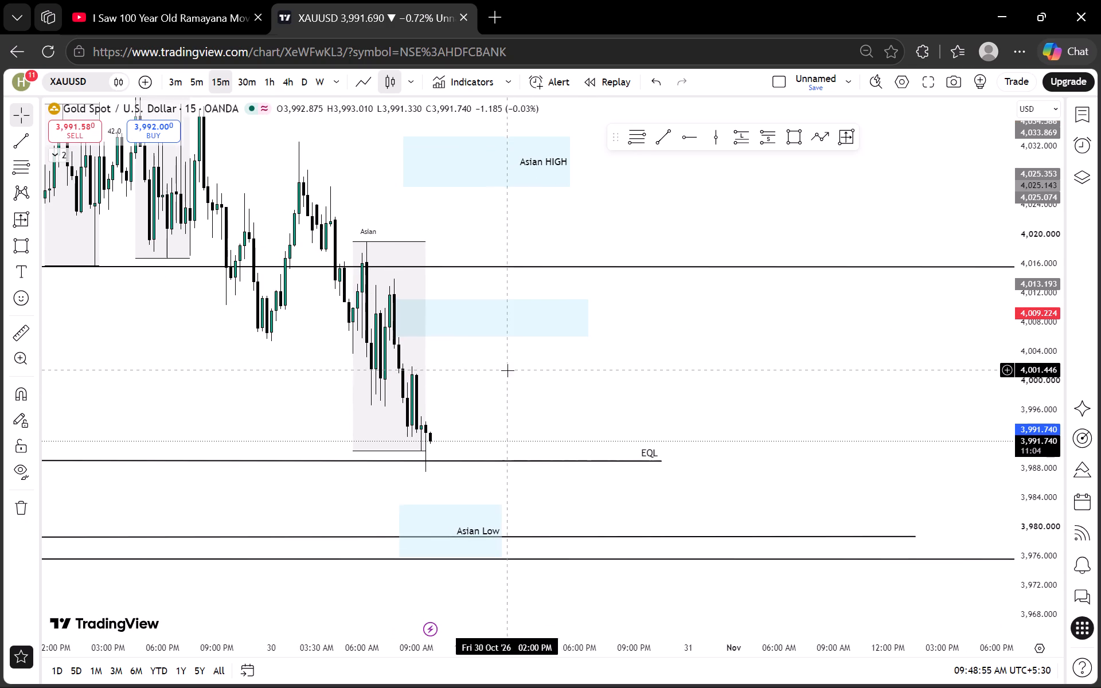
{"action": "left_click", "coordinate": [198, 84]}
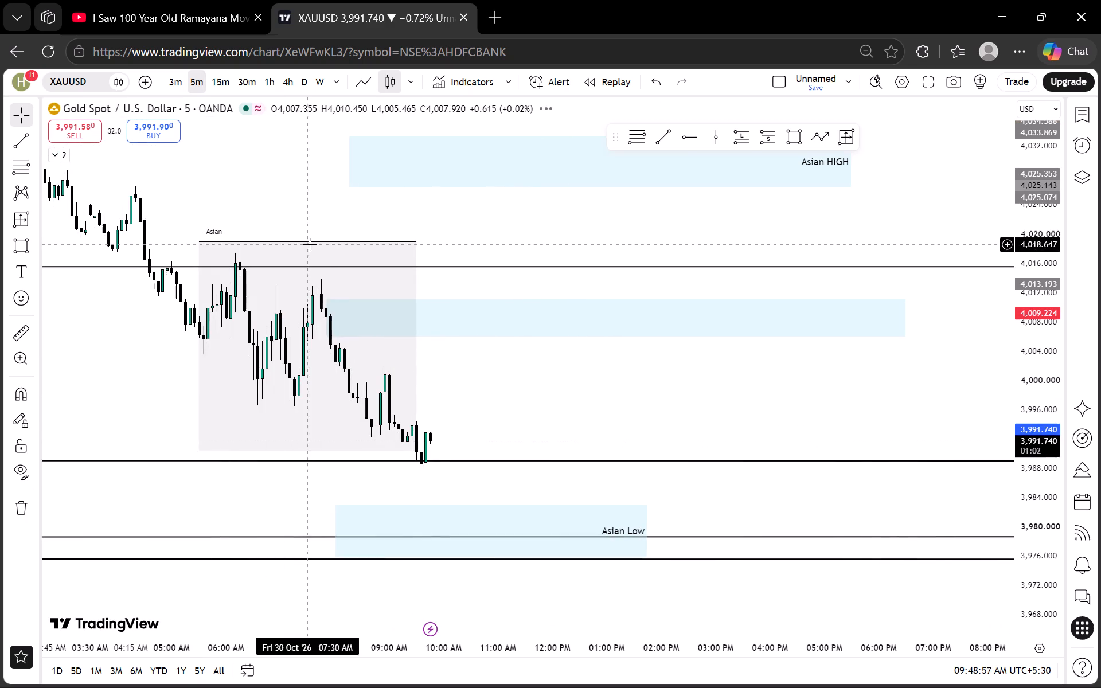
{"action": "scroll", "coordinate": [451, 345], "scroll_direction": "down", "scroll_amount": 2}
Switch to the 1-minute timeframe and examine price action through the Asian session and the preceding hours.
{"action": "left_click", "coordinate": [334, 79]}
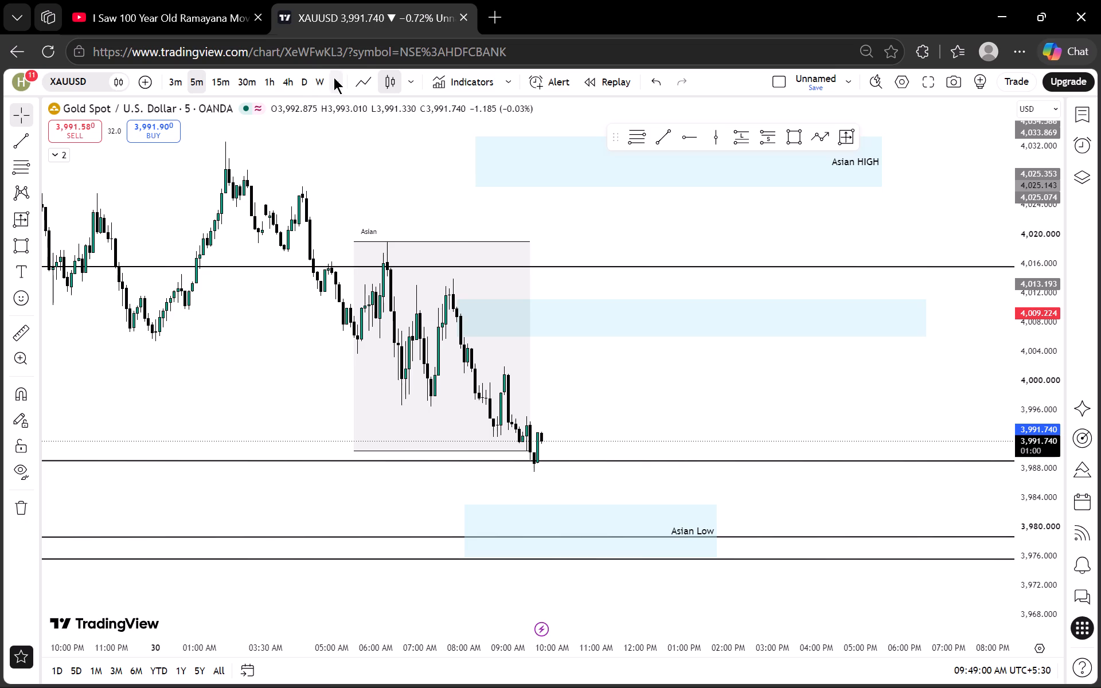
{"action": "left_click", "coordinate": [365, 409]}
{"action": "scroll", "coordinate": [935, 389], "scroll_direction": "down", "scroll_amount": 7}
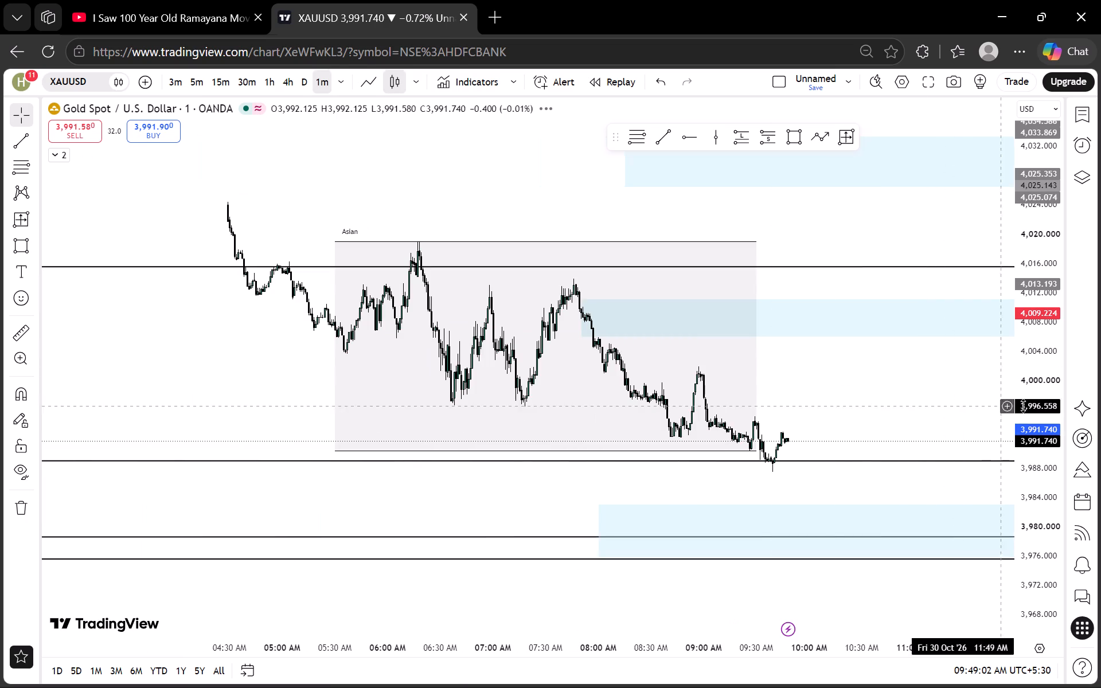
{"action": "scroll", "coordinate": [1068, 387], "scroll_direction": "down", "scroll_amount": 4}
{"action": "scroll", "coordinate": [1032, 371], "scroll_direction": "up", "scroll_amount": 10}
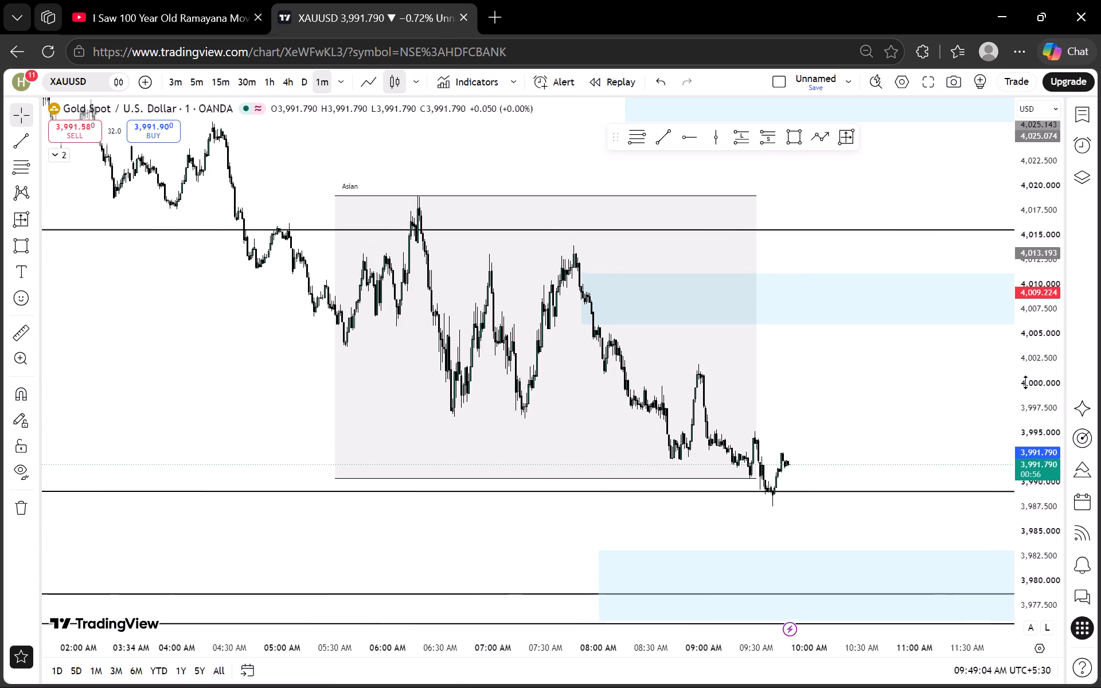
{"action": "scroll", "coordinate": [1026, 382], "scroll_direction": "up", "scroll_amount": 7}
{"action": "scroll", "coordinate": [530, 419], "scroll_direction": "down", "scroll_amount": 5}
{"action": "left_click_drag", "start_coordinate": [158, 355], "coordinate": [373, 426]}
{"action": "left_click_drag", "start_coordinate": [251, 360], "coordinate": [253, 359]}
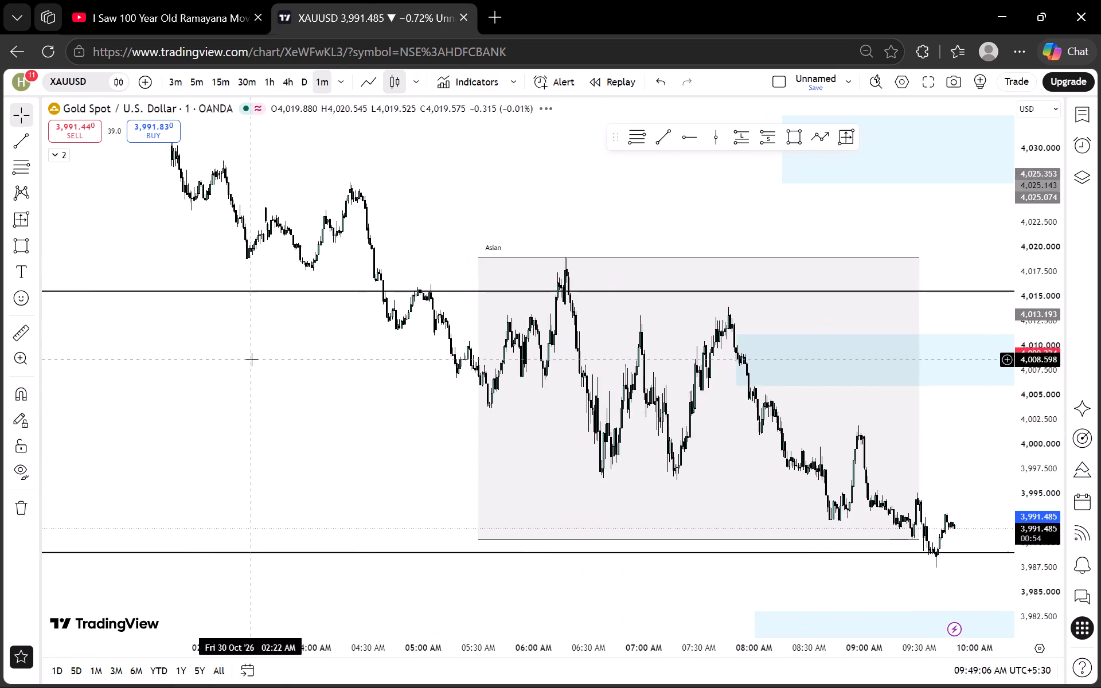
{"action": "left_click_drag", "start_coordinate": [253, 359], "coordinate": [460, 452]}
{"action": "left_click_drag", "start_coordinate": [256, 293], "coordinate": [510, 337]}
{"action": "left_click_drag", "start_coordinate": [309, 335], "coordinate": [583, 264]}
{"action": "left_click_drag", "start_coordinate": [571, 368], "coordinate": [265, 345]}
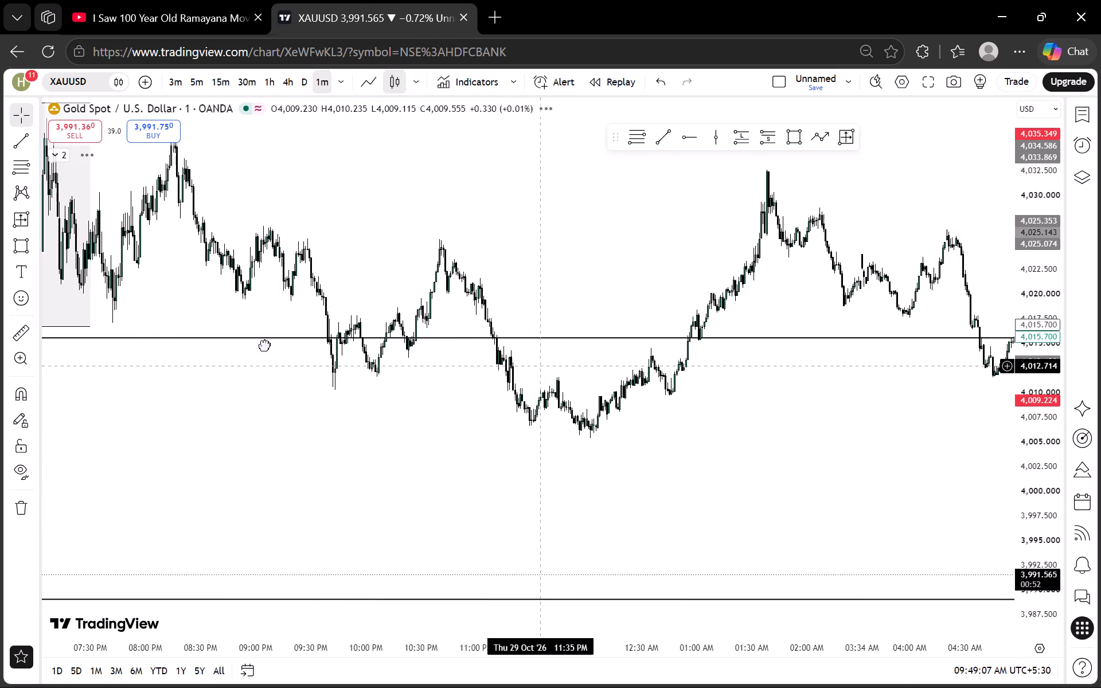
{"action": "left_click_drag", "start_coordinate": [265, 345], "coordinate": [223, 343]}
{"action": "left_click_drag", "start_coordinate": [492, 390], "coordinate": [255, 381]}
Return to the 15-minute timeframe and delete the PDL line crossing the Asian session.
{"action": "left_click", "coordinate": [219, 76]}
{"action": "scroll", "coordinate": [1043, 264], "scroll_direction": "down", "scroll_amount": 2}
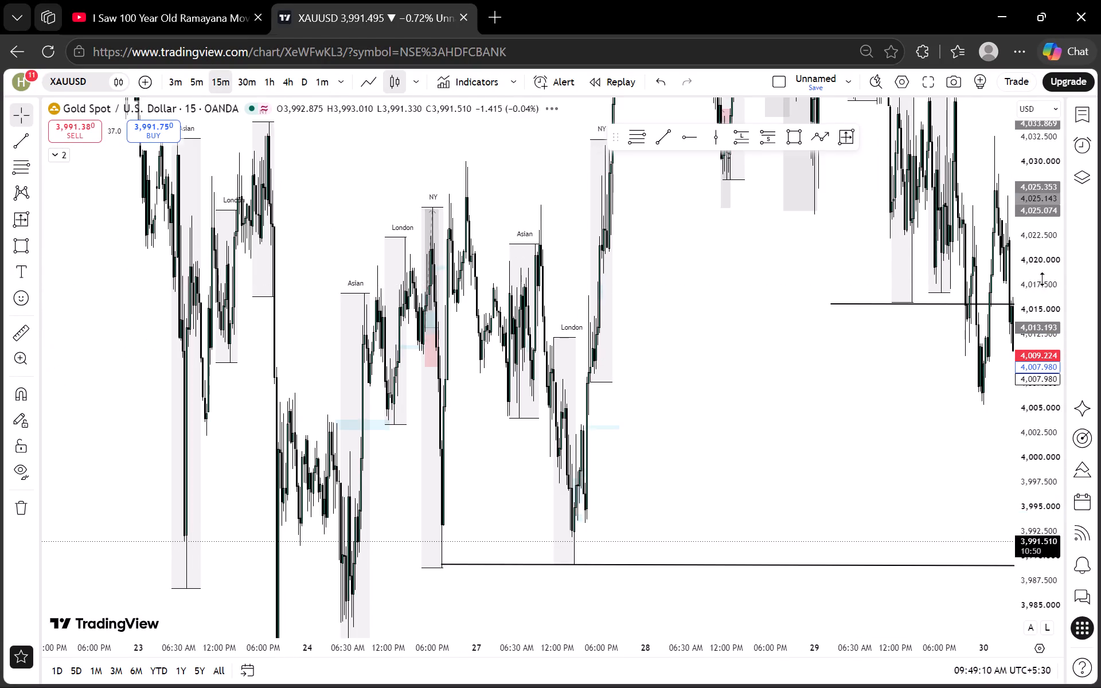
{"action": "scroll", "coordinate": [1043, 279], "scroll_direction": "down", "scroll_amount": 9}
{"action": "left_click_drag", "start_coordinate": [881, 399], "coordinate": [643, 351]}
{"action": "scroll", "coordinate": [607, 354], "scroll_direction": "up", "scroll_amount": 4}
{"action": "left_click_drag", "start_coordinate": [611, 363], "coordinate": [424, 411]}
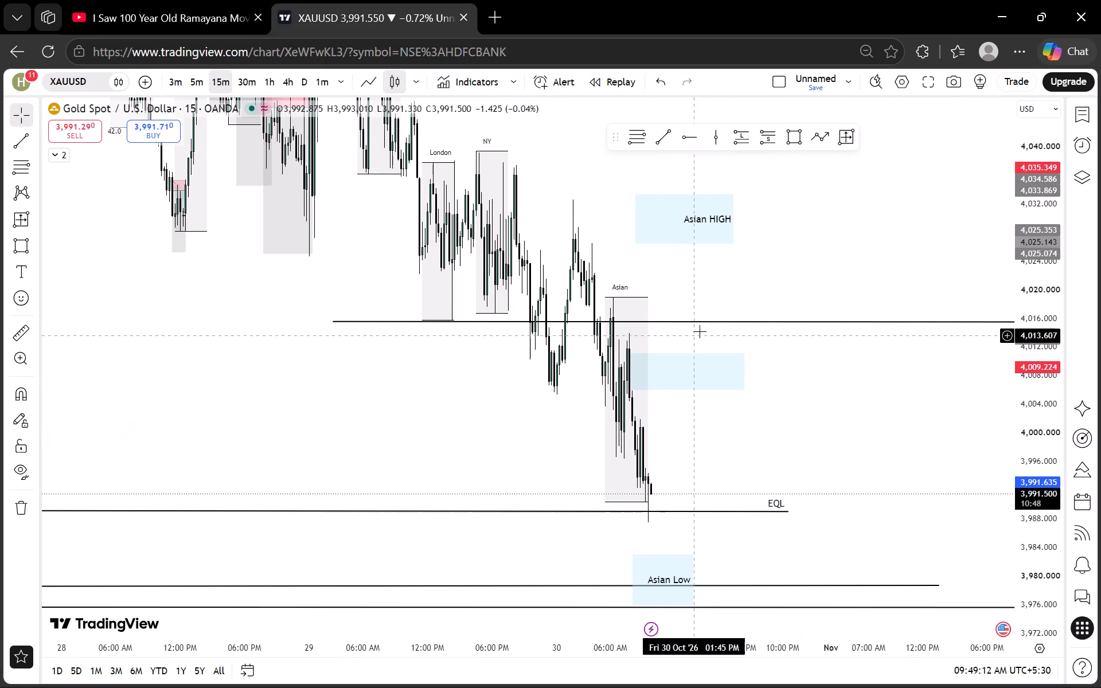
{"action": "left_click", "coordinate": [703, 325]}
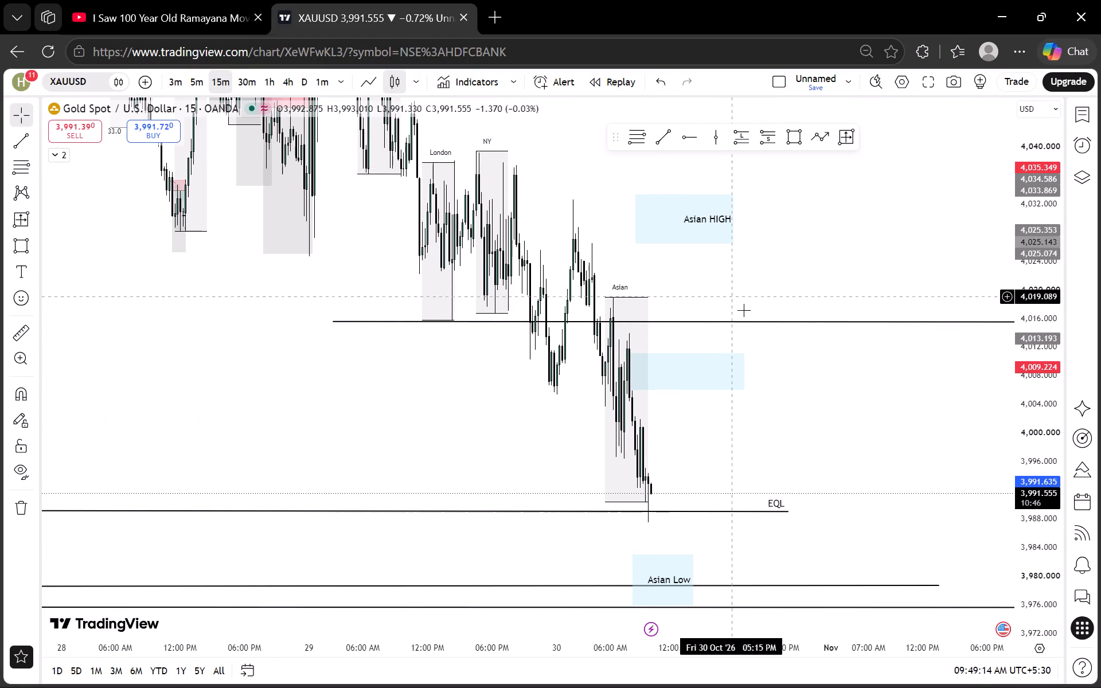
{"action": "left_click_drag", "start_coordinate": [874, 366], "coordinate": [468, 373]}
{"action": "scroll", "coordinate": [698, 356], "scroll_direction": "down", "scroll_amount": 5}
{"action": "scroll", "coordinate": [1058, 349], "scroll_direction": "down", "scroll_amount": 12}
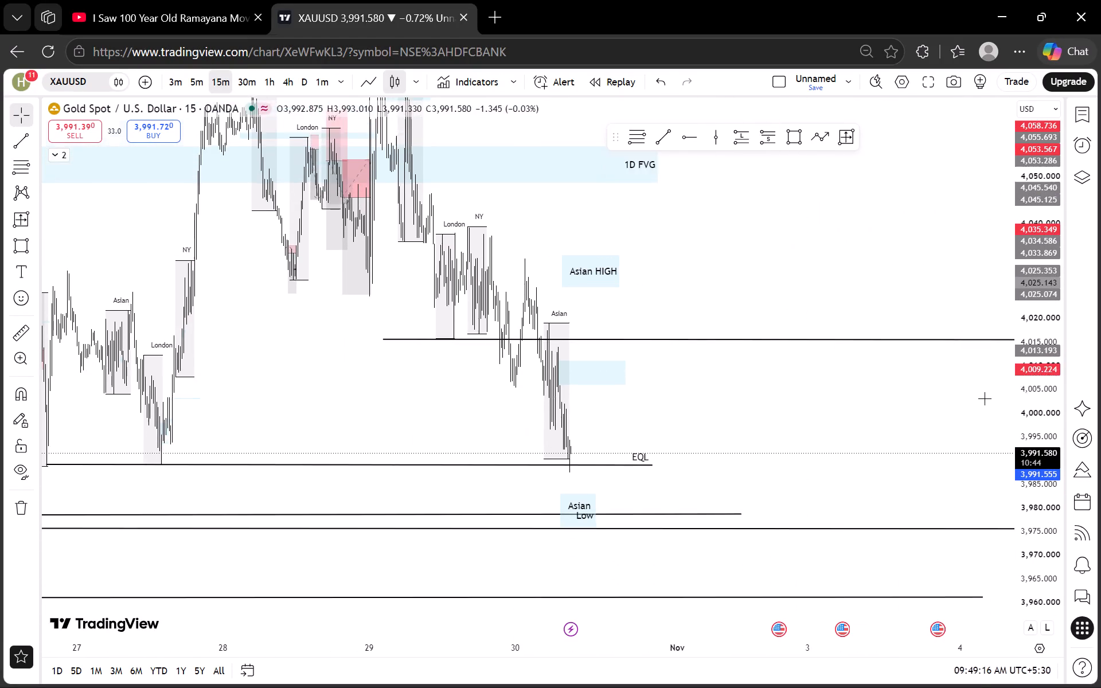
{"action": "scroll", "coordinate": [985, 398], "scroll_direction": "down", "scroll_amount": 5}
{"action": "left_click_drag", "start_coordinate": [923, 401], "coordinate": [512, 401]}
{"action": "scroll", "coordinate": [674, 381], "scroll_direction": "down", "scroll_amount": 2}
{"action": "left_click", "coordinate": [698, 340]}
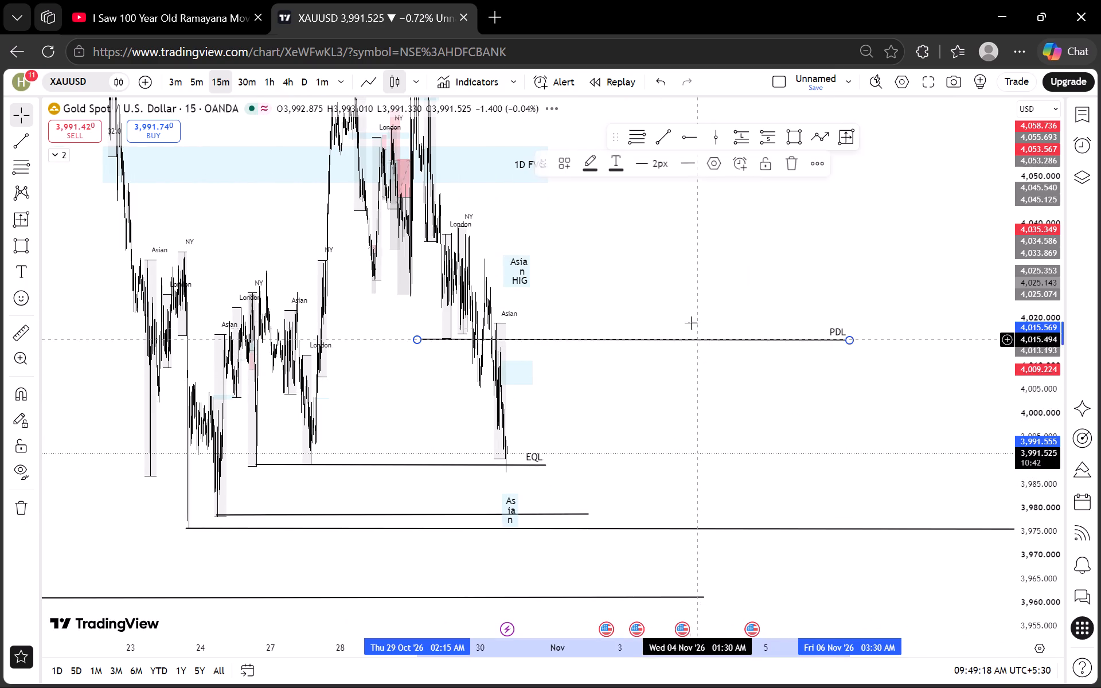
{"action": "left_click", "coordinate": [790, 162]}
Examine the remaining levels and zones on the 15-minute chart, from PDH down to the lines below EQL.
{"action": "scroll", "coordinate": [699, 340], "scroll_direction": "up", "scroll_amount": 10}
{"action": "left_click_drag", "start_coordinate": [533, 396], "coordinate": [787, 396]}
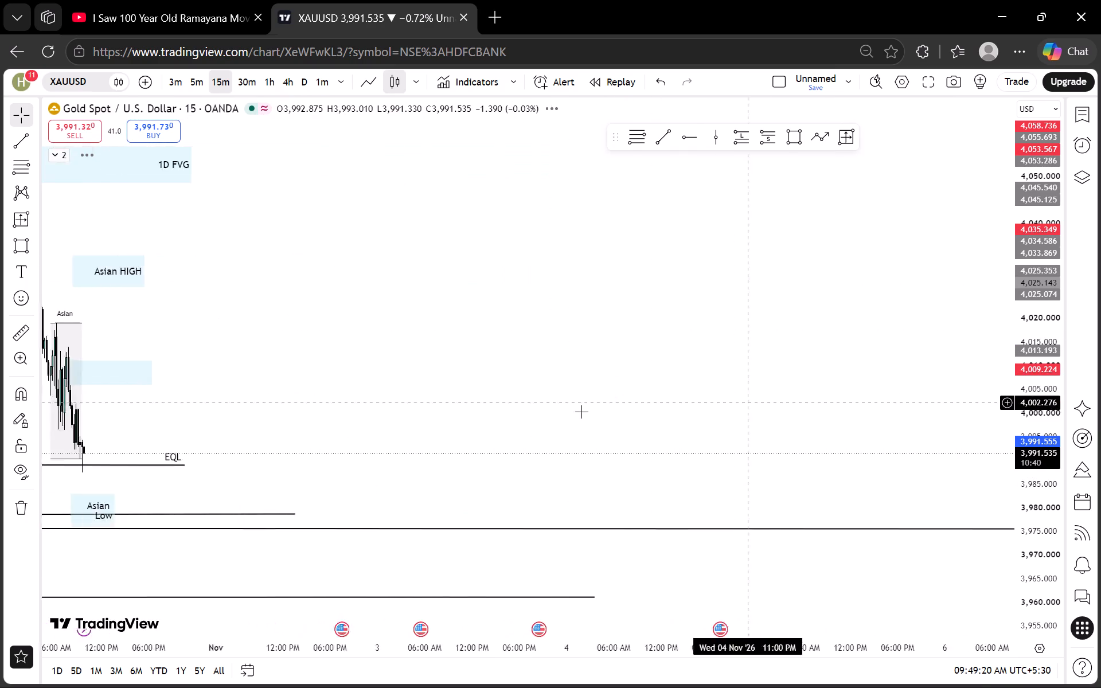
{"action": "scroll", "coordinate": [581, 412], "scroll_direction": "up", "scroll_amount": 4}
{"action": "left_click_drag", "start_coordinate": [588, 412], "coordinate": [819, 380]}
{"action": "left_click_drag", "start_coordinate": [617, 390], "coordinate": [942, 381]}
{"action": "scroll", "coordinate": [1017, 344], "scroll_direction": "down", "scroll_amount": 20}
{"action": "scroll", "coordinate": [1017, 344], "scroll_direction": "down", "scroll_amount": 2}
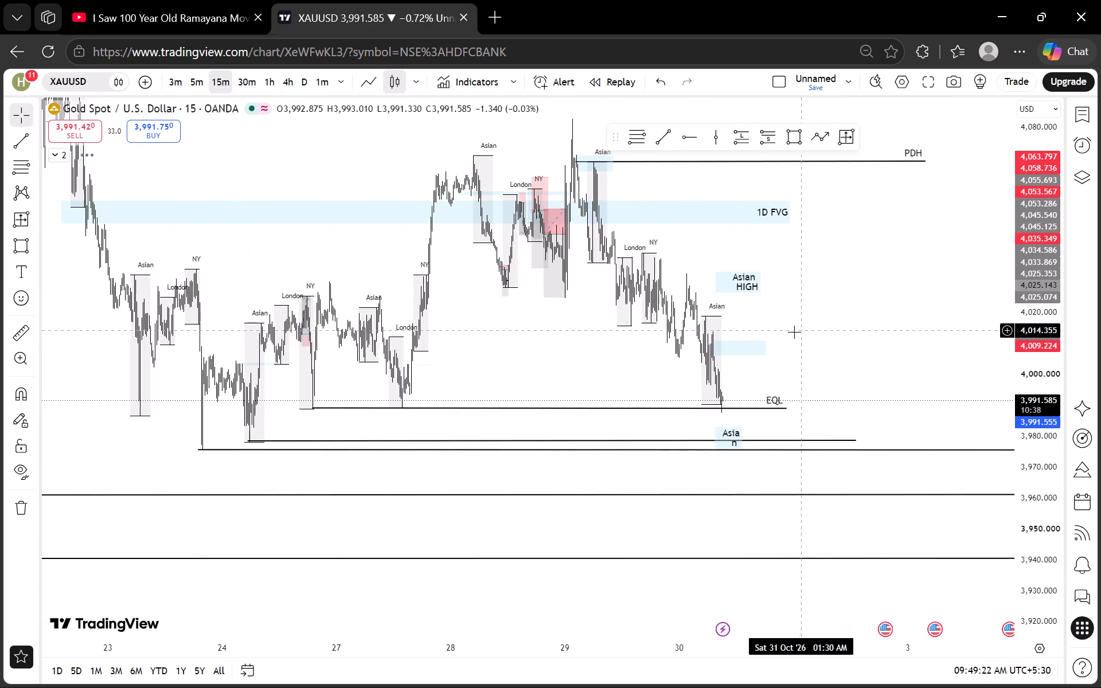
{"action": "scroll", "coordinate": [794, 332], "scroll_direction": "down", "scroll_amount": 3}
{"action": "left_click_drag", "start_coordinate": [642, 346], "coordinate": [594, 277]}
{"action": "scroll", "coordinate": [1021, 365], "scroll_direction": "up", "scroll_amount": 4}
{"action": "scroll", "coordinate": [537, 362], "scroll_direction": "down", "scroll_amount": 6}
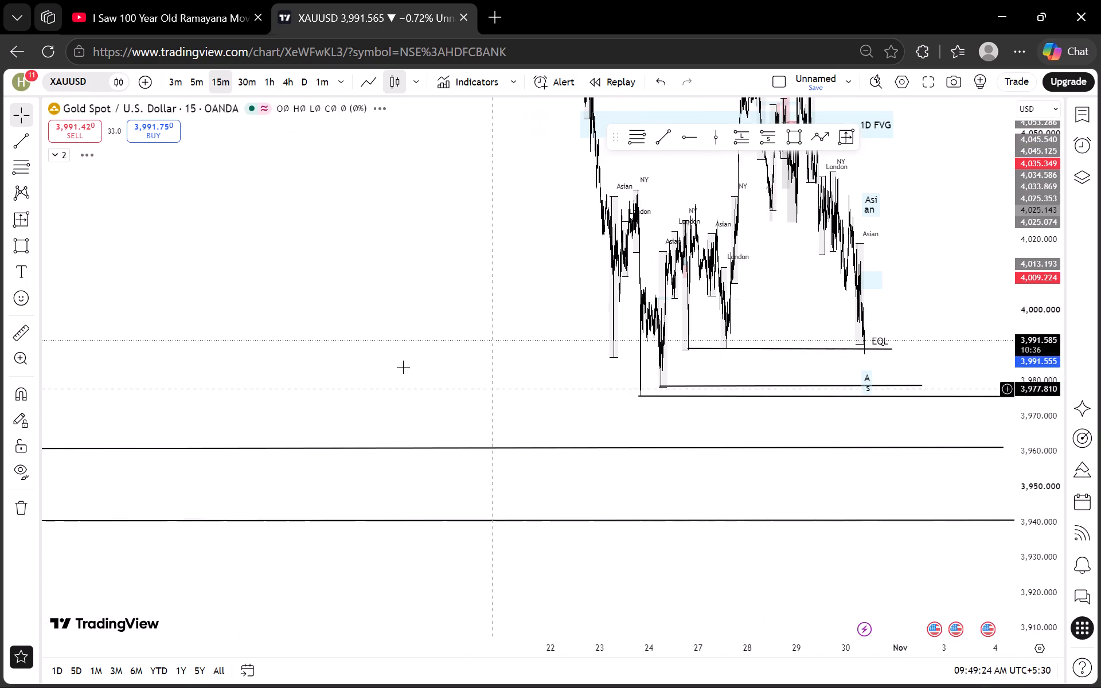
{"action": "left_click_drag", "start_coordinate": [357, 336], "coordinate": [555, 307]}
Switch to the 4-hour timeframe and examine current price against the EQL, PWL and Week Swing levels.
{"action": "left_click", "coordinate": [285, 81]}
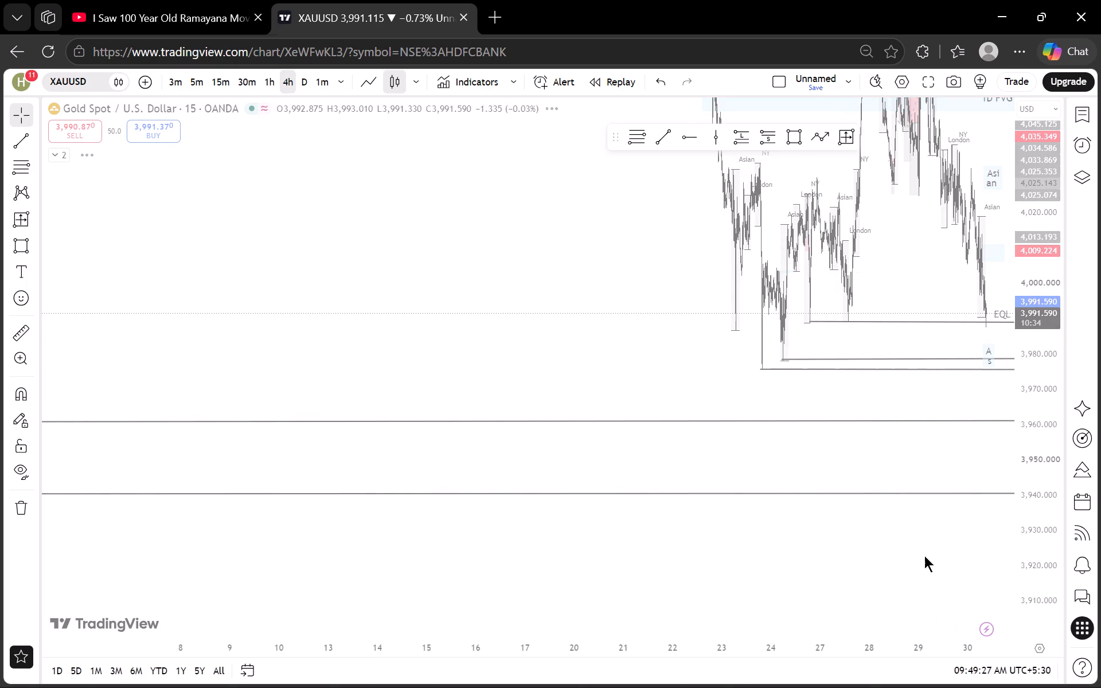
{"action": "left_click", "coordinate": [518, 281]}
{"action": "scroll", "coordinate": [1031, 249], "scroll_direction": "down", "scroll_amount": 6}
{"action": "scroll", "coordinate": [1032, 260], "scroll_direction": "up", "scroll_amount": 4}
{"action": "scroll", "coordinate": [1032, 285], "scroll_direction": "down", "scroll_amount": 4}
{"action": "scroll", "coordinate": [1032, 286], "scroll_direction": "up", "scroll_amount": 1}
{"action": "scroll", "coordinate": [1032, 285], "scroll_direction": "down", "scroll_amount": 7}
{"action": "left_click_drag", "start_coordinate": [628, 286], "coordinate": [348, 245]}
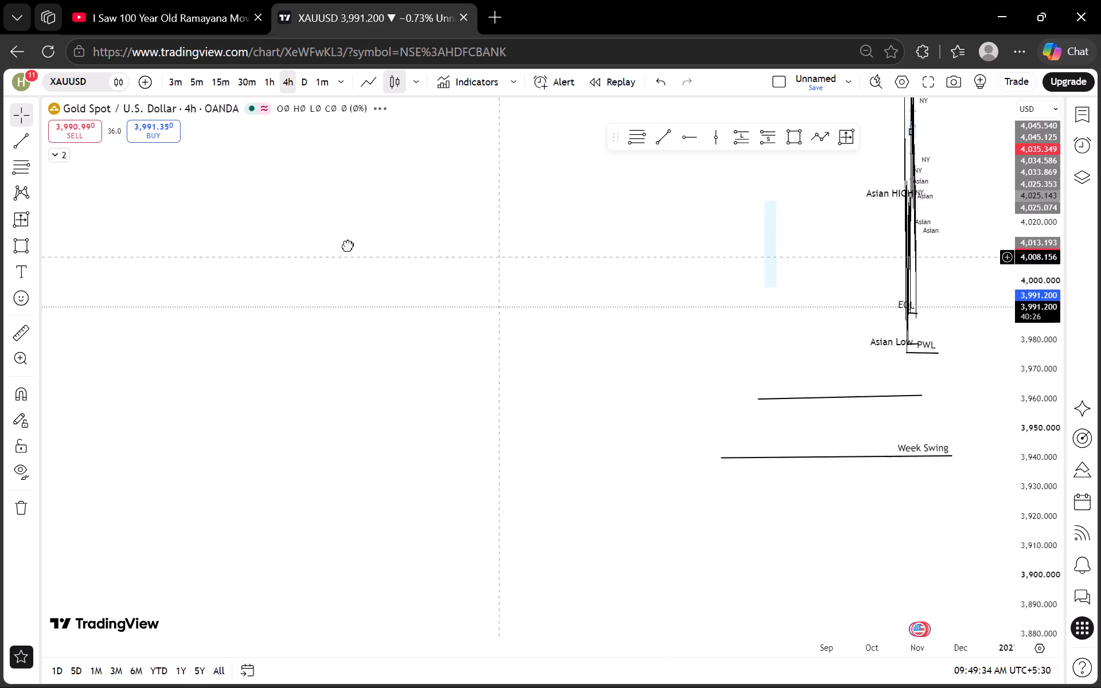
{"action": "left_click_drag", "start_coordinate": [348, 245], "coordinate": [330, 245]}
{"action": "scroll", "coordinate": [413, 244], "scroll_direction": "up", "scroll_amount": 6}
{"action": "scroll", "coordinate": [616, 380], "scroll_direction": "up", "scroll_amount": 4}
{"action": "left_click_drag", "start_coordinate": [577, 384], "coordinate": [757, 380]}
{"action": "scroll", "coordinate": [739, 380], "scroll_direction": "up", "scroll_amount": 3}
{"action": "left_click_drag", "start_coordinate": [566, 381], "coordinate": [899, 381]}
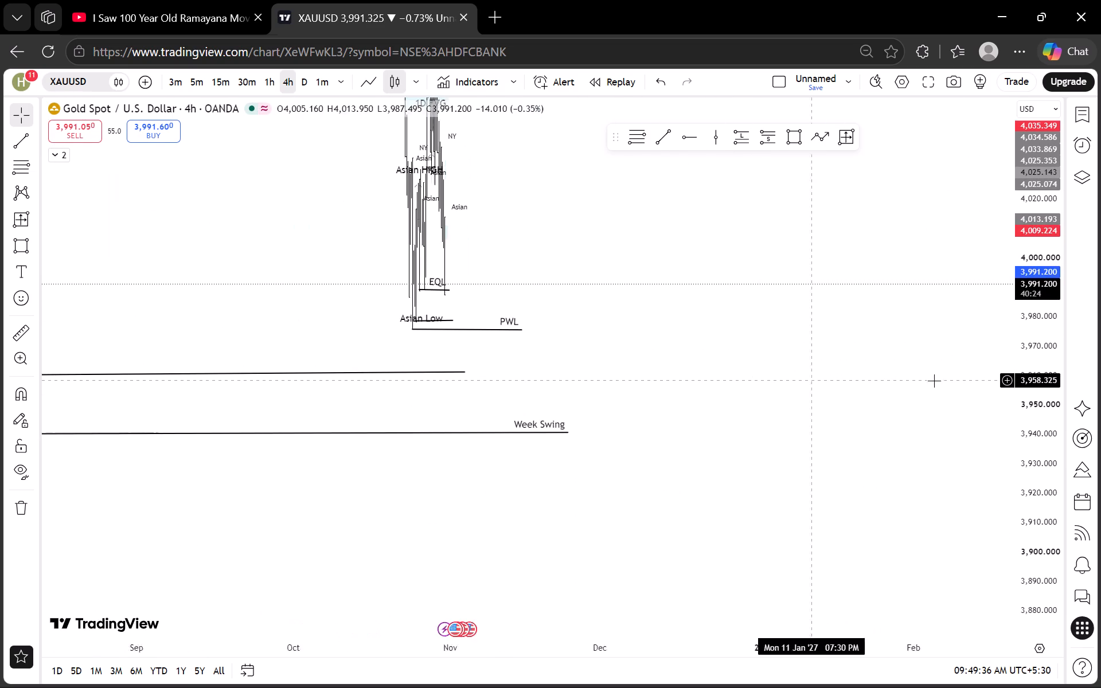
{"action": "scroll", "coordinate": [1005, 381], "scroll_direction": "up", "scroll_amount": 17}
{"action": "scroll", "coordinate": [776, 333], "scroll_direction": "down", "scroll_amount": 1}
{"action": "scroll", "coordinate": [651, 369], "scroll_direction": "up", "scroll_amount": 2}
{"action": "left_click_drag", "start_coordinate": [467, 377], "coordinate": [913, 401]}
{"action": "scroll", "coordinate": [884, 401], "scroll_direction": "up", "scroll_amount": 3}
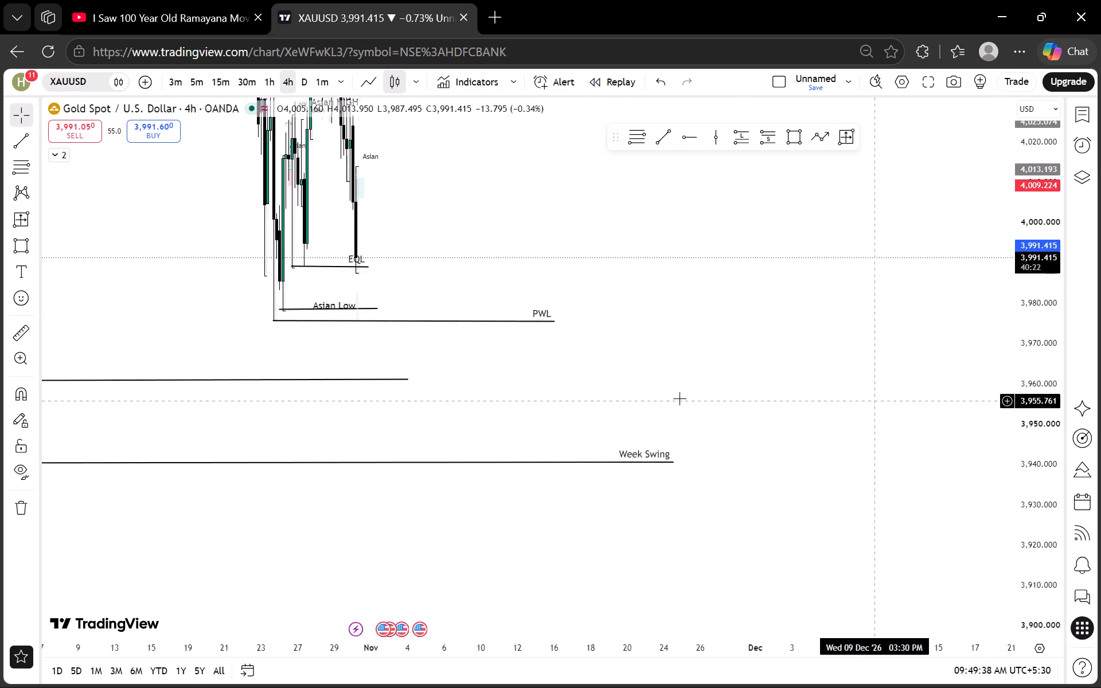
{"action": "scroll", "coordinate": [680, 398], "scroll_direction": "up", "scroll_amount": 7}
{"action": "left_click_drag", "start_coordinate": [632, 386], "coordinate": [881, 400]}
{"action": "left_click_drag", "start_coordinate": [697, 401], "coordinate": [935, 402]}
{"action": "scroll", "coordinate": [523, 384], "scroll_direction": "down", "scroll_amount": 1}
{"action": "left_click_drag", "start_coordinate": [550, 381], "coordinate": [677, 409]}
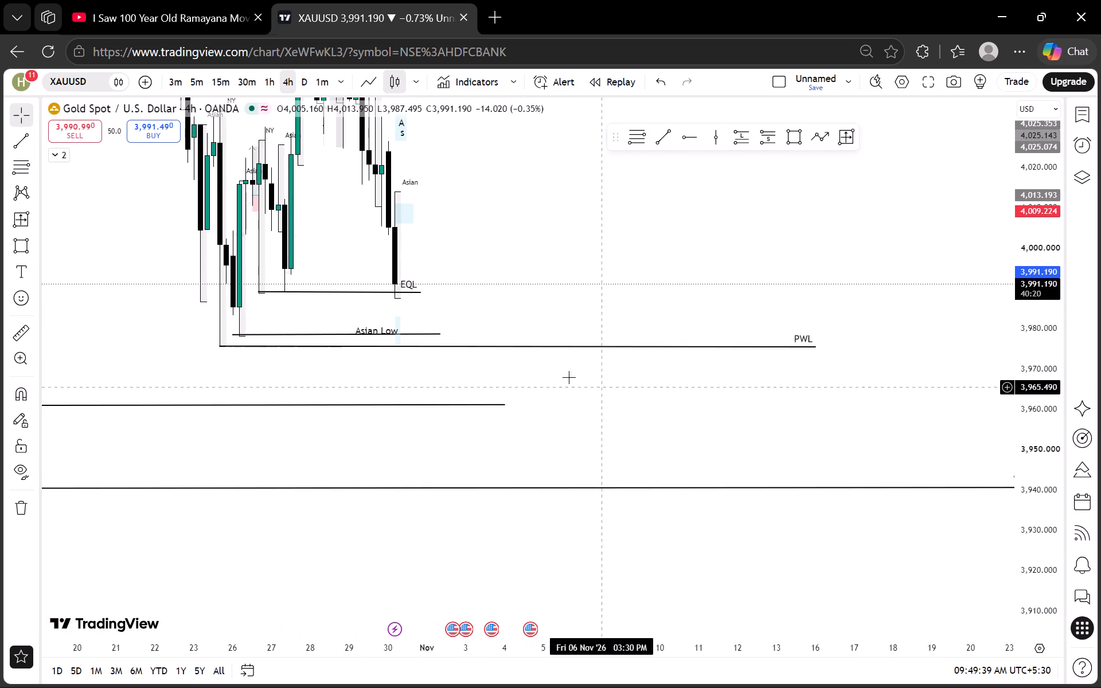
Examine the two lines below PWL on the 4-hour chart, tracing them back to the July lows and forward to current price.
{"action": "left_click_drag", "start_coordinate": [546, 188], "coordinate": [566, 262]}
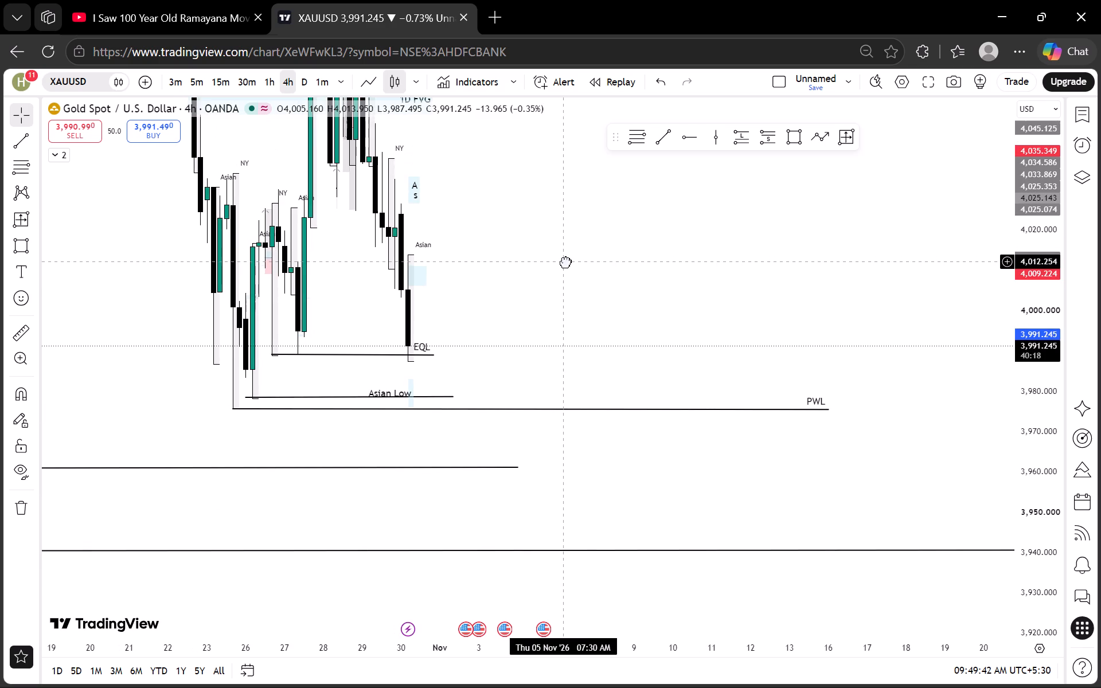
{"action": "left_click_drag", "start_coordinate": [566, 262], "coordinate": [569, 239]}
{"action": "scroll", "coordinate": [525, 319], "scroll_direction": "down", "scroll_amount": 3}
{"action": "scroll", "coordinate": [343, 330], "scroll_direction": "down", "scroll_amount": 13}
{"action": "left_click_drag", "start_coordinate": [380, 354], "coordinate": [541, 323]}
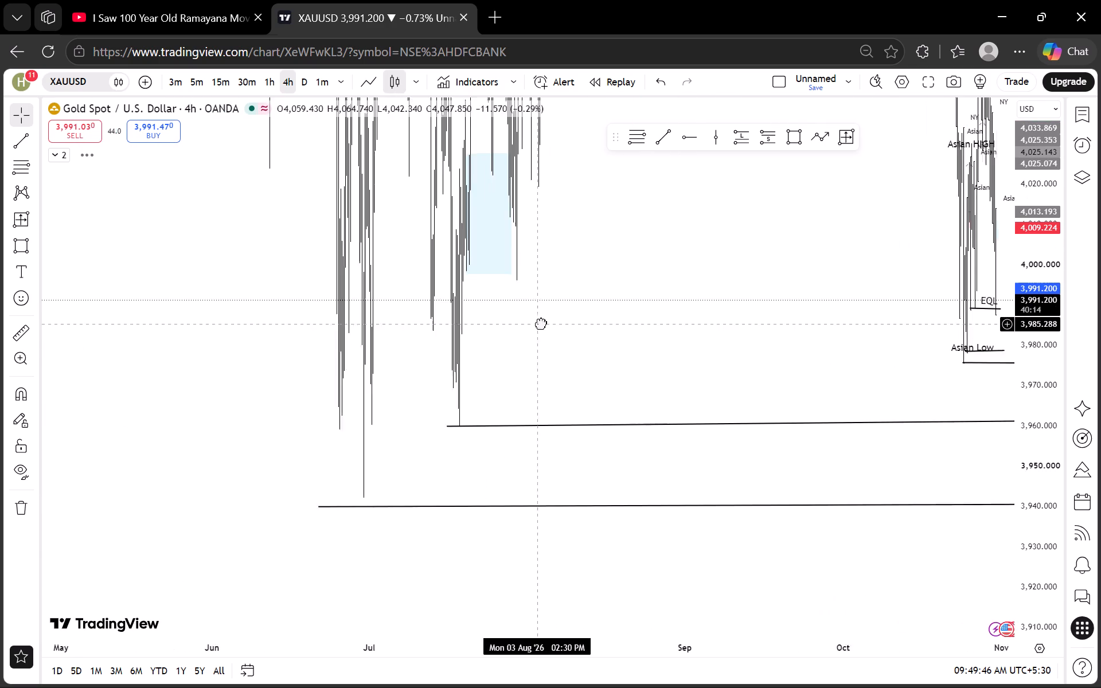
{"action": "scroll", "coordinate": [541, 323], "scroll_direction": "up", "scroll_amount": 16}
{"action": "left_click_drag", "start_coordinate": [396, 337], "coordinate": [646, 341]}
{"action": "left_click_drag", "start_coordinate": [459, 349], "coordinate": [661, 349]}
{"action": "left_click_drag", "start_coordinate": [428, 355], "coordinate": [857, 349]}
{"action": "left_click_drag", "start_coordinate": [522, 346], "coordinate": [988, 349]}
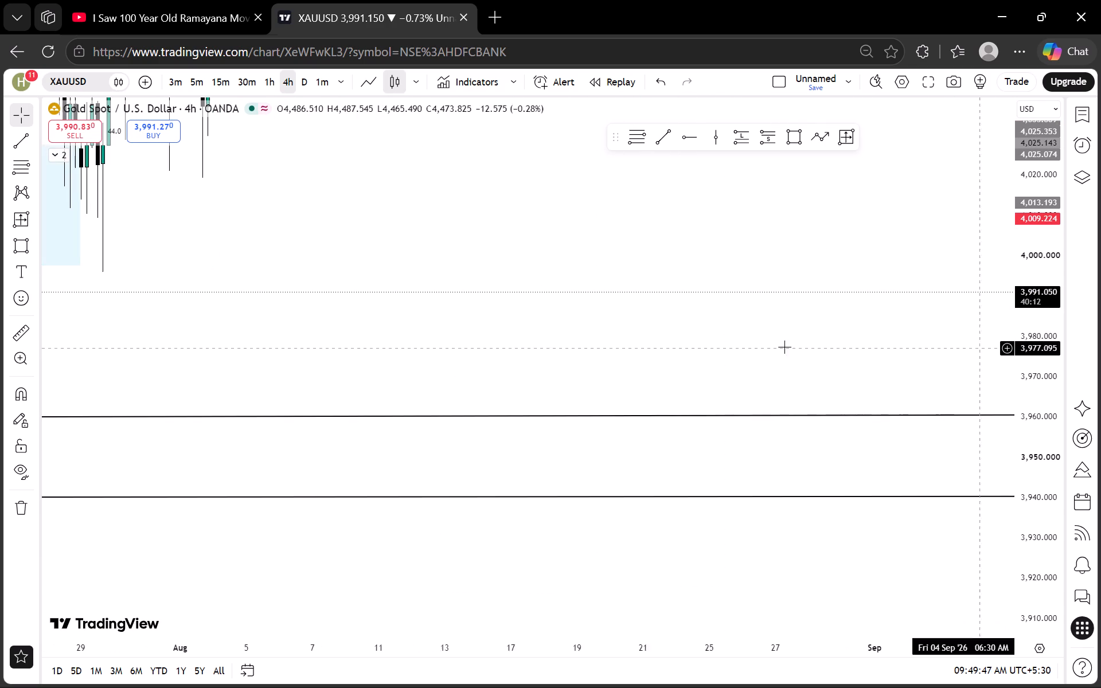
{"action": "left_click_drag", "start_coordinate": [403, 348], "coordinate": [801, 348]}
{"action": "scroll", "coordinate": [643, 340], "scroll_direction": "down", "scroll_amount": 2}
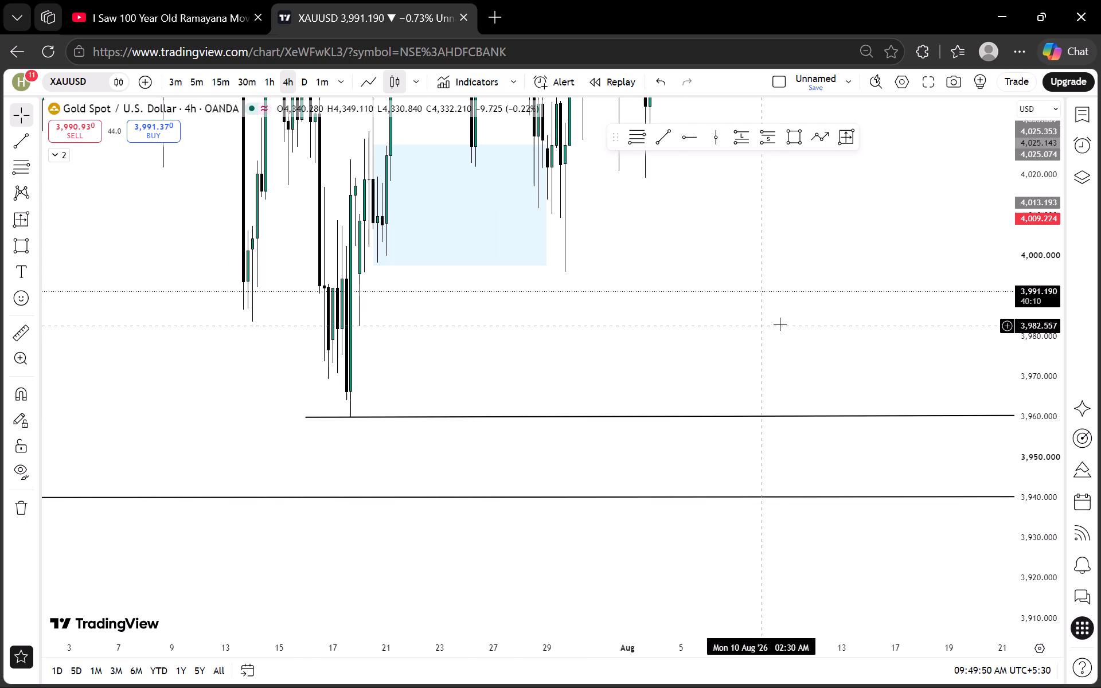
{"action": "left_click_drag", "start_coordinate": [780, 323], "coordinate": [435, 321]}
{"action": "left_click_drag", "start_coordinate": [641, 316], "coordinate": [310, 327]}
{"action": "left_click_drag", "start_coordinate": [596, 327], "coordinate": [150, 346]}
{"action": "left_click_drag", "start_coordinate": [408, 346], "coordinate": [75, 346]}
{"action": "left_click_drag", "start_coordinate": [438, 343], "coordinate": [72, 378]}
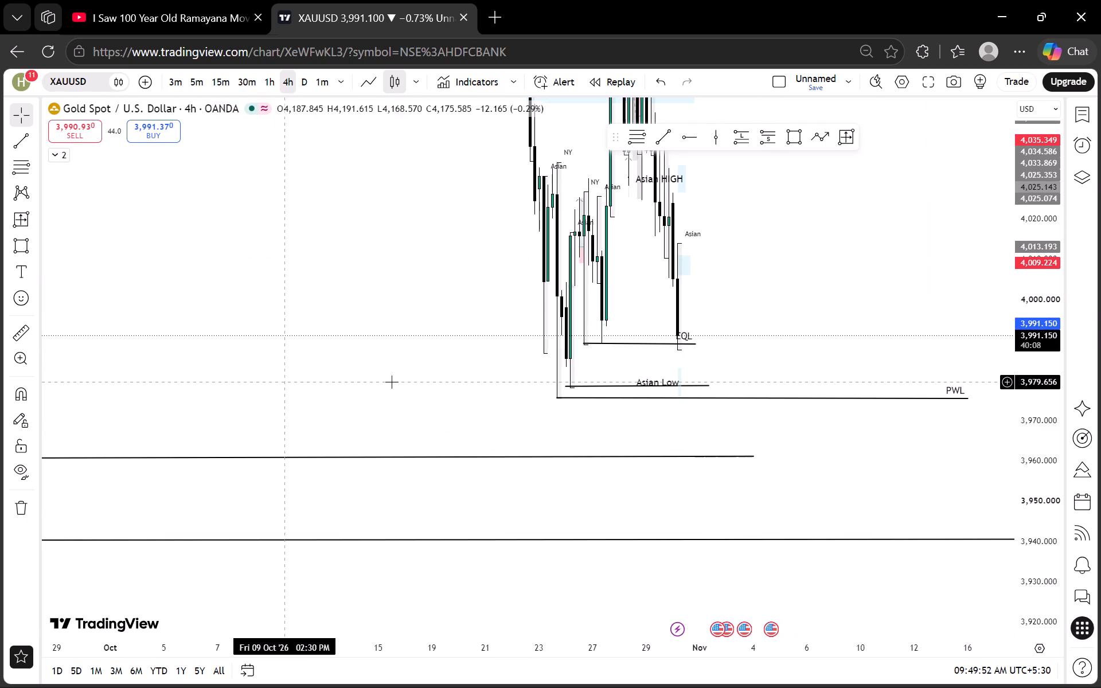
Switch to the daily timeframe and extend the unlabelled line between PWL and Week Swing forward to just past the Week Swing line's end.
{"action": "left_click", "coordinate": [304, 89]}
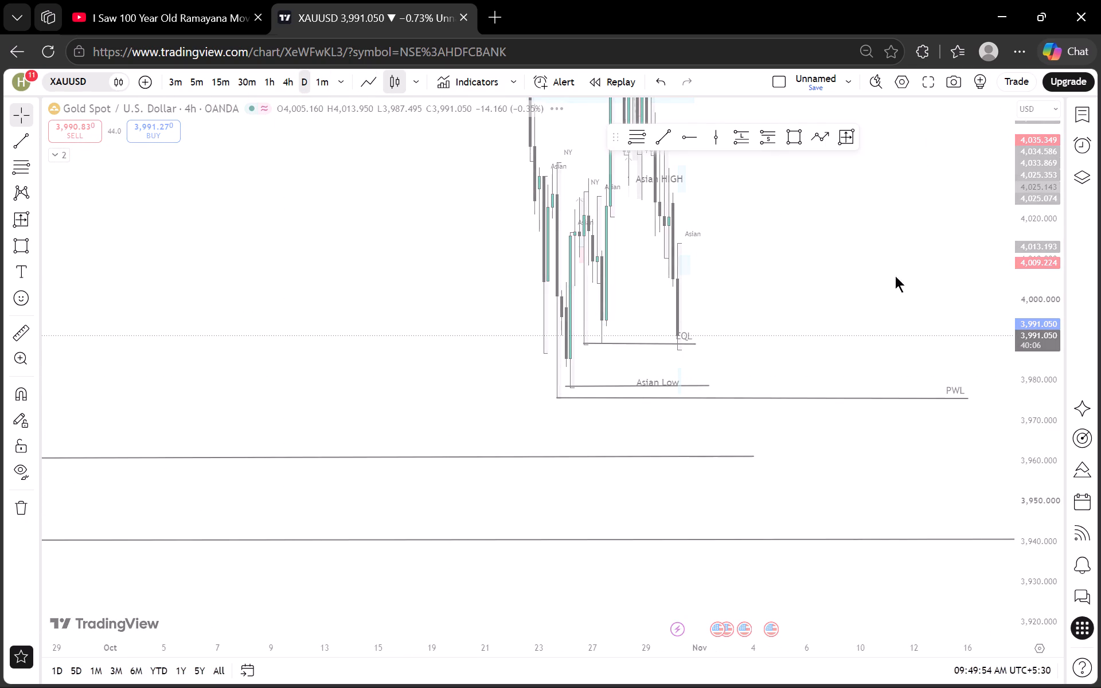
{"action": "scroll", "coordinate": [1072, 325], "scroll_direction": "down", "scroll_amount": 8}
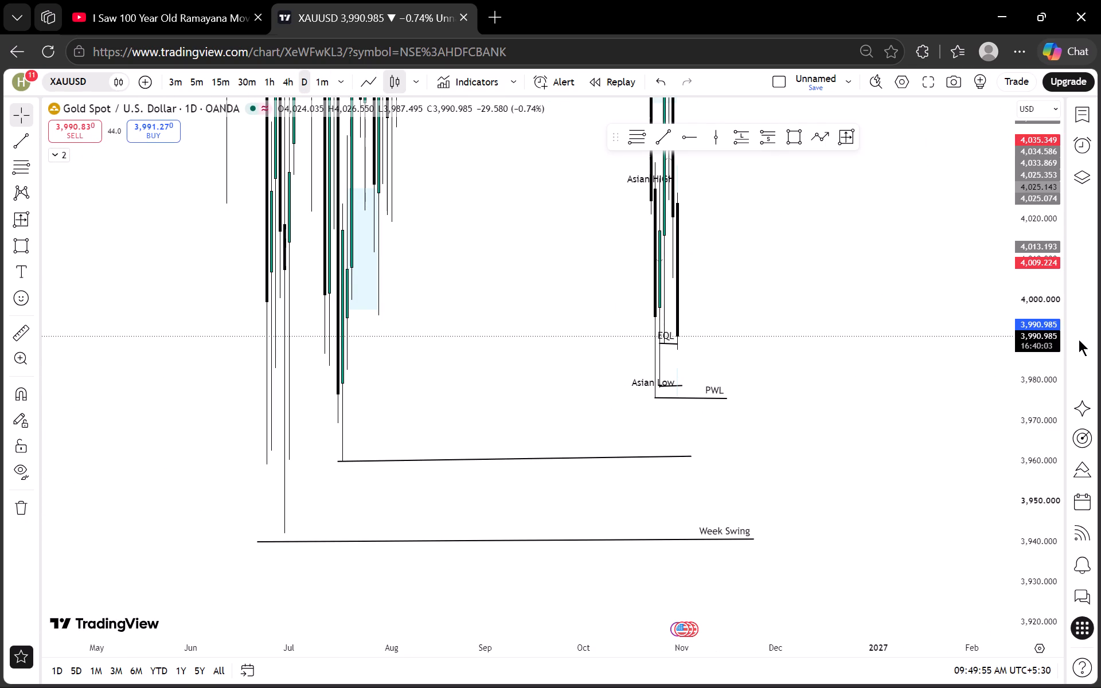
{"action": "scroll", "coordinate": [1079, 340], "scroll_direction": "down", "scroll_amount": 20}
{"action": "scroll", "coordinate": [1079, 340], "scroll_direction": "down", "scroll_amount": 6}
{"action": "scroll", "coordinate": [587, 360], "scroll_direction": "up", "scroll_amount": 5}
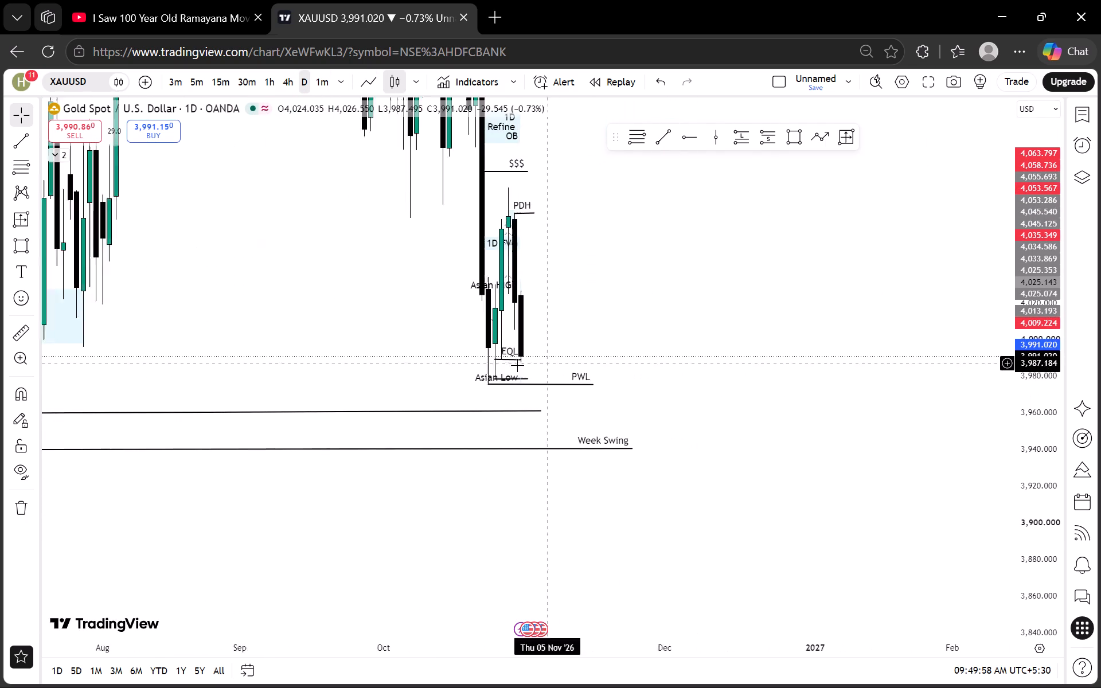
{"action": "left_click_drag", "start_coordinate": [282, 322], "coordinate": [545, 322]}
{"action": "left_click_drag", "start_coordinate": [421, 322], "coordinate": [479, 316]}
{"action": "scroll", "coordinate": [1050, 298], "scroll_direction": "down", "scroll_amount": 2}
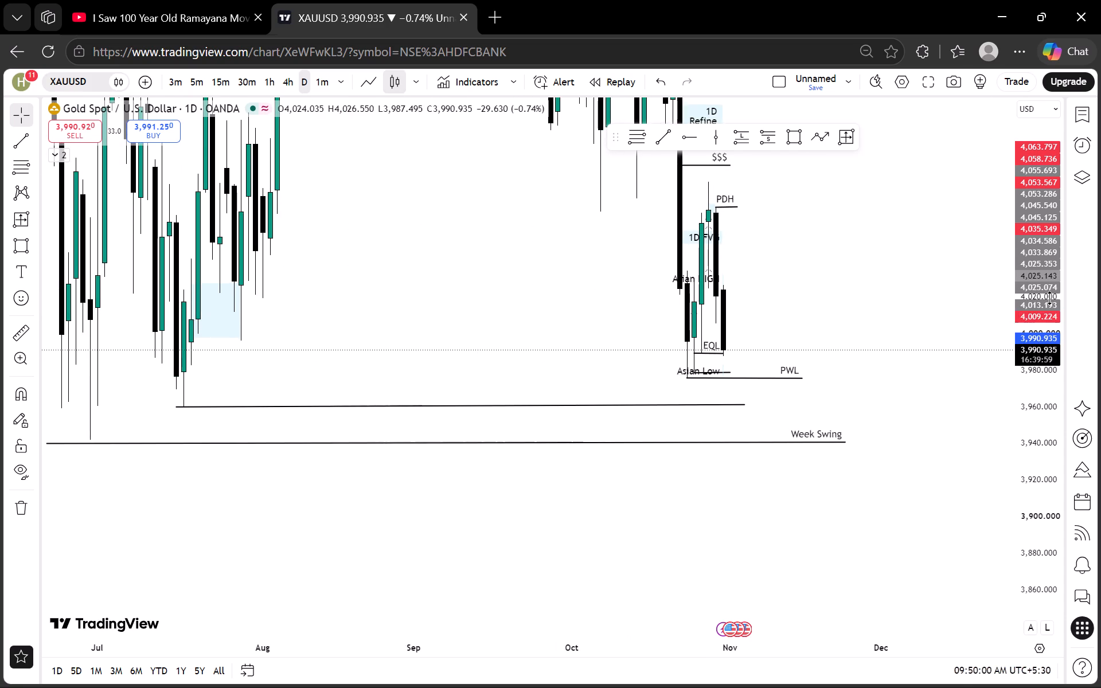
{"action": "scroll", "coordinate": [1050, 298], "scroll_direction": "down", "scroll_amount": 10}
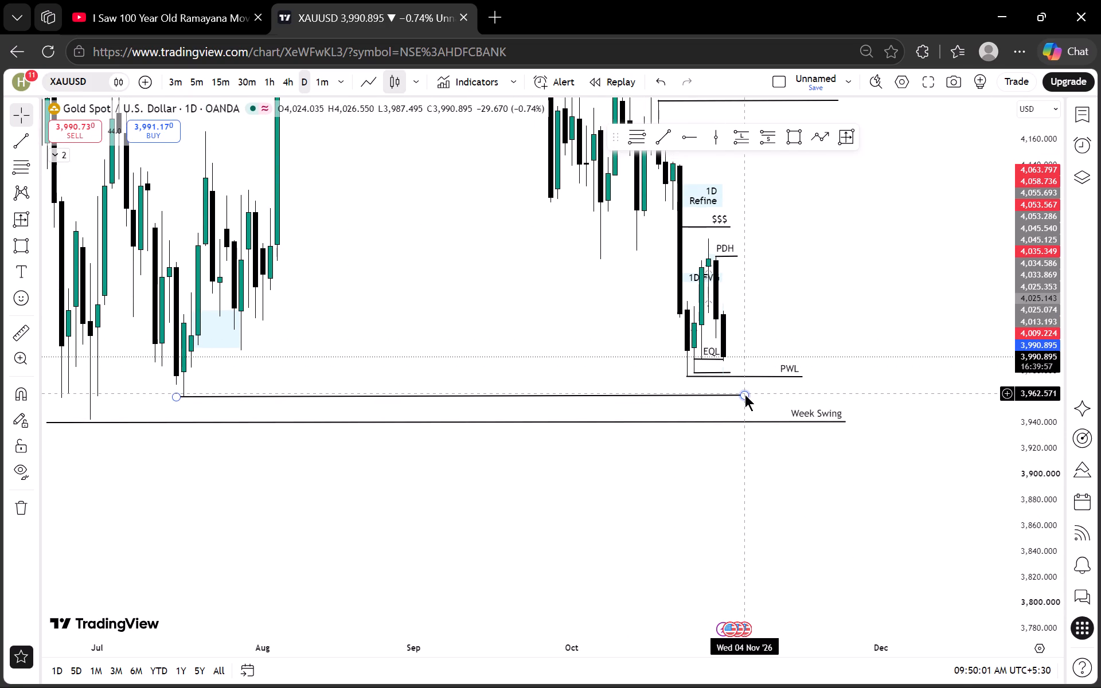
{"action": "left_click_drag", "start_coordinate": [744, 396], "coordinate": [854, 396]}
{"action": "left_click", "coordinate": [833, 292]}
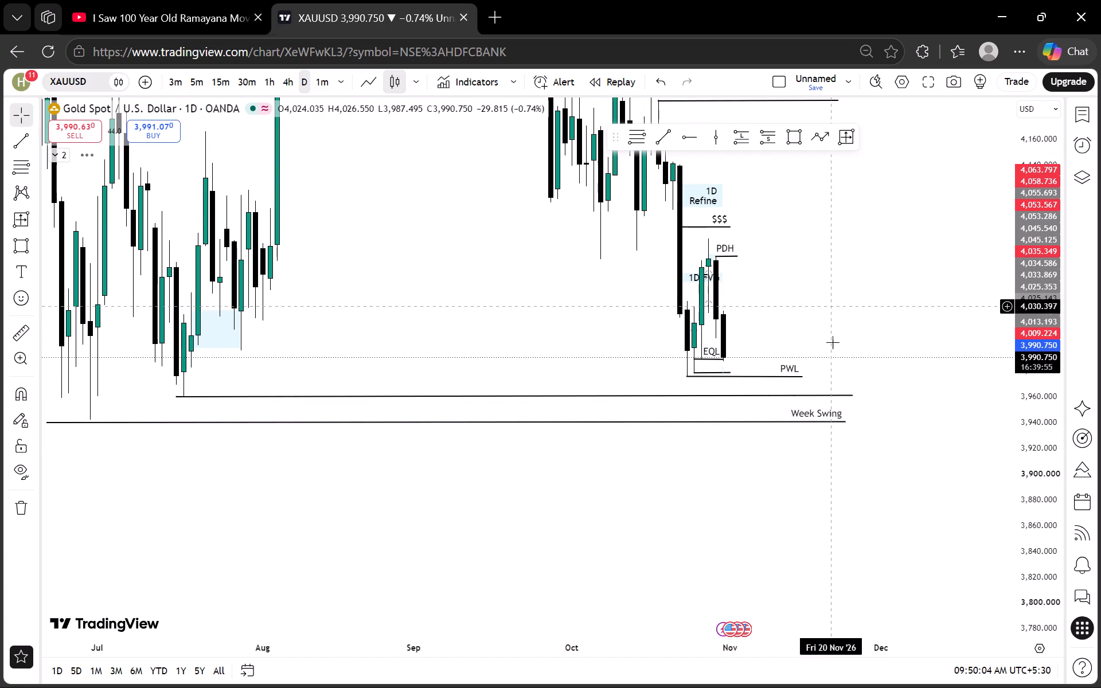
{"action": "scroll", "coordinate": [1051, 311], "scroll_direction": "down", "scroll_amount": 4}
{"action": "scroll", "coordinate": [1053, 316], "scroll_direction": "up", "scroll_amount": 5}
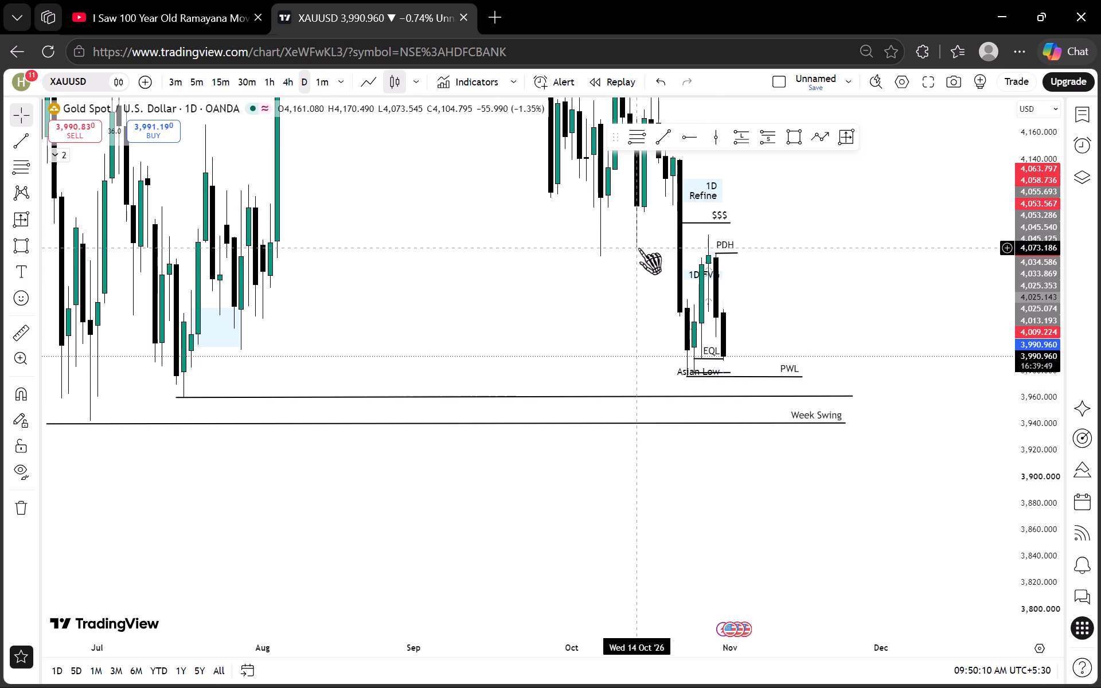
Step down through the 4-hour to the 1-hour timeframe and examine sessions and levels from 1D Refine OB to the lines below Asian Low.
{"action": "left_click", "coordinate": [283, 75]}
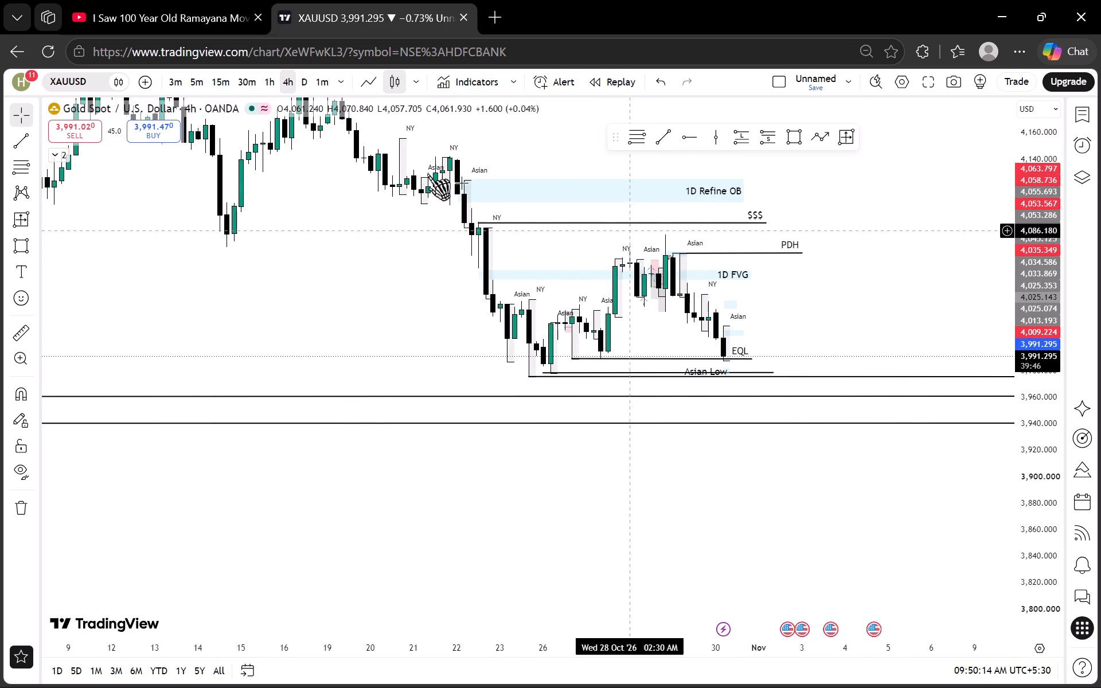
{"action": "left_click", "coordinate": [269, 74]}
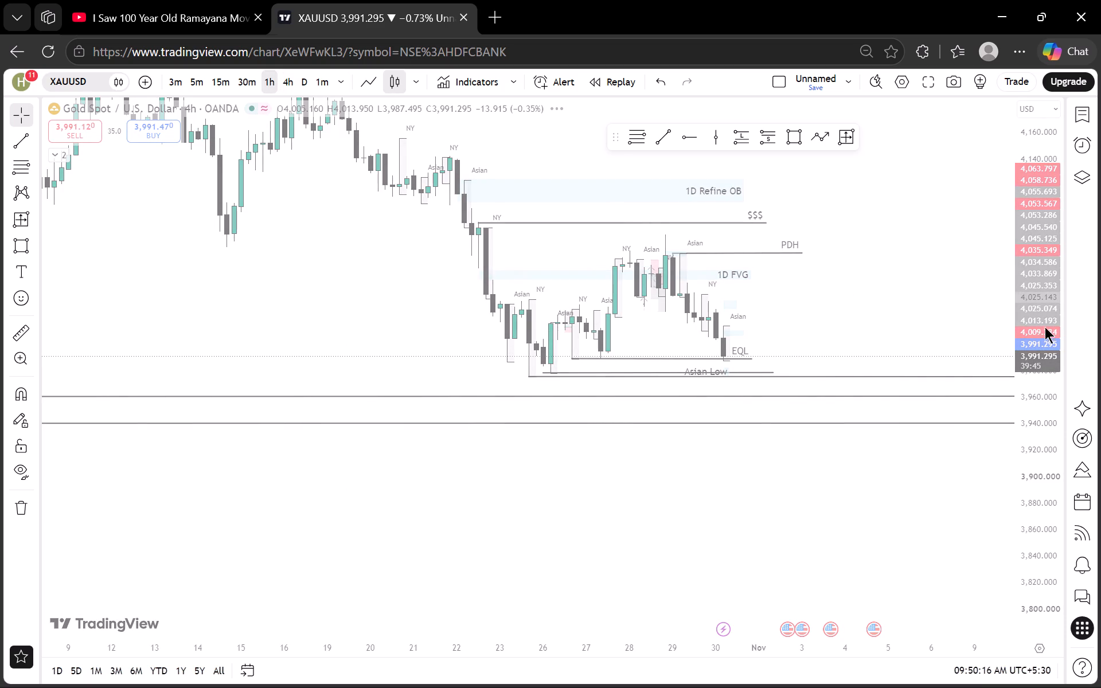
{"action": "scroll", "coordinate": [1065, 334], "scroll_direction": "up", "scroll_amount": 19}
{"action": "scroll", "coordinate": [569, 298], "scroll_direction": "down", "scroll_amount": 6}
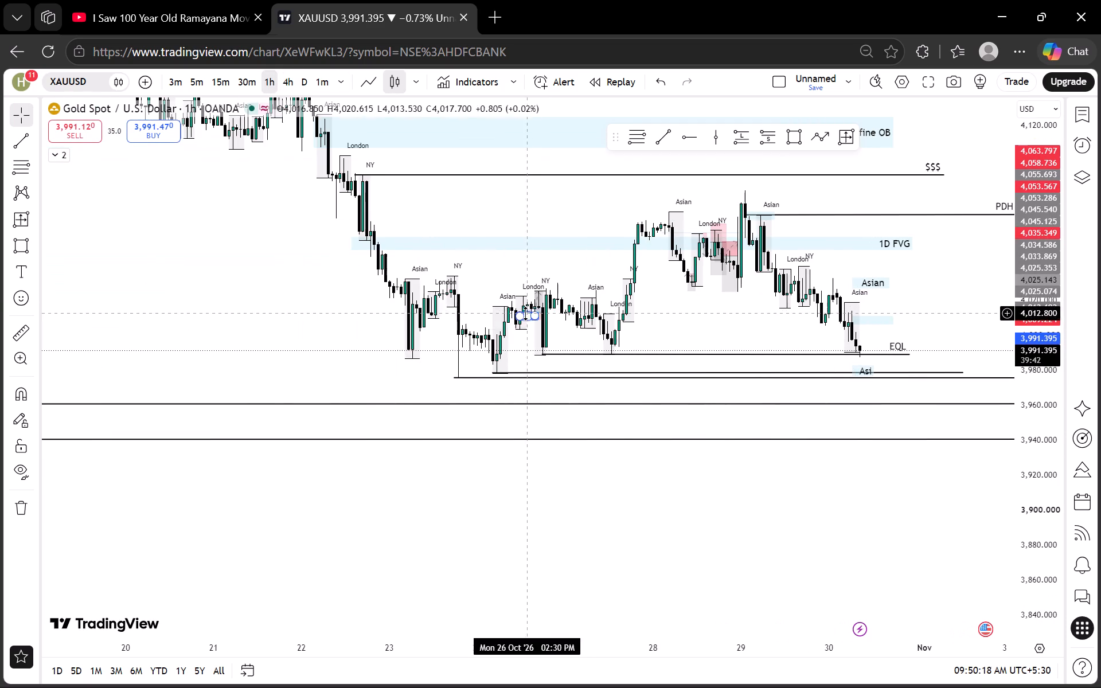
{"action": "left_click_drag", "start_coordinate": [658, 310], "coordinate": [552, 425]}
{"action": "scroll", "coordinate": [1026, 328], "scroll_direction": "up", "scroll_amount": 20}
{"action": "scroll", "coordinate": [1026, 328], "scroll_direction": "up", "scroll_amount": 1}
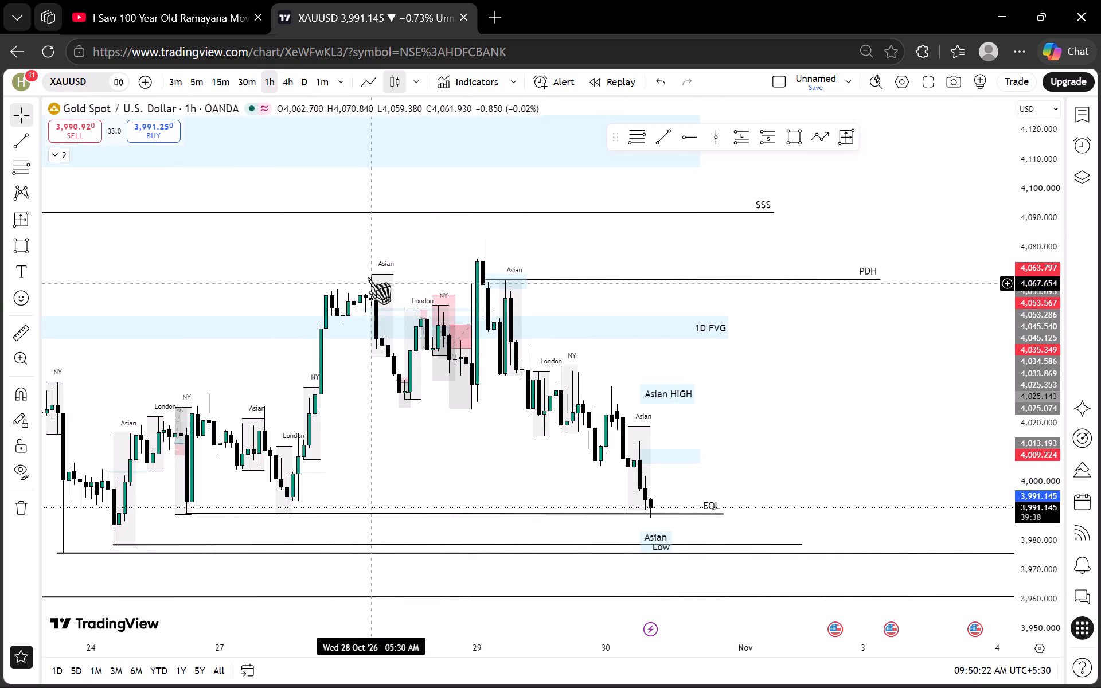
{"action": "scroll", "coordinate": [484, 323], "scroll_direction": "down", "scroll_amount": 2}
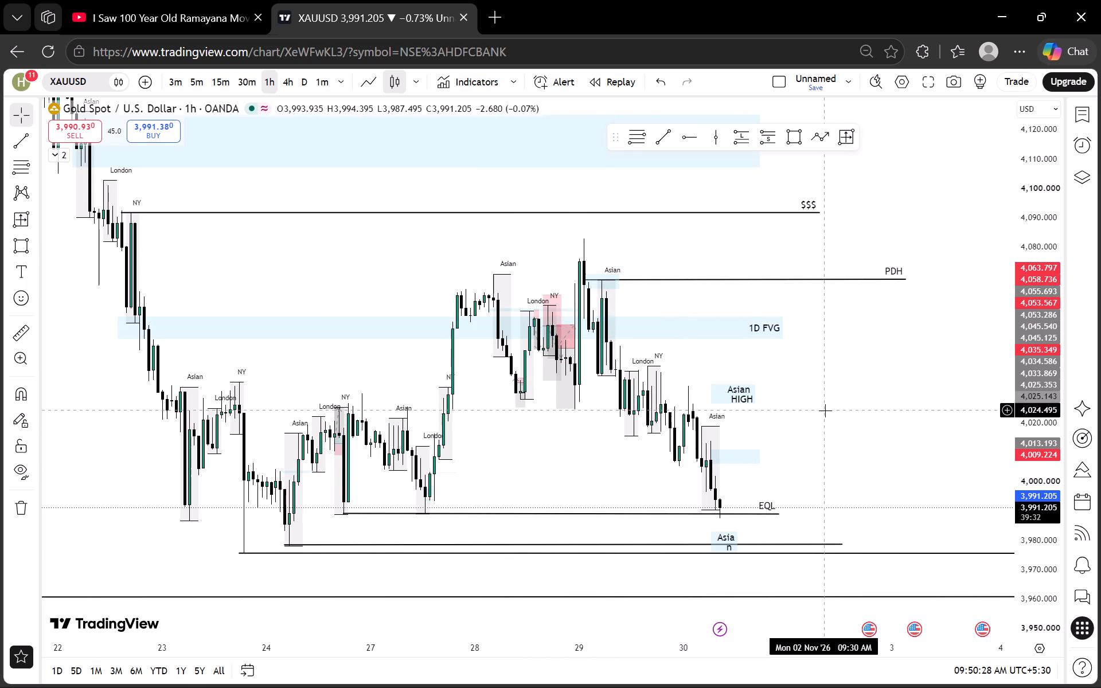
{"action": "scroll", "coordinate": [825, 411], "scroll_direction": "up", "scroll_amount": 2}
{"action": "left_click_drag", "start_coordinate": [830, 436], "coordinate": [837, 389]}
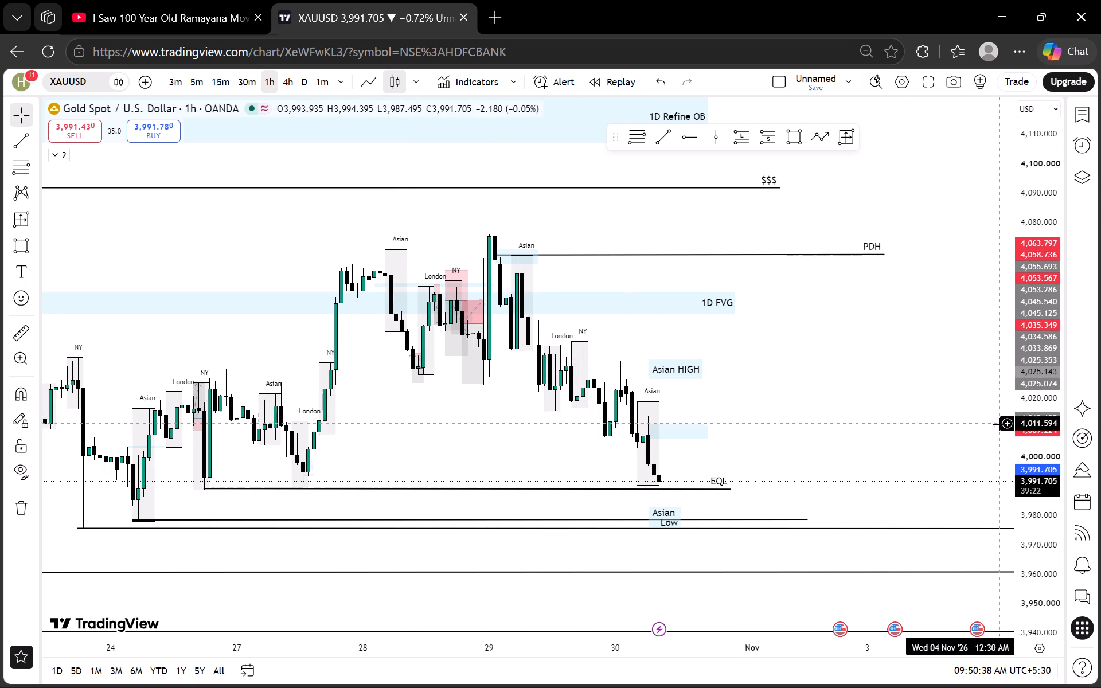
{"action": "scroll", "coordinate": [868, 422], "scroll_direction": "down", "scroll_amount": 4}
{"action": "left_click_drag", "start_coordinate": [897, 460], "coordinate": [883, 385]}
{"action": "scroll", "coordinate": [1037, 362], "scroll_direction": "down", "scroll_amount": 3}
{"action": "scroll", "coordinate": [1038, 365], "scroll_direction": "up", "scroll_amount": 3}
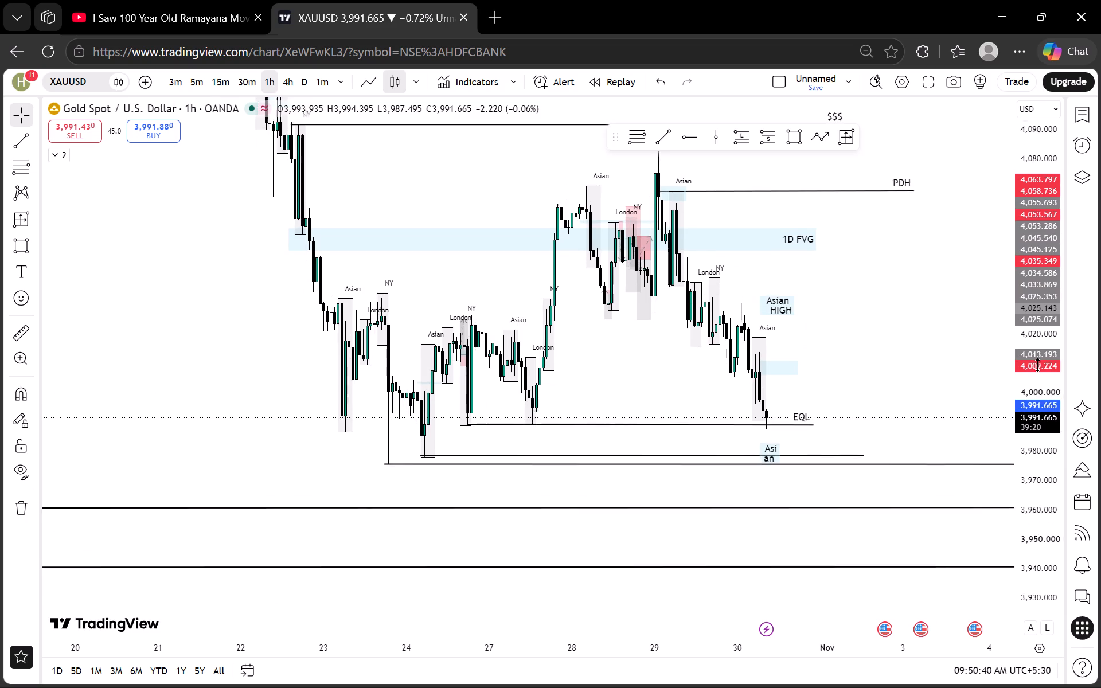
{"action": "scroll", "coordinate": [1038, 365], "scroll_direction": "up", "scroll_amount": 4}
{"action": "scroll", "coordinate": [845, 353], "scroll_direction": "down", "scroll_amount": 1}
{"action": "scroll", "coordinate": [826, 352], "scroll_direction": "up", "scroll_amount": 5}
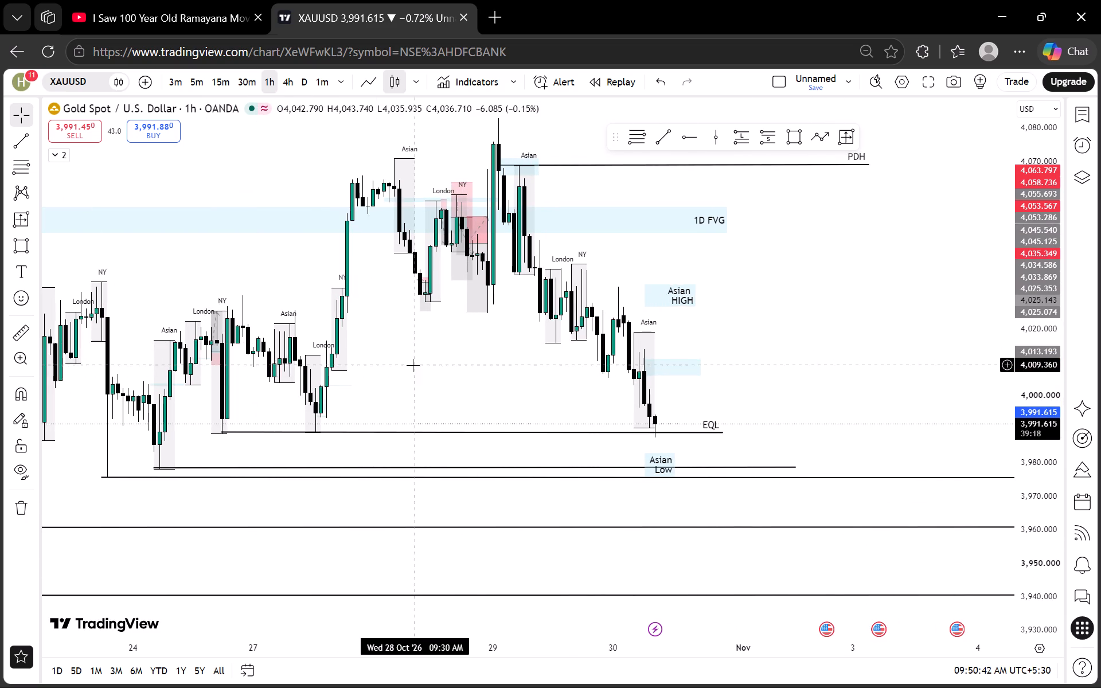
{"action": "scroll", "coordinate": [425, 365], "scroll_direction": "up", "scroll_amount": 1}
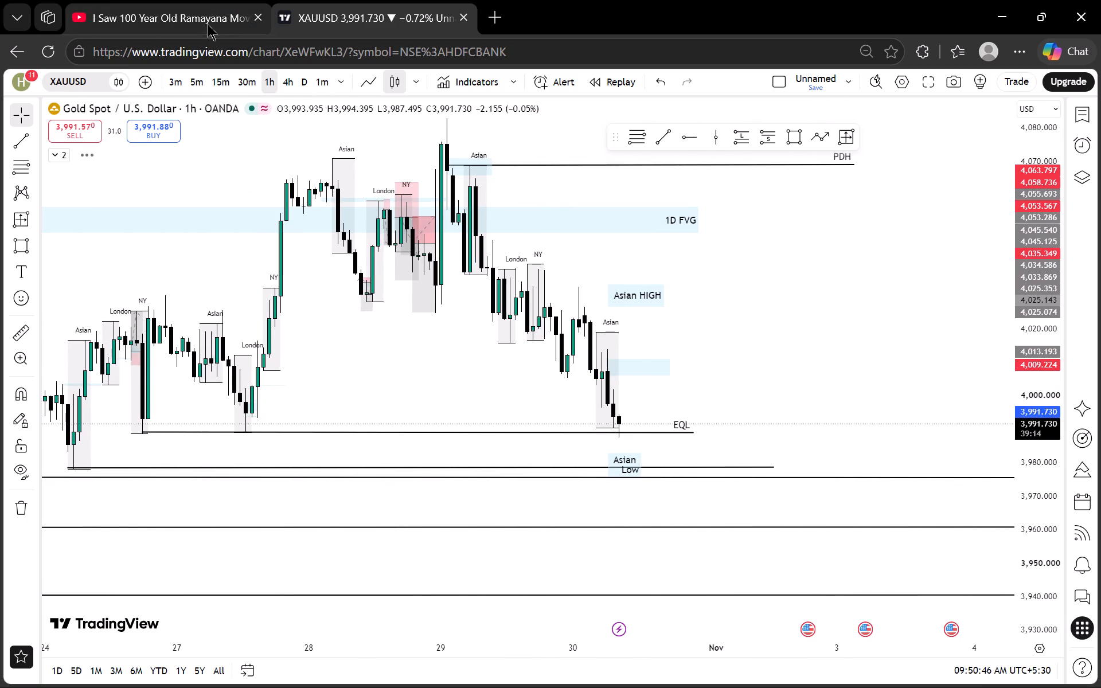
Switch to the 30-minute timeframe and delete the EQL line under the latest Asian session.
{"action": "left_click", "coordinate": [243, 76]}
{"action": "scroll", "coordinate": [369, 191], "scroll_direction": "down", "scroll_amount": 1}
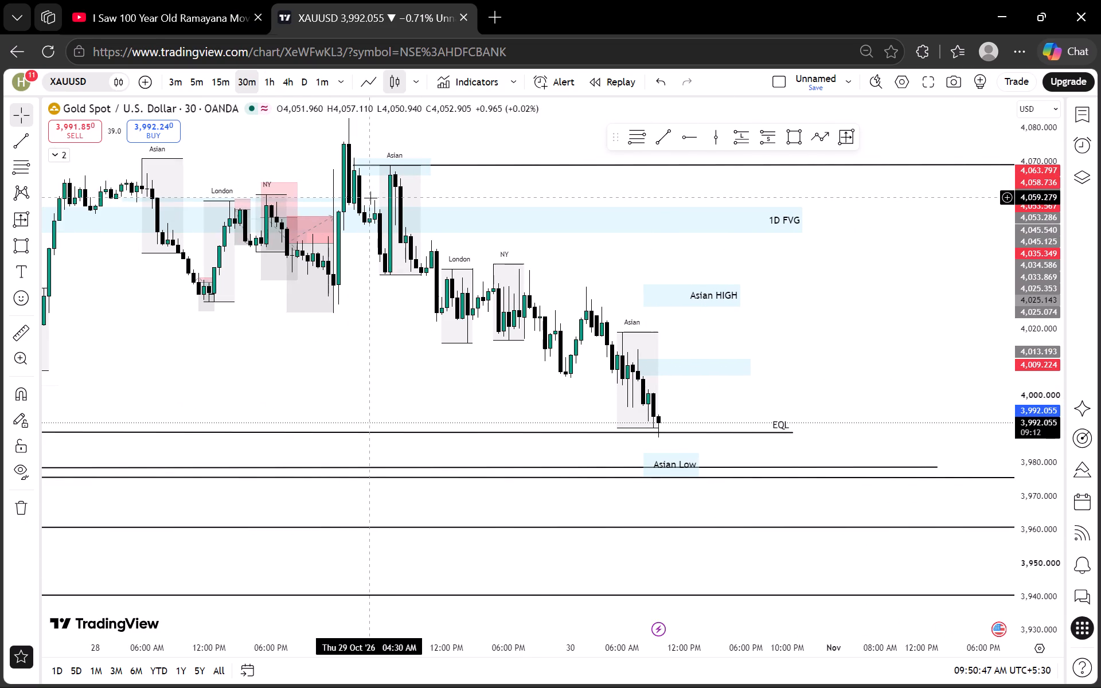
{"action": "scroll", "coordinate": [1018, 358], "scroll_direction": "up", "scroll_amount": 7}
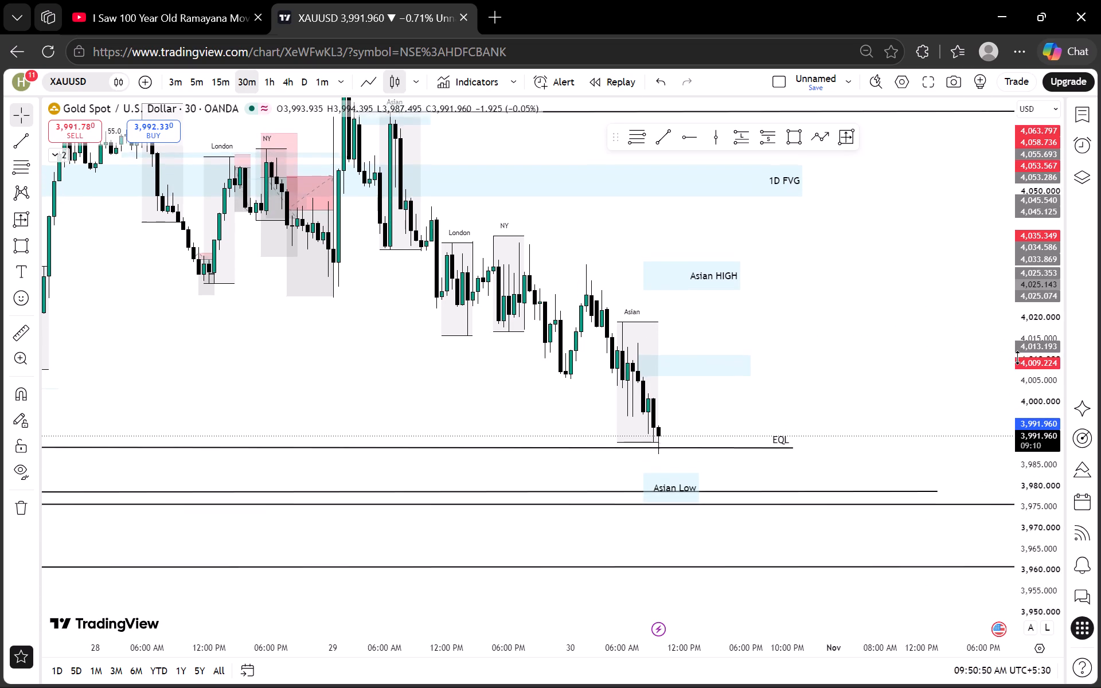
{"action": "scroll", "coordinate": [1018, 358], "scroll_direction": "up", "scroll_amount": 5}
{"action": "scroll", "coordinate": [887, 352], "scroll_direction": "down", "scroll_amount": 4}
{"action": "scroll", "coordinate": [505, 400], "scroll_direction": "up", "scroll_amount": 1}
{"action": "scroll", "coordinate": [503, 400], "scroll_direction": "down", "scroll_amount": 1}
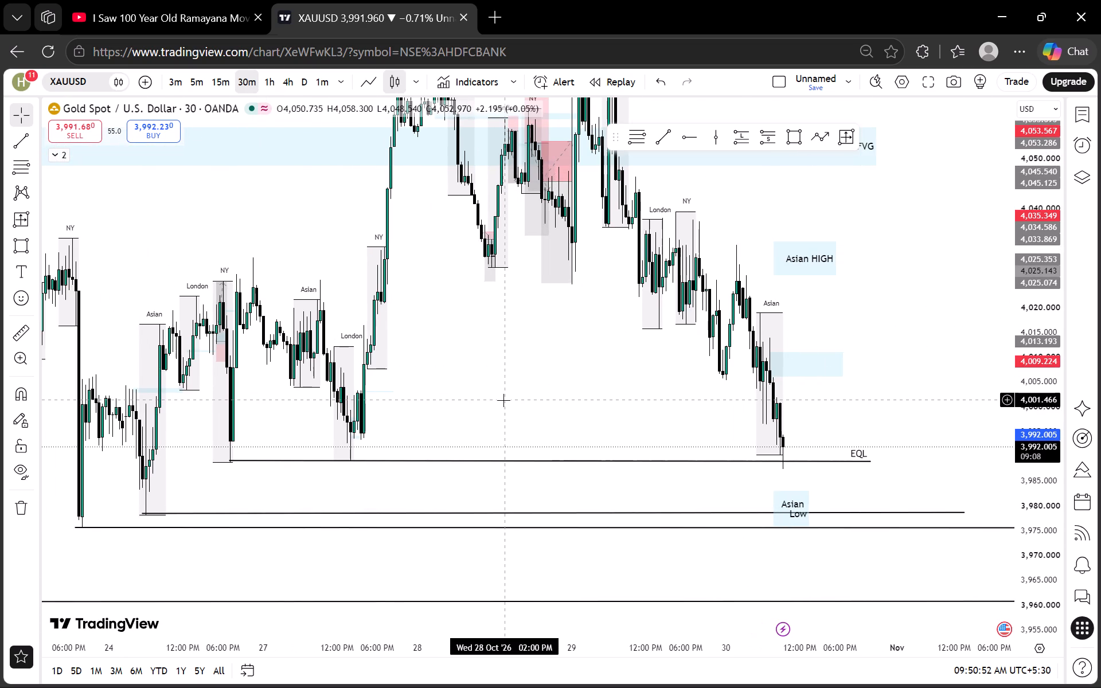
{"action": "scroll", "coordinate": [503, 400], "scroll_direction": "up", "scroll_amount": 2}
{"action": "left_click", "coordinate": [574, 460]}
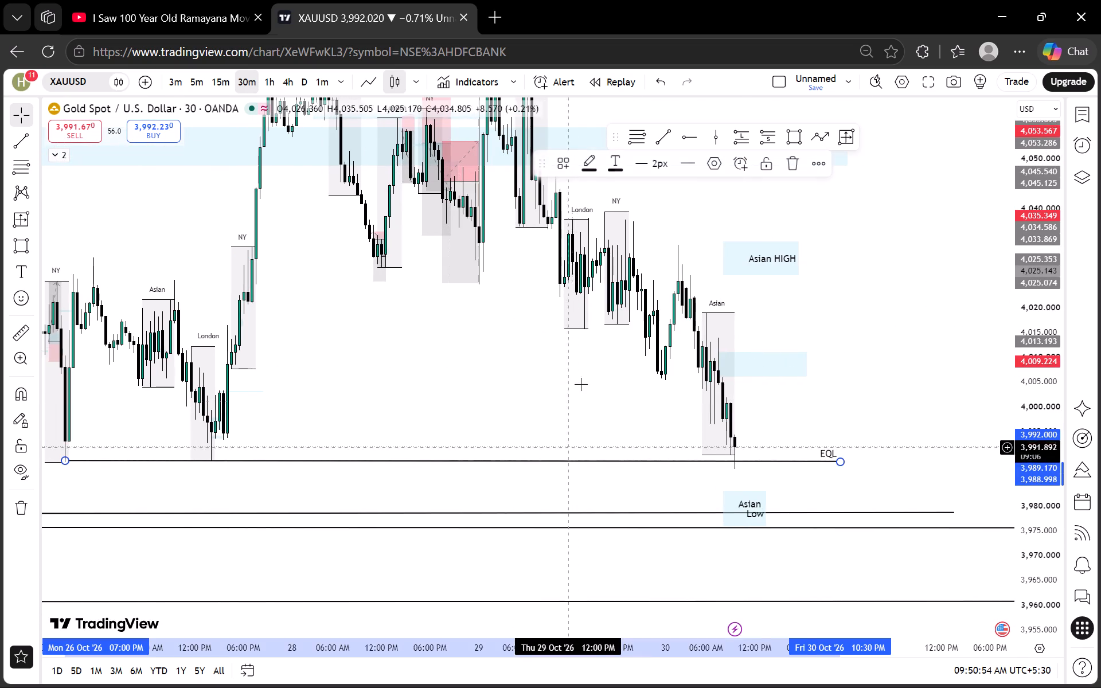
{"action": "left_click", "coordinate": [794, 155]}
Measure the distance from current price up to the unlabelled blue zone beneath Asian HIGH.
{"action": "scroll", "coordinate": [494, 403], "scroll_direction": "up", "scroll_amount": 2}
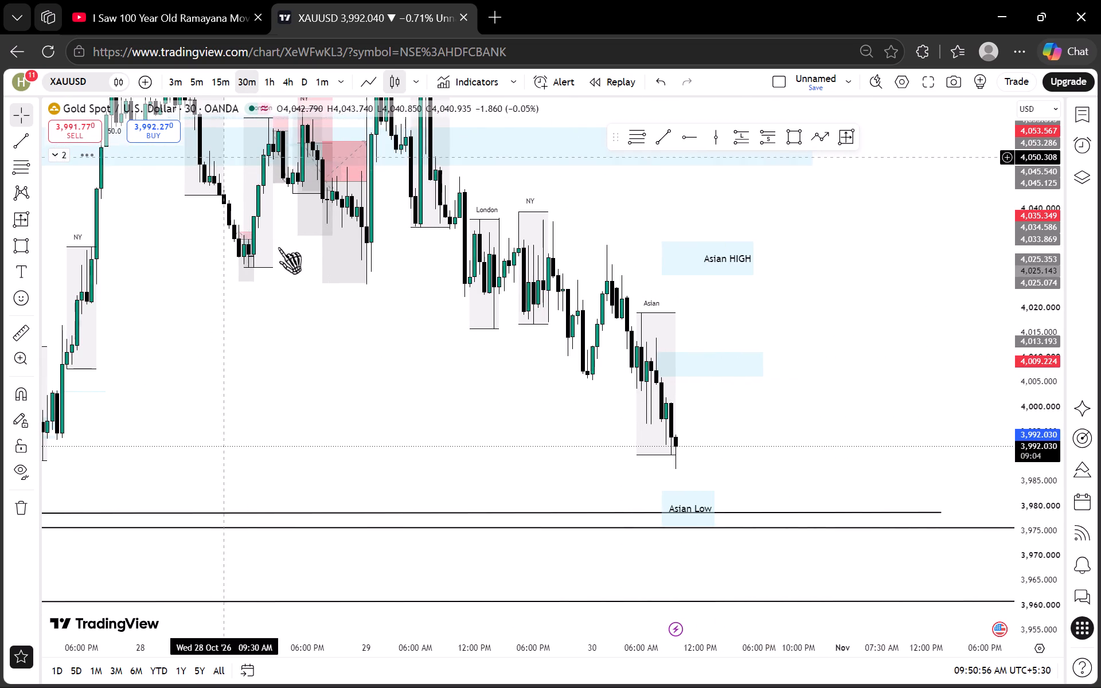
{"action": "scroll", "coordinate": [284, 257], "scroll_direction": "down", "scroll_amount": 1}
{"action": "left_click_drag", "start_coordinate": [396, 369], "coordinate": [342, 298]}
{"action": "left_click", "coordinate": [19, 328]}
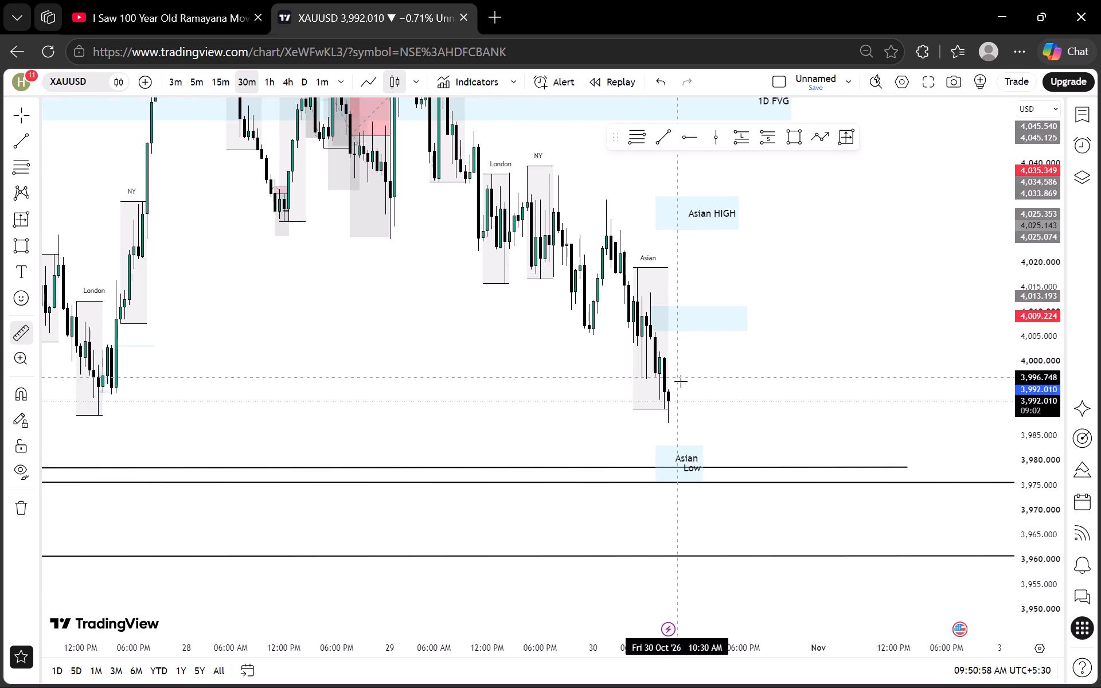
{"action": "left_click", "coordinate": [684, 404]}
{"action": "left_click", "coordinate": [683, 327]}
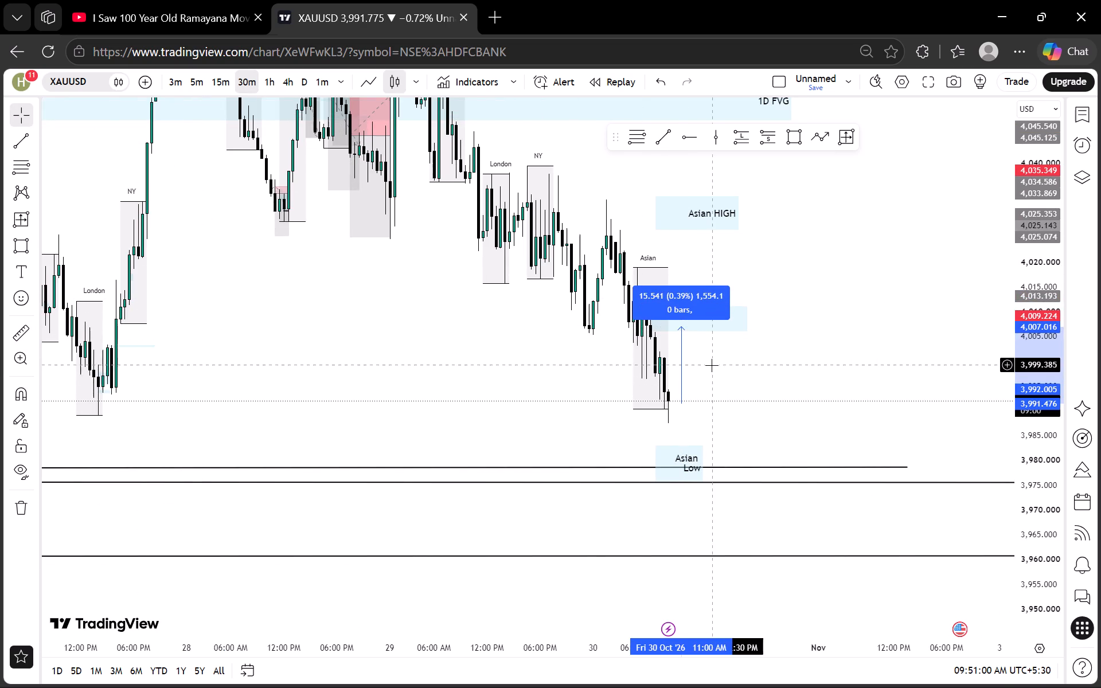
{"action": "left_click", "coordinate": [712, 366]}
Measure the distance from the unlabelled blue zone down to the line at the base of the Asian Low zone.
{"action": "left_click_drag", "start_coordinate": [725, 393], "coordinate": [715, 363]}
{"action": "scroll", "coordinate": [356, 397], "scroll_direction": "down", "scroll_amount": 2}
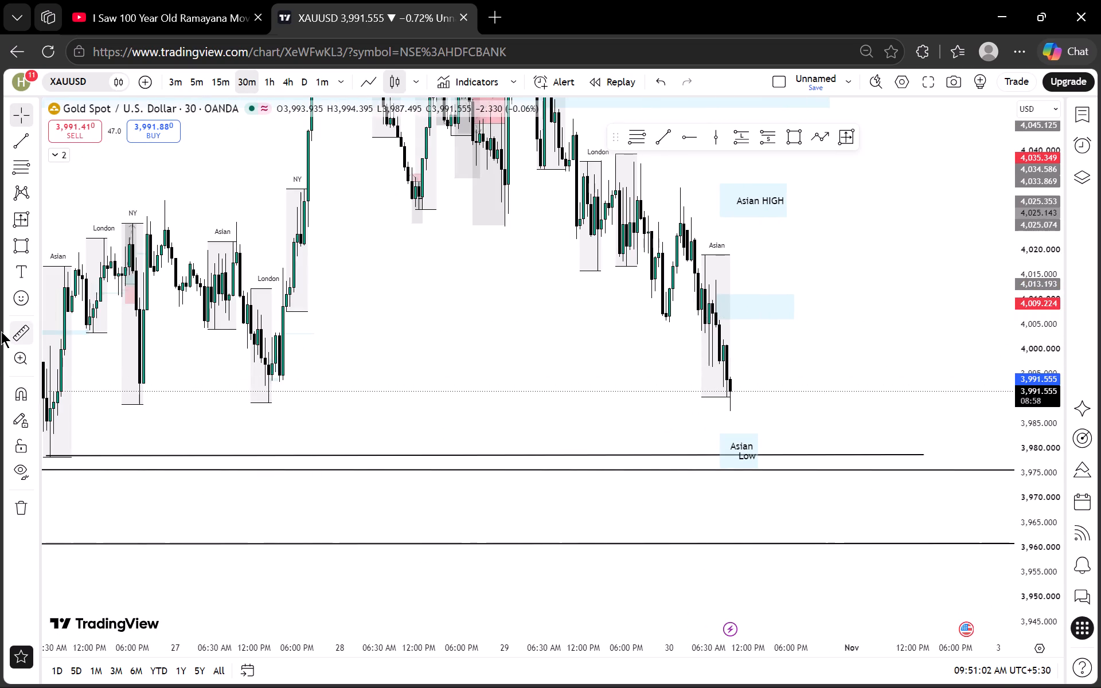
{"action": "left_click", "coordinate": [1, 331]}
{"action": "left_click", "coordinate": [803, 310]}
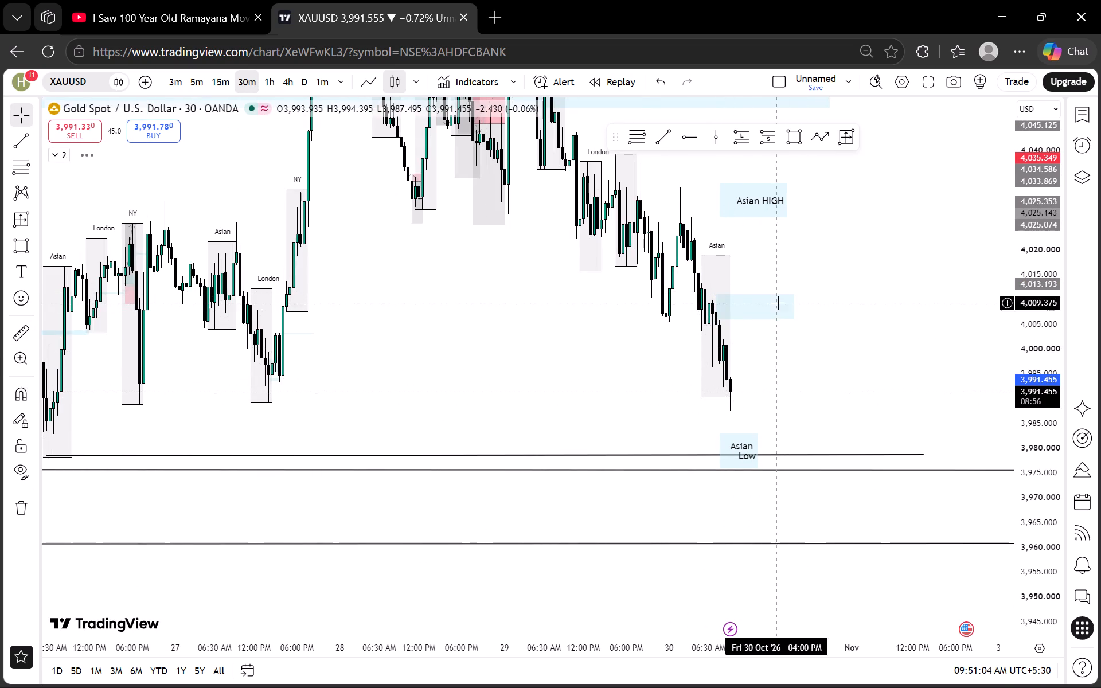
{"action": "left_click", "coordinate": [11, 334]}
{"action": "left_click", "coordinate": [811, 312]}
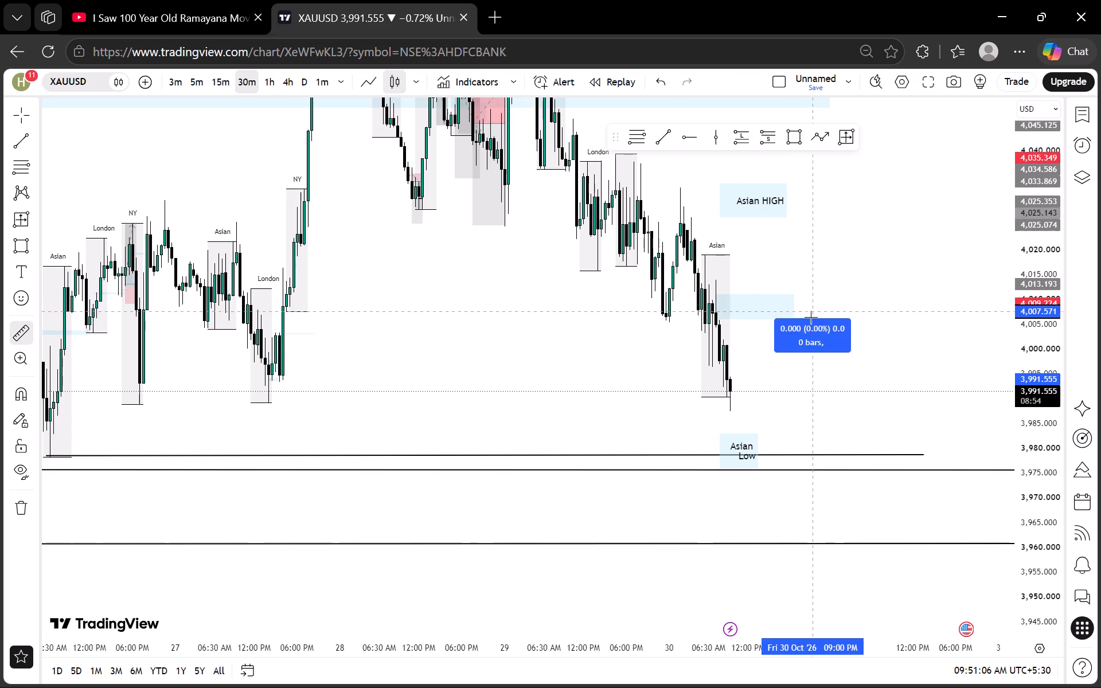
{"action": "left_click", "coordinate": [827, 472]}
{"action": "left_click", "coordinate": [559, 385]}
Step down from the 30-minute through the 15-minute to the 1-minute timeframe.
{"action": "left_click_drag", "start_coordinate": [501, 370], "coordinate": [622, 325]}
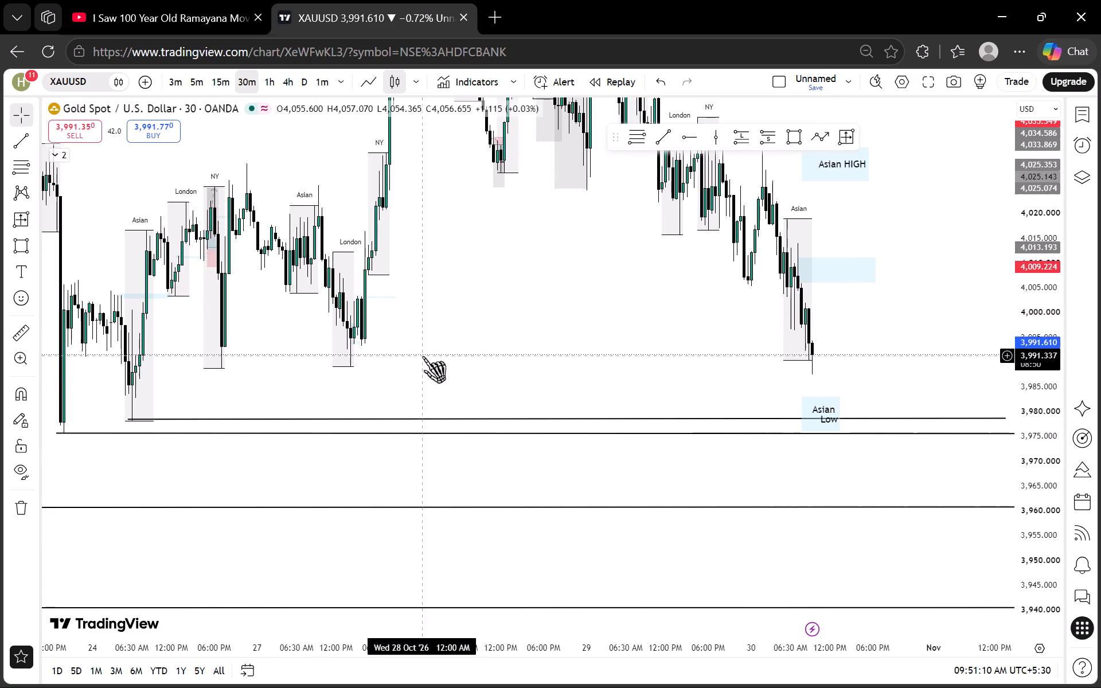
{"action": "left_click_drag", "start_coordinate": [527, 315], "coordinate": [463, 317]}
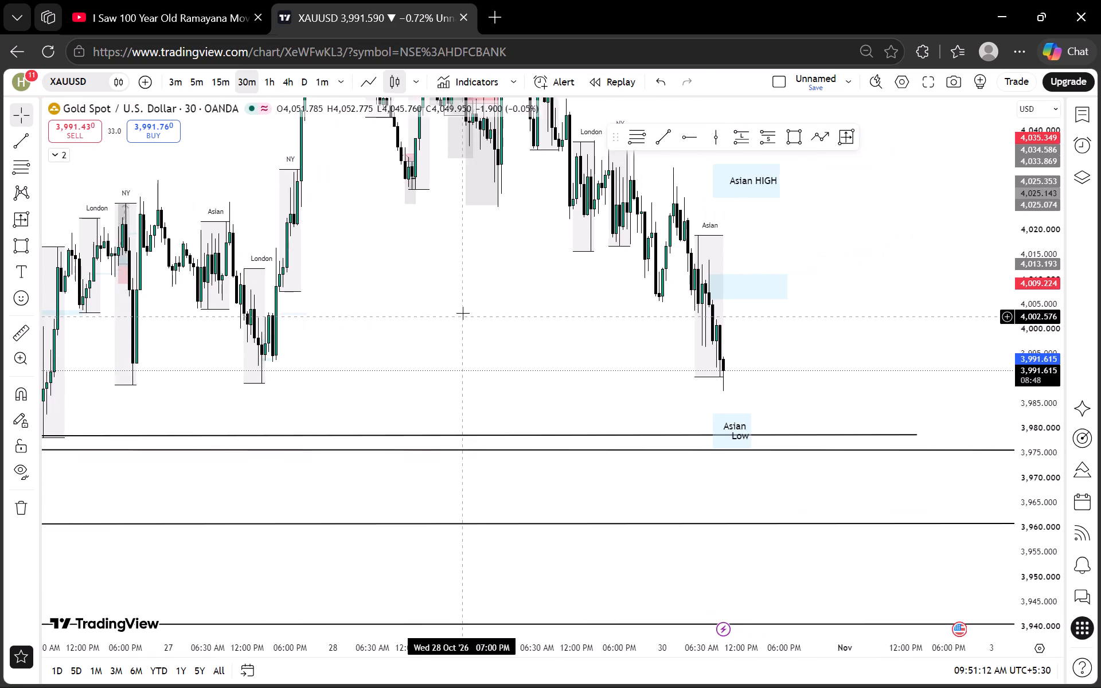
{"action": "left_click_drag", "start_coordinate": [475, 291], "coordinate": [447, 315]}
{"action": "left_click", "coordinate": [218, 68]}
{"action": "left_click", "coordinate": [218, 76]}
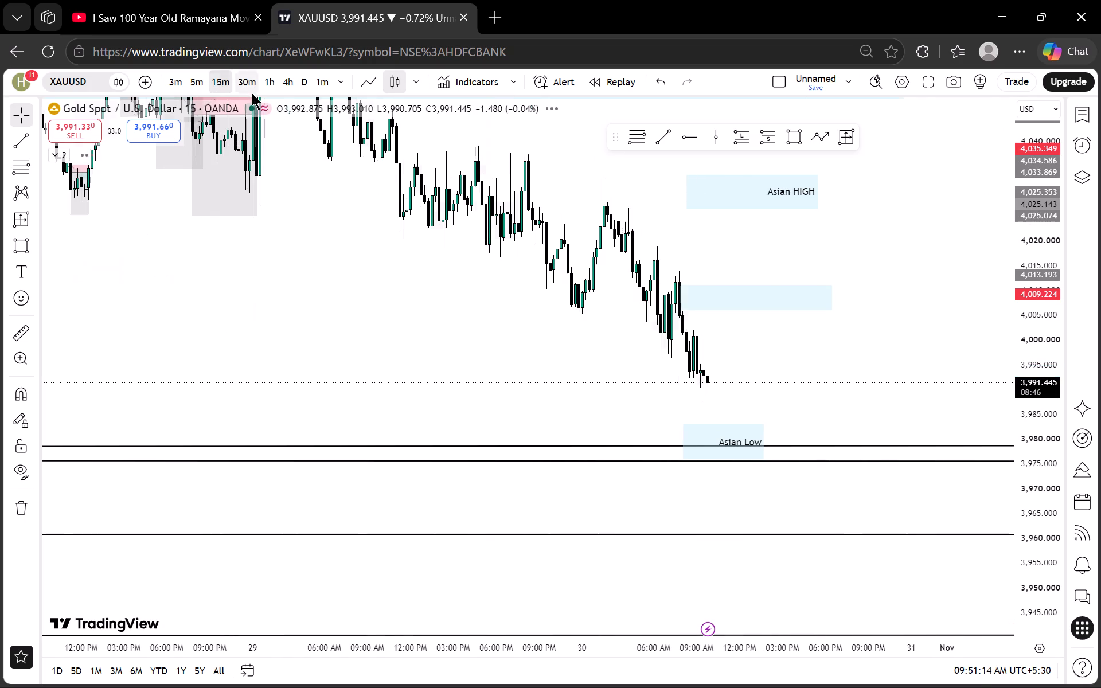
{"action": "left_click", "coordinate": [332, 82]}
{"action": "scroll", "coordinate": [944, 359], "scroll_direction": "down", "scroll_amount": 12}
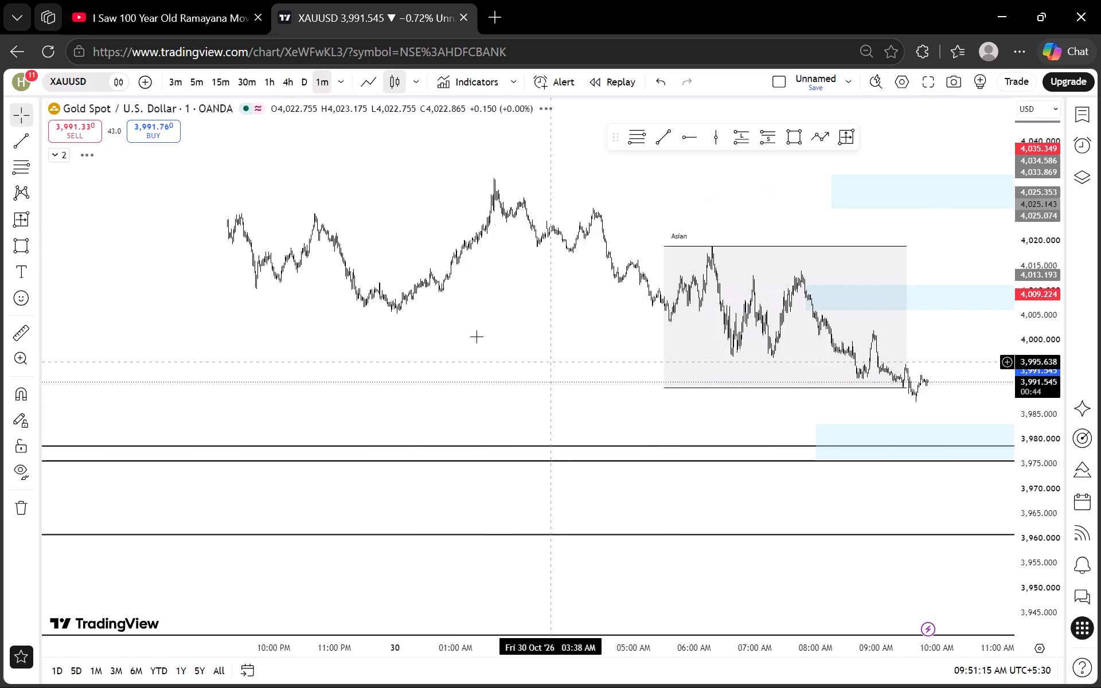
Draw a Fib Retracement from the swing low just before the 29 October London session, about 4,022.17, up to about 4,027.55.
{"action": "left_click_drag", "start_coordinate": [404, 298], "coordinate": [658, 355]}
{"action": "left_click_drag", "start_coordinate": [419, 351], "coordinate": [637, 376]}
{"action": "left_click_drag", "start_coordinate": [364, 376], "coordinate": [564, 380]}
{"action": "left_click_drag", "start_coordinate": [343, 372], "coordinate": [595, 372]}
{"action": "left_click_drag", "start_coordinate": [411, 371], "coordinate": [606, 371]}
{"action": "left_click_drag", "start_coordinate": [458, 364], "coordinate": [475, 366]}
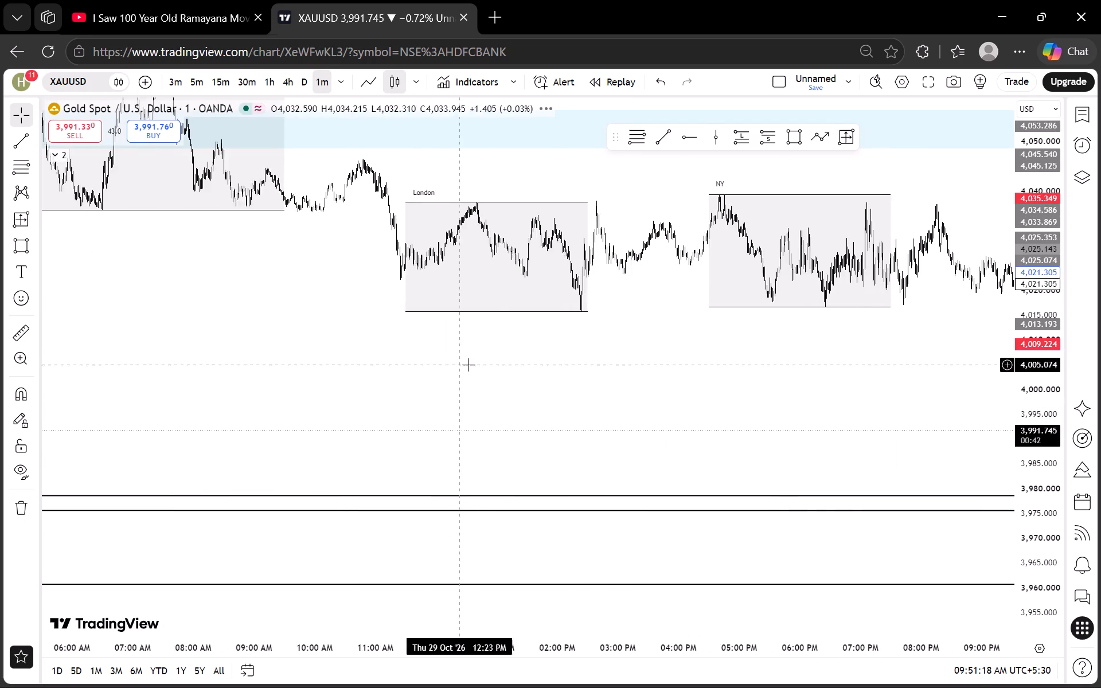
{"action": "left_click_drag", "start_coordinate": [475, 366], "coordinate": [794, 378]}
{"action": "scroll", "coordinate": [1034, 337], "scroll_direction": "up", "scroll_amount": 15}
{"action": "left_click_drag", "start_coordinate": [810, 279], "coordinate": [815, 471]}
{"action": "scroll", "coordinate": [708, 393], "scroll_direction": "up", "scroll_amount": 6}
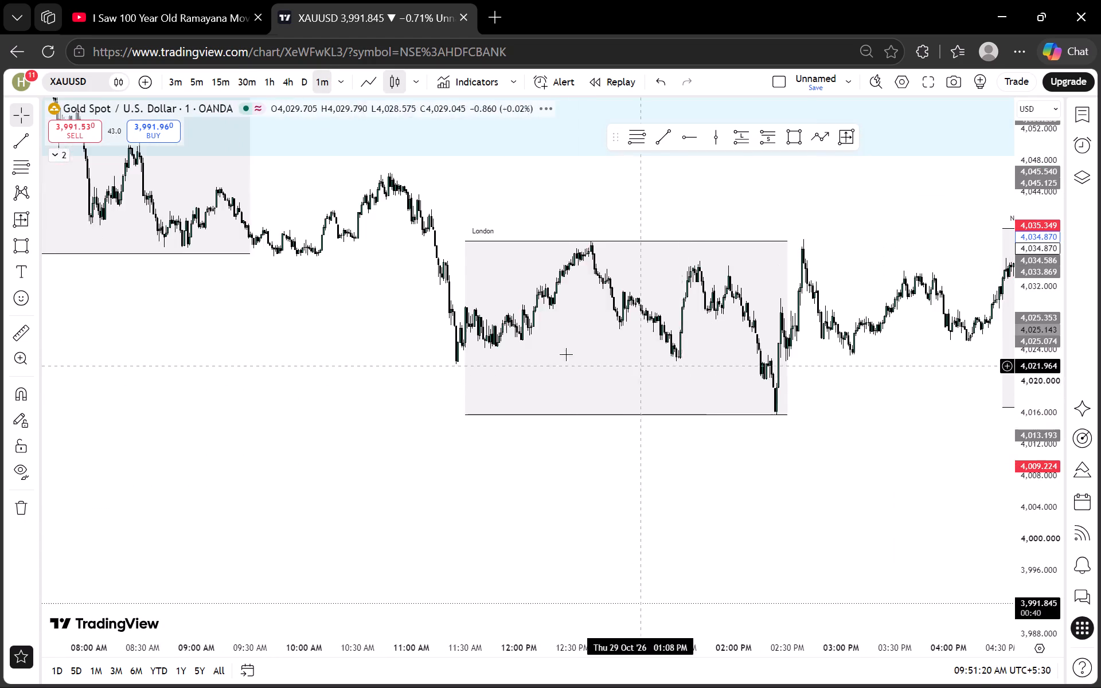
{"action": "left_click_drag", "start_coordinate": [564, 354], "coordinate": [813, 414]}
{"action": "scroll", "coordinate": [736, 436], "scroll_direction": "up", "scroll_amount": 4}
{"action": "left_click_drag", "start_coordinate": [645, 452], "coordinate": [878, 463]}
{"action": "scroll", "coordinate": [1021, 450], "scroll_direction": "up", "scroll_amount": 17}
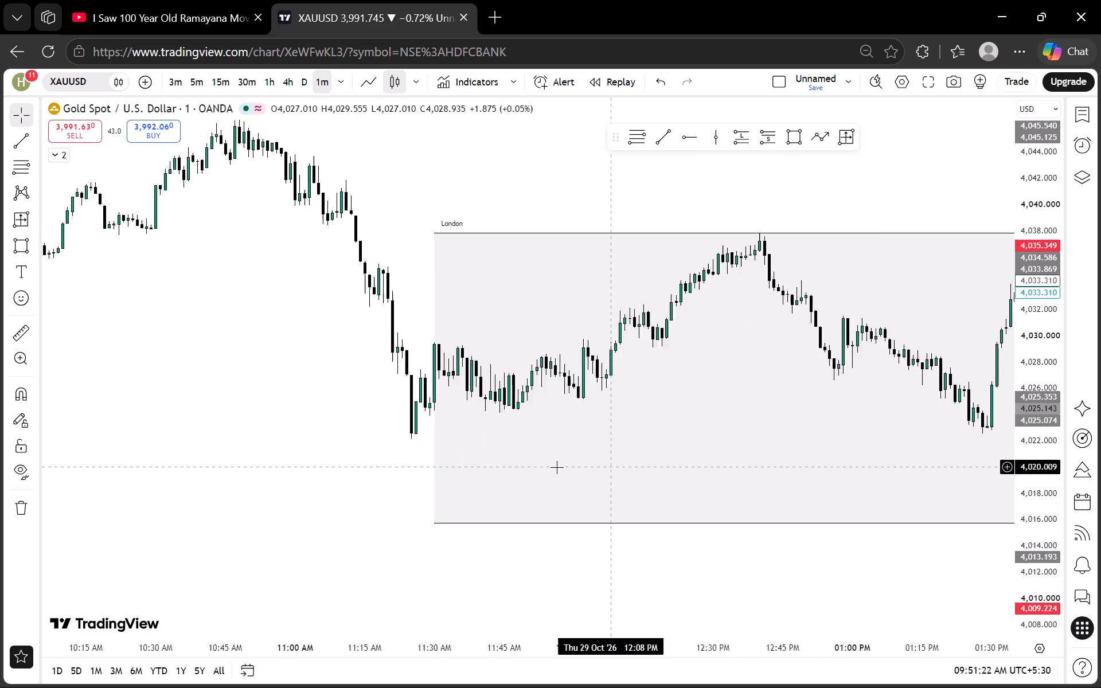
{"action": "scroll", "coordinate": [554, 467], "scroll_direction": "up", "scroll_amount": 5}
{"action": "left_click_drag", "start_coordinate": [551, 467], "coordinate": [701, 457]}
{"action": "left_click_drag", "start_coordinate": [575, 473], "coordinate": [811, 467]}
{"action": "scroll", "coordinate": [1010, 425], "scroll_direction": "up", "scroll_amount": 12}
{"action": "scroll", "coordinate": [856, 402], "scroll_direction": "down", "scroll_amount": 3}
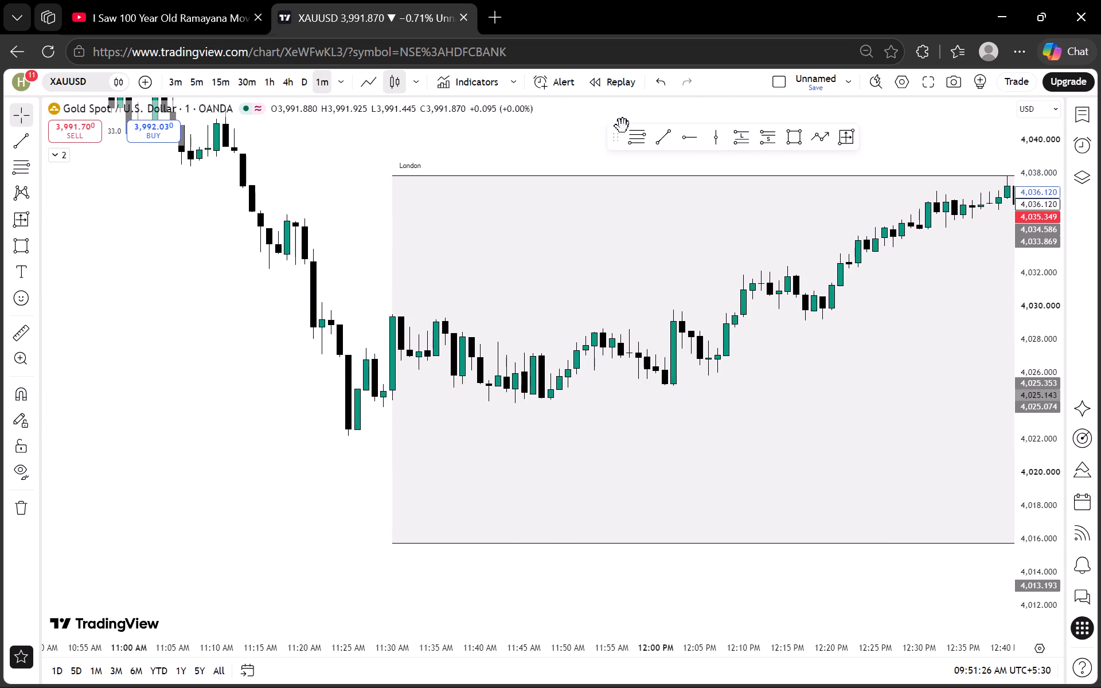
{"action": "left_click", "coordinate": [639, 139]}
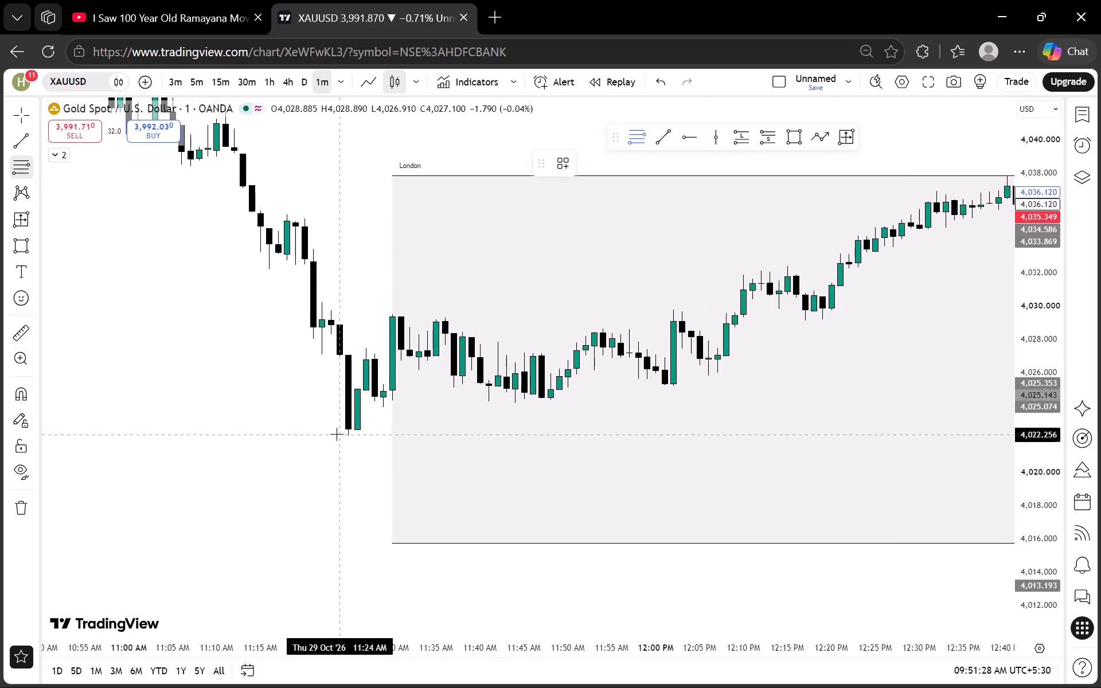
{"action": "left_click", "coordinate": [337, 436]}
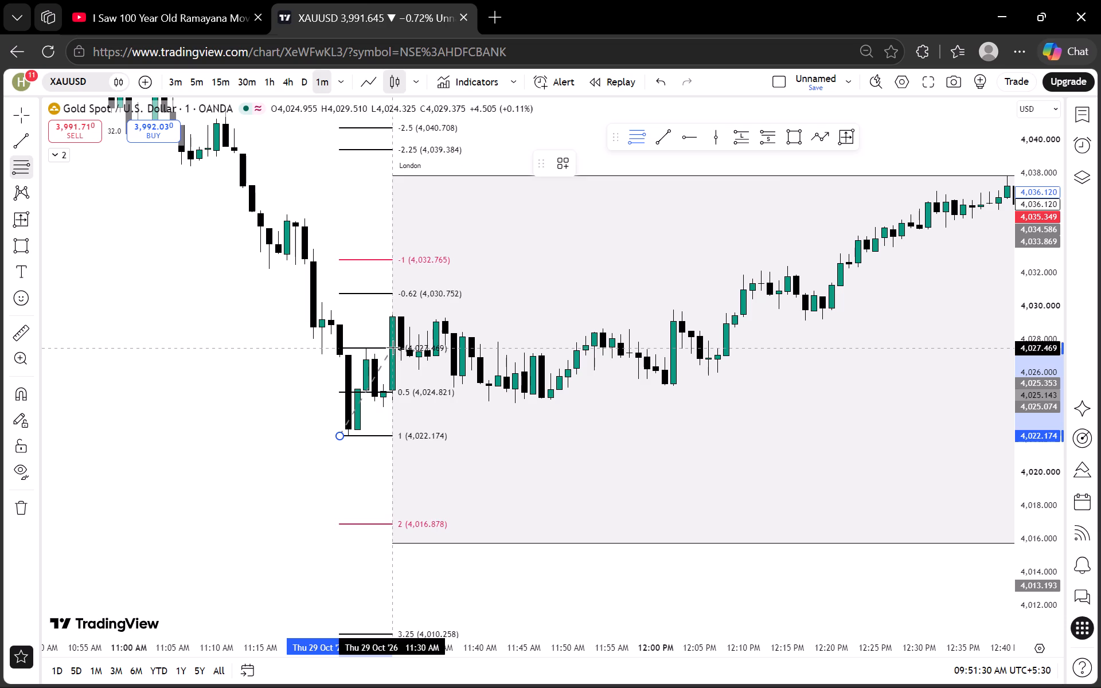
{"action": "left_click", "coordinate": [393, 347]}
Examine the retracement's projected levels against price from the 29 October London session through to the latest Asian session.
{"action": "scroll", "coordinate": [1025, 223], "scroll_direction": "down", "scroll_amount": 20}
{"action": "scroll", "coordinate": [1025, 223], "scroll_direction": "down", "scroll_amount": 6}
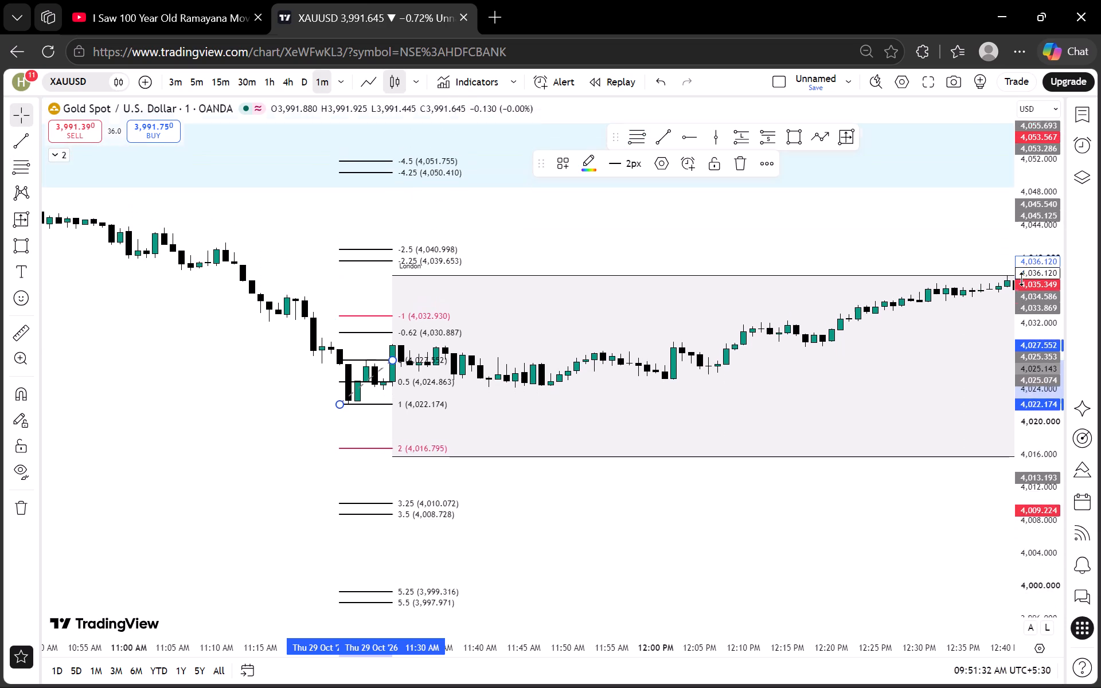
{"action": "scroll", "coordinate": [1022, 279], "scroll_direction": "down", "scroll_amount": 13}
{"action": "left_click_drag", "start_coordinate": [524, 389], "coordinate": [202, 390]}
{"action": "scroll", "coordinate": [199, 389], "scroll_direction": "down", "scroll_amount": 5}
{"action": "left_click_drag", "start_coordinate": [833, 386], "coordinate": [420, 368]}
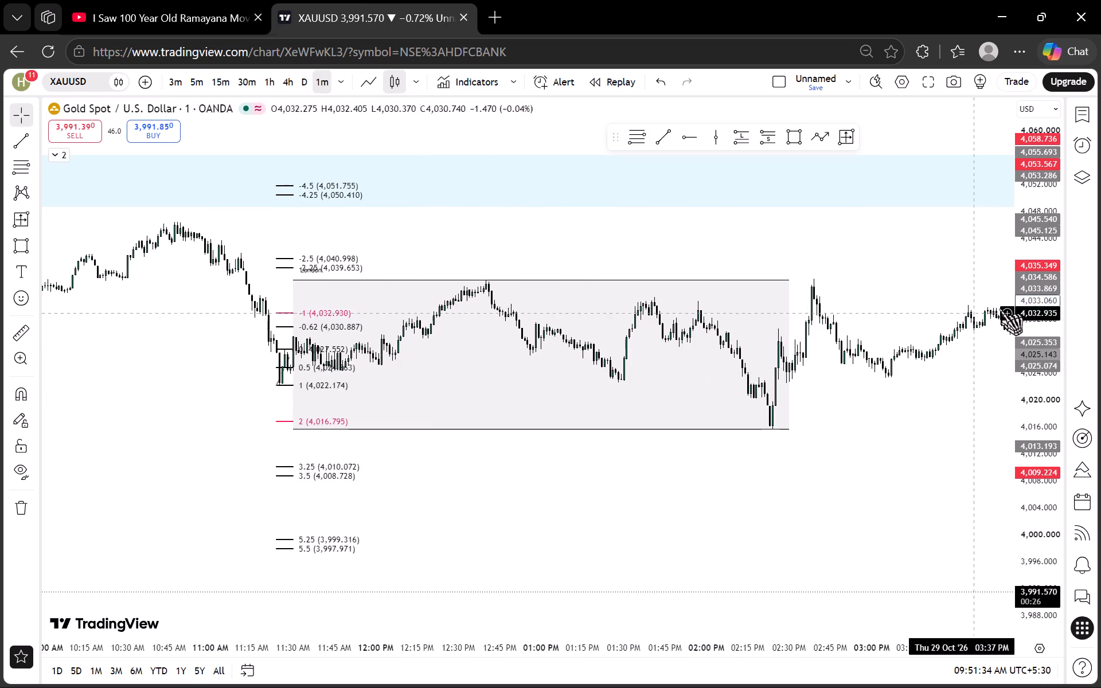
{"action": "scroll", "coordinate": [1044, 301], "scroll_direction": "down", "scroll_amount": 20}
{"action": "scroll", "coordinate": [1044, 301], "scroll_direction": "down", "scroll_amount": 2}
{"action": "left_click_drag", "start_coordinate": [899, 357], "coordinate": [373, 378]}
{"action": "scroll", "coordinate": [597, 368], "scroll_direction": "down", "scroll_amount": 5}
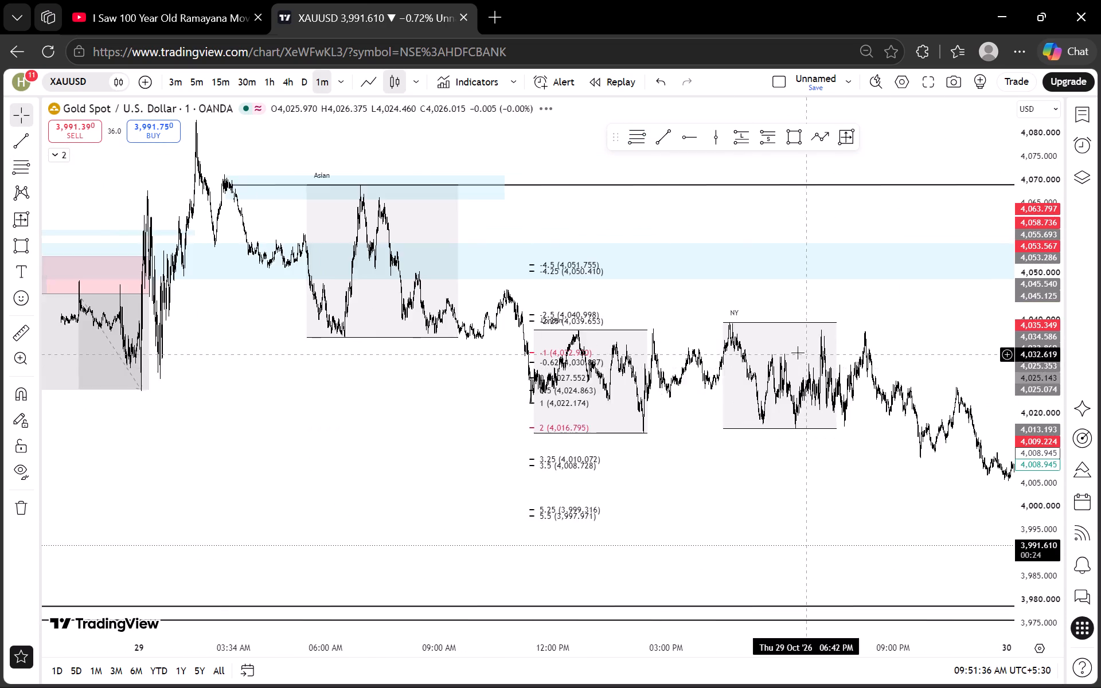
{"action": "scroll", "coordinate": [795, 353], "scroll_direction": "down", "scroll_amount": 3}
{"action": "left_click_drag", "start_coordinate": [838, 350], "coordinate": [283, 350]}
{"action": "left_click_drag", "start_coordinate": [701, 325], "coordinate": [313, 329]}
{"action": "scroll", "coordinate": [401, 307], "scroll_direction": "down", "scroll_amount": 1}
{"action": "left_click_drag", "start_coordinate": [352, 315], "coordinate": [380, 315]}
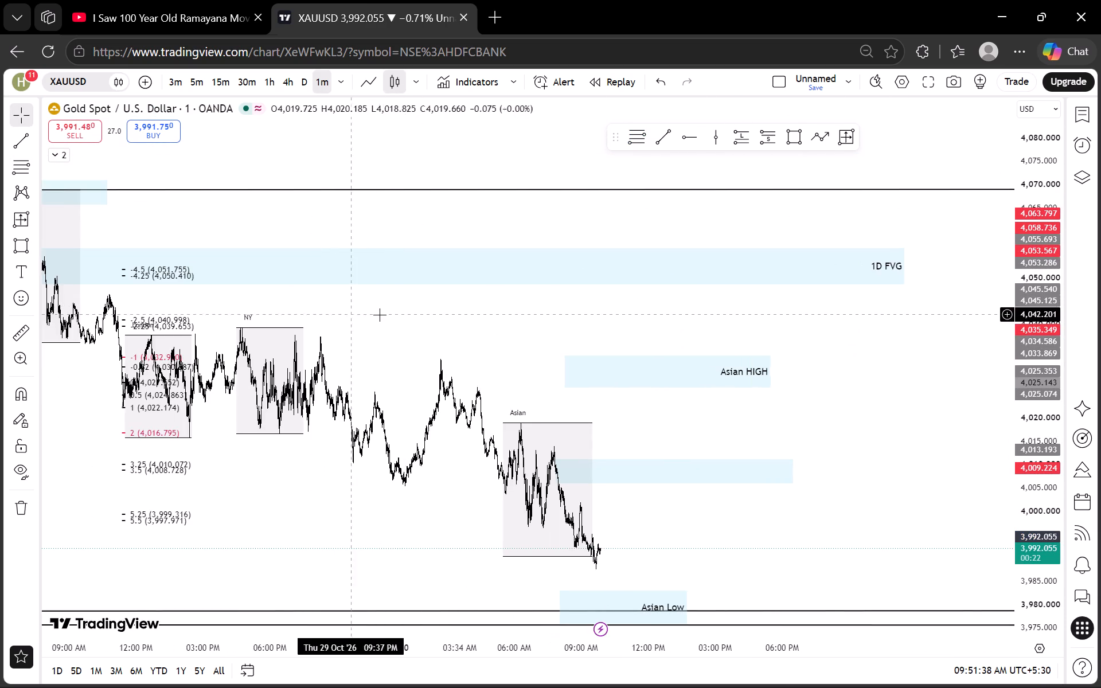
{"action": "left_click_drag", "start_coordinate": [380, 315], "coordinate": [611, 275]}
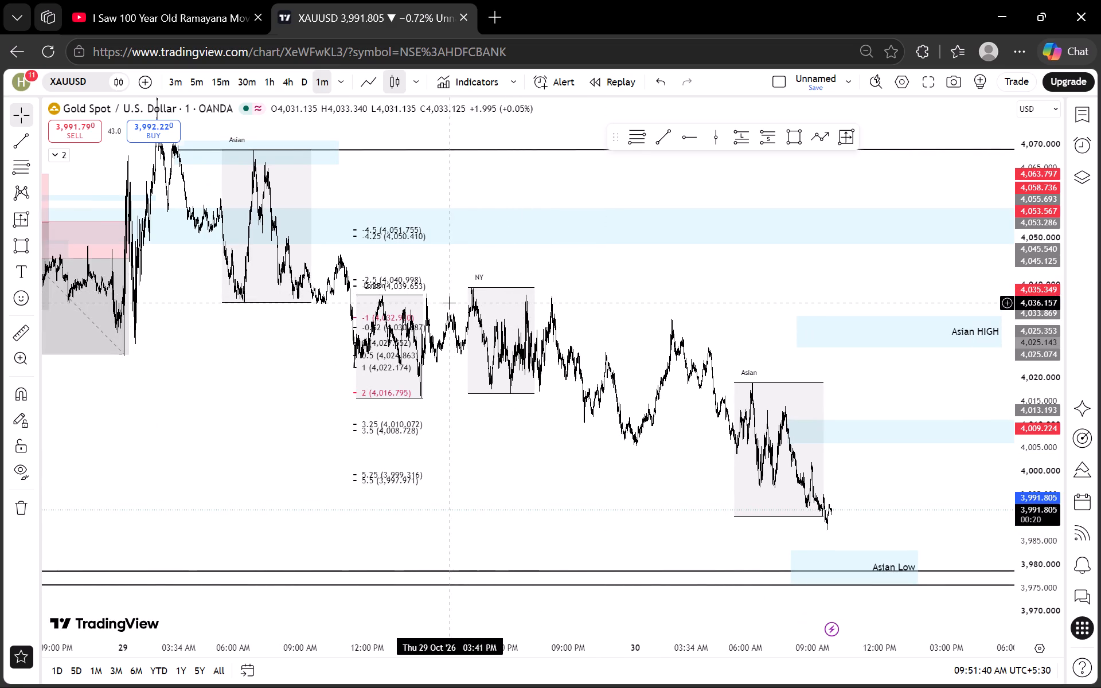
Examine the 29 October London and NY sessions and the evening decline against the retracement's 3.25 to 5.5 extensions.
{"action": "left_click_drag", "start_coordinate": [523, 420], "coordinate": [520, 363]}
{"action": "scroll", "coordinate": [560, 439], "scroll_direction": "up", "scroll_amount": 2}
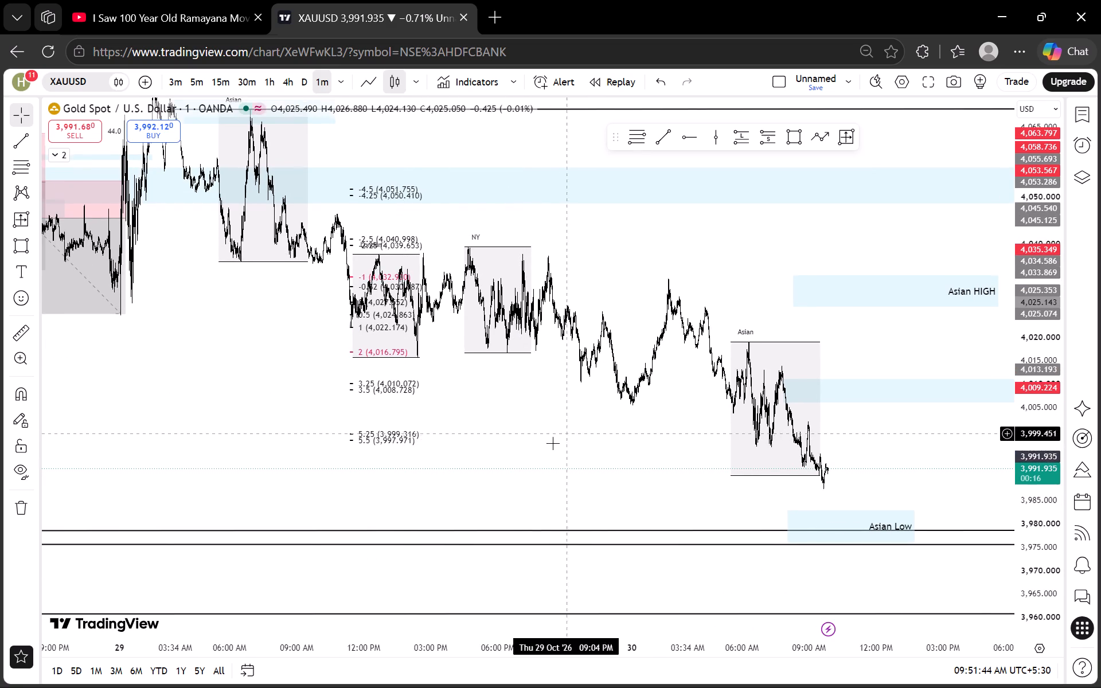
{"action": "scroll", "coordinate": [553, 443], "scroll_direction": "up", "scroll_amount": 2}
{"action": "left_click_drag", "start_coordinate": [419, 447], "coordinate": [484, 429]}
{"action": "left_click_drag", "start_coordinate": [344, 419], "coordinate": [641, 407]}
{"action": "scroll", "coordinate": [456, 408], "scroll_direction": "up", "scroll_amount": 3}
{"action": "left_click_drag", "start_coordinate": [436, 416], "coordinate": [770, 411]}
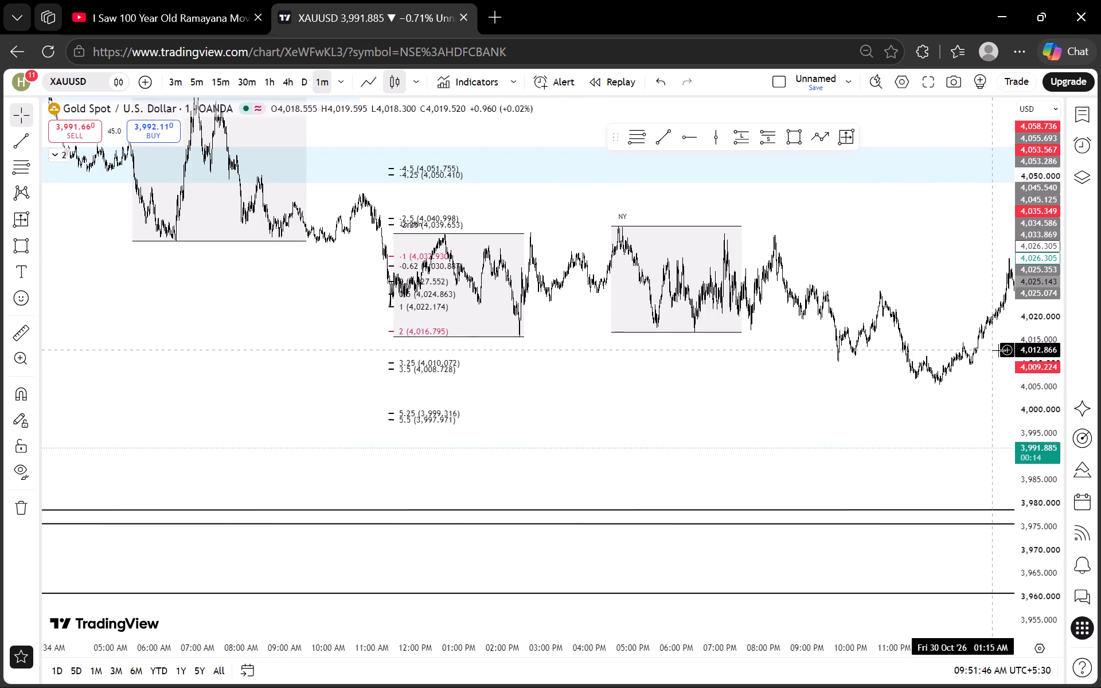
{"action": "scroll", "coordinate": [1003, 352], "scroll_direction": "up", "scroll_amount": 14}
{"action": "scroll", "coordinate": [745, 339], "scroll_direction": "down", "scroll_amount": 5}
{"action": "left_click_drag", "start_coordinate": [641, 361], "coordinate": [777, 526]}
{"action": "scroll", "coordinate": [1073, 405], "scroll_direction": "up", "scroll_amount": 20}
{"action": "left_click_drag", "start_coordinate": [549, 467], "coordinate": [694, 457]}
{"action": "scroll", "coordinate": [686, 458], "scroll_direction": "up", "scroll_amount": 1}
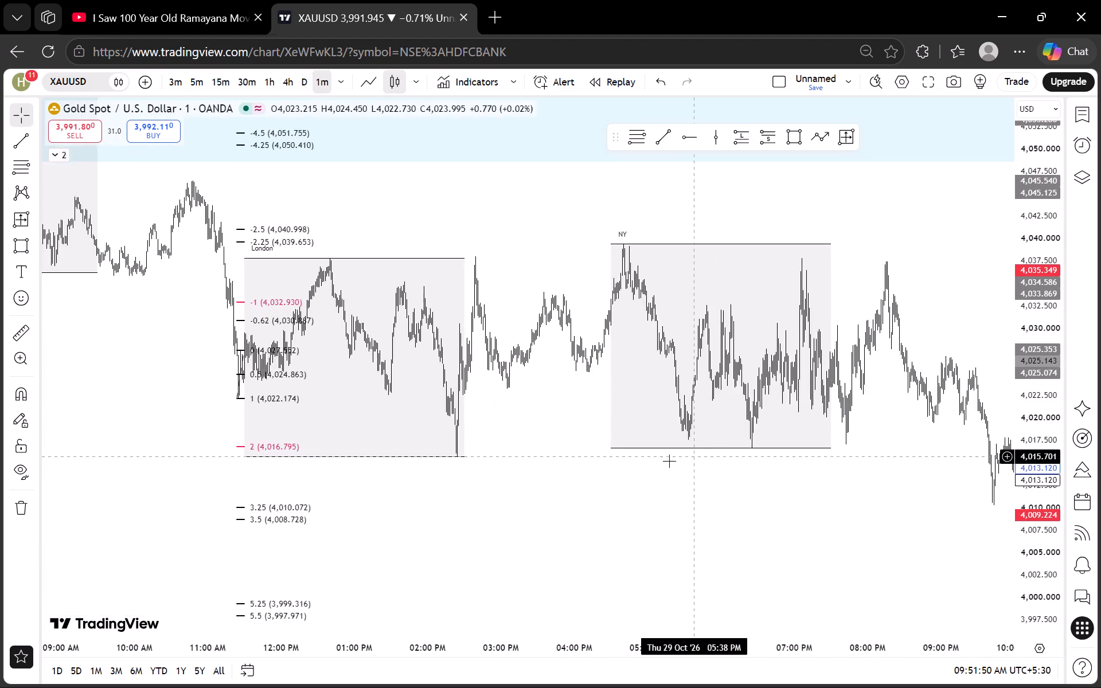
{"action": "scroll", "coordinate": [664, 463], "scroll_direction": "up", "scroll_amount": 2}
{"action": "left_click_drag", "start_coordinate": [526, 475], "coordinate": [638, 472]}
{"action": "scroll", "coordinate": [251, 277], "scroll_direction": "down", "scroll_amount": 2}
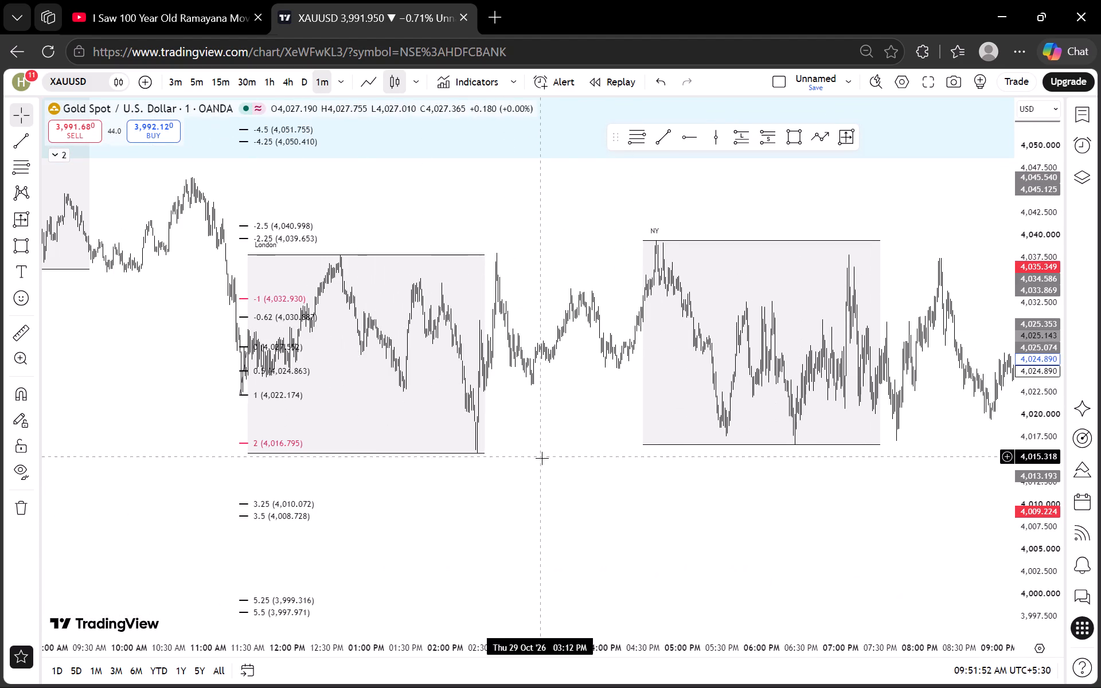
{"action": "left_click_drag", "start_coordinate": [568, 436], "coordinate": [522, 261]}
{"action": "scroll", "coordinate": [655, 355], "scroll_direction": "down", "scroll_amount": 1}
{"action": "left_click_drag", "start_coordinate": [786, 364], "coordinate": [435, 345]}
{"action": "scroll", "coordinate": [445, 346], "scroll_direction": "down", "scroll_amount": 2}
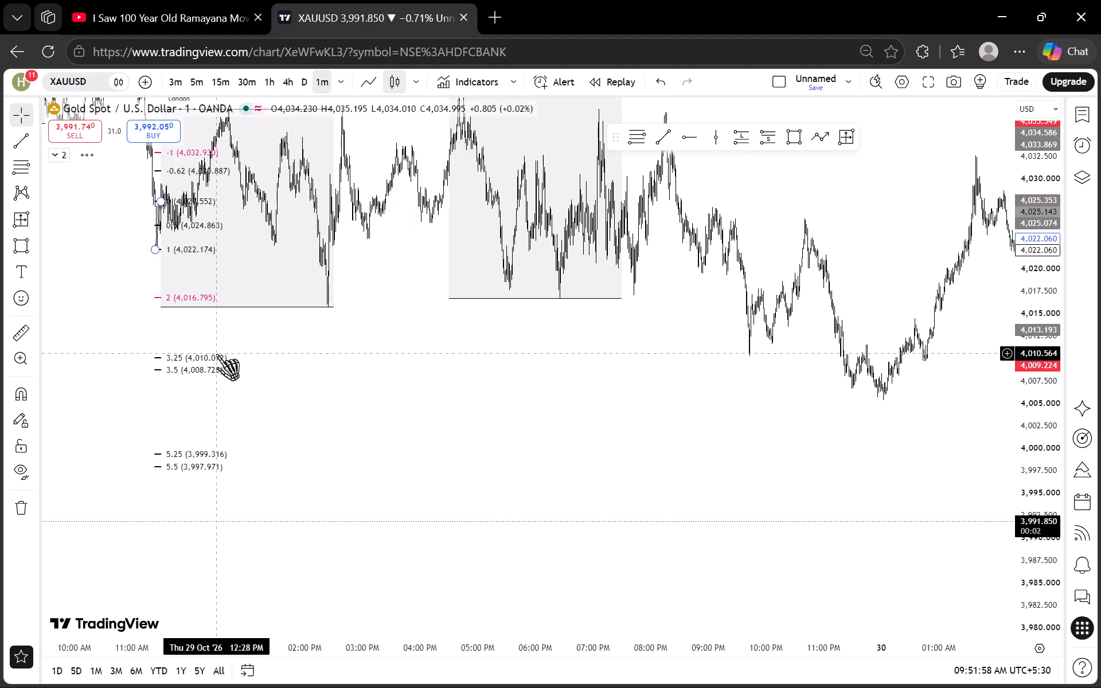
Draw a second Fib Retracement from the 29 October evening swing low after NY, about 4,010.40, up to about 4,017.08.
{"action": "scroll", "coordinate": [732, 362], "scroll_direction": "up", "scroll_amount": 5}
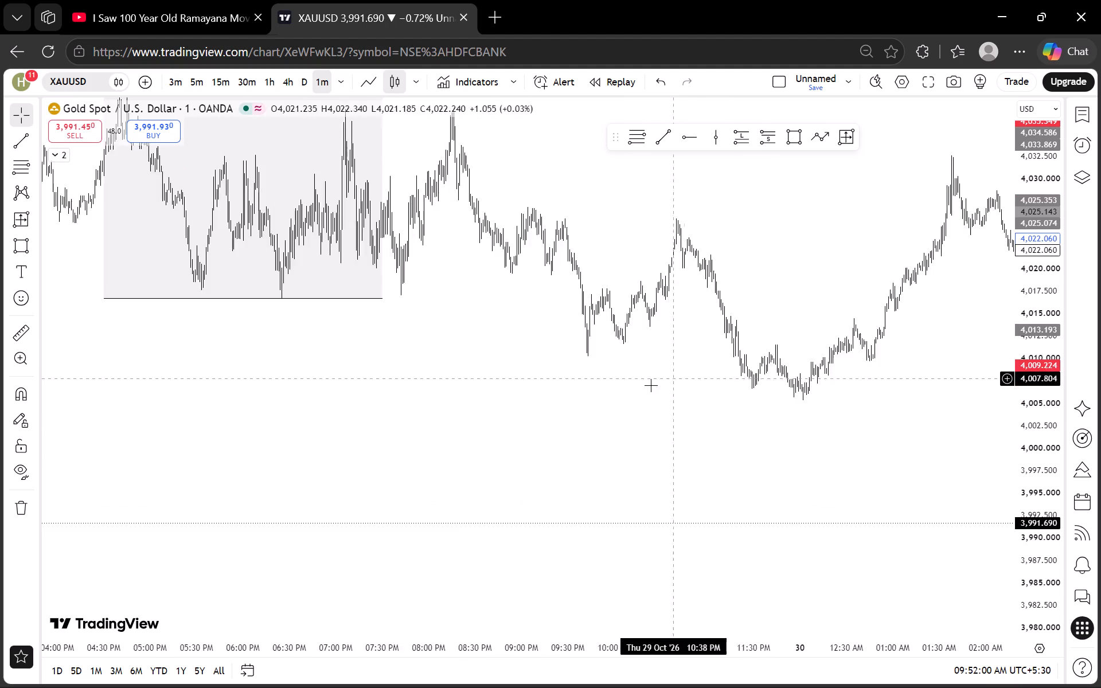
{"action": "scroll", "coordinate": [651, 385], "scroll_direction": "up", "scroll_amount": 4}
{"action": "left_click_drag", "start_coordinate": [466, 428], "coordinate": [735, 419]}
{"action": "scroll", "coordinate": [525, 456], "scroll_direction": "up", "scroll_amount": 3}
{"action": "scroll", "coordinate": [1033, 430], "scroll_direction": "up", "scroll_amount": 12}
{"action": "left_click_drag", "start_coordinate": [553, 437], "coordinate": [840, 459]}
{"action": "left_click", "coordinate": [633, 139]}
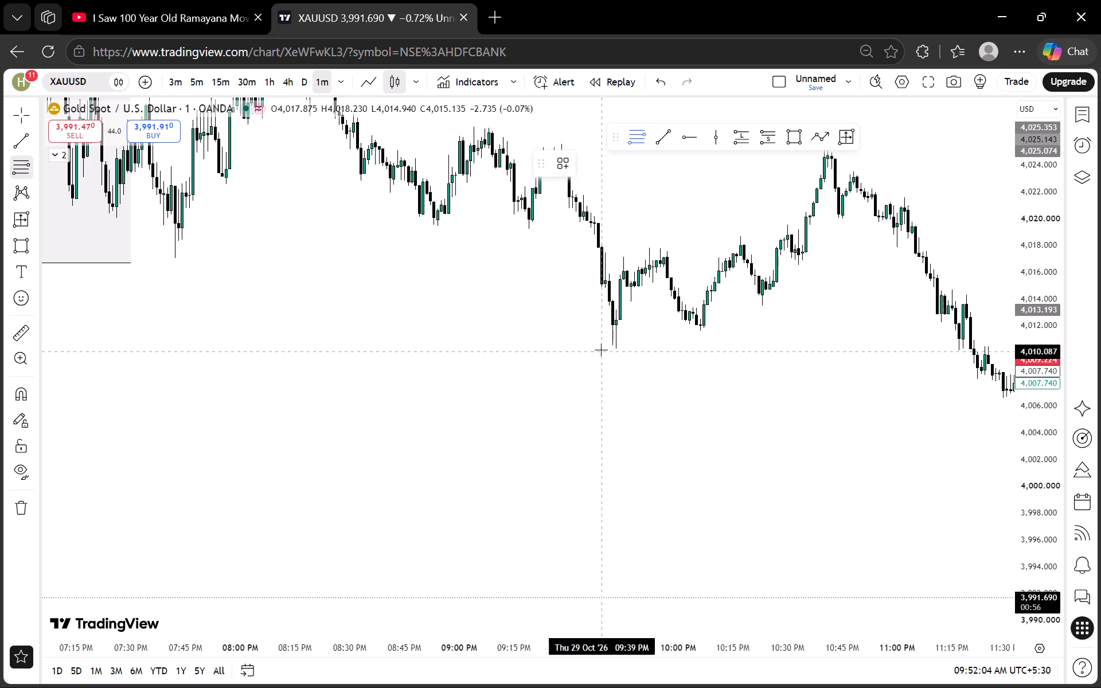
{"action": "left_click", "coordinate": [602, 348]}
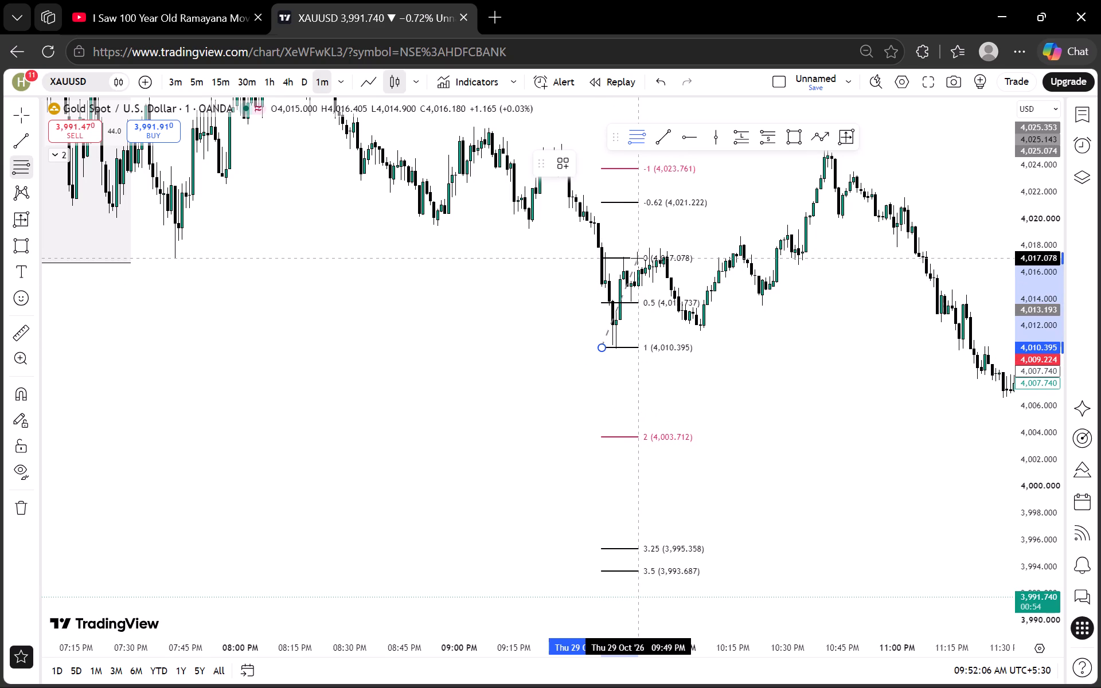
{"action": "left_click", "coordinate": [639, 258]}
Compare the second retracement's extension levels with price in the latest Asian session and the Asian Low zone.
{"action": "scroll", "coordinate": [1052, 349], "scroll_direction": "down", "scroll_amount": 20}
{"action": "scroll", "coordinate": [1052, 349], "scroll_direction": "down", "scroll_amount": 3}
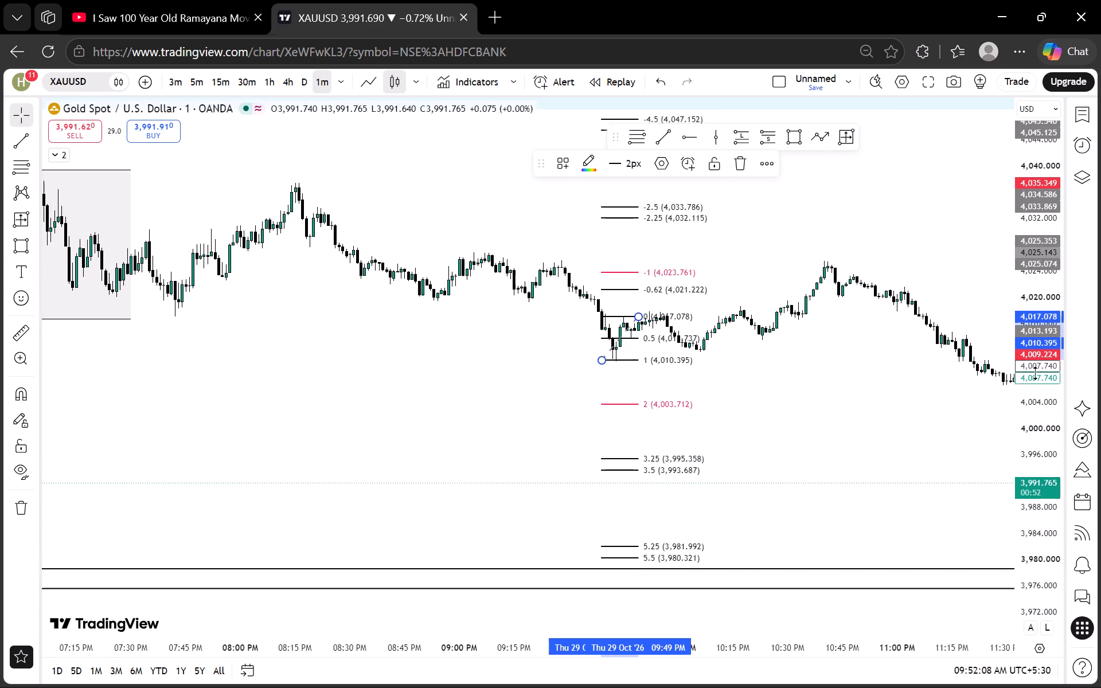
{"action": "scroll", "coordinate": [1035, 374], "scroll_direction": "down", "scroll_amount": 13}
{"action": "left_click_drag", "start_coordinate": [705, 420], "coordinate": [134, 419]}
{"action": "scroll", "coordinate": [132, 416], "scroll_direction": "down", "scroll_amount": 4}
{"action": "left_click_drag", "start_coordinate": [741, 444], "coordinate": [393, 358]}
{"action": "scroll", "coordinate": [461, 376], "scroll_direction": "down", "scroll_amount": 1}
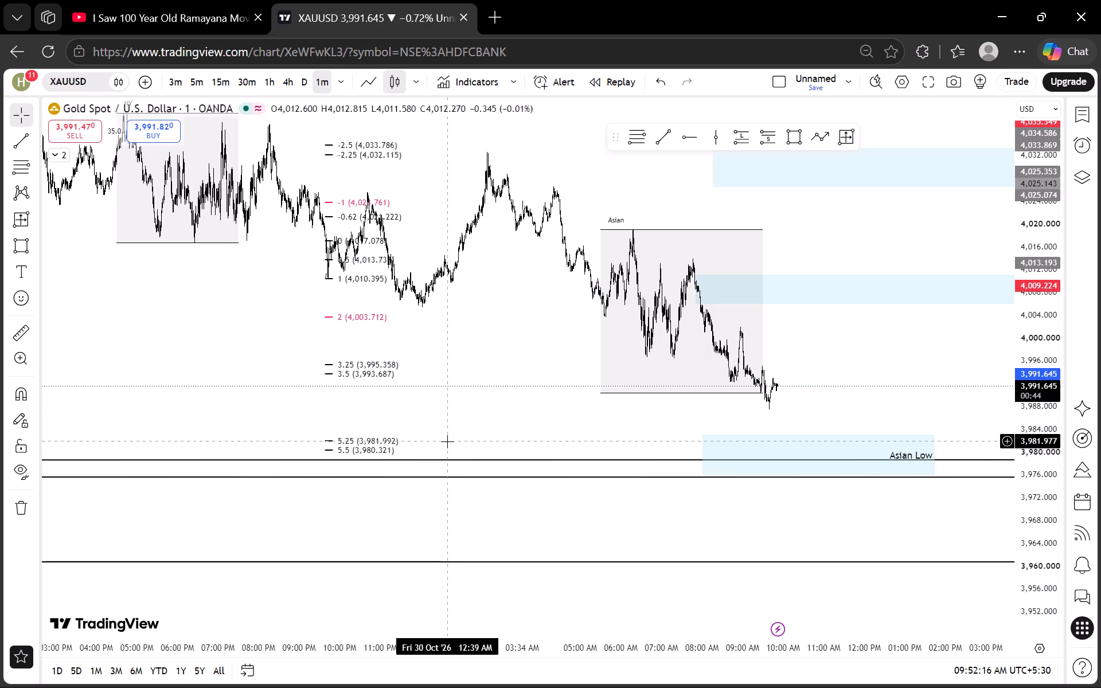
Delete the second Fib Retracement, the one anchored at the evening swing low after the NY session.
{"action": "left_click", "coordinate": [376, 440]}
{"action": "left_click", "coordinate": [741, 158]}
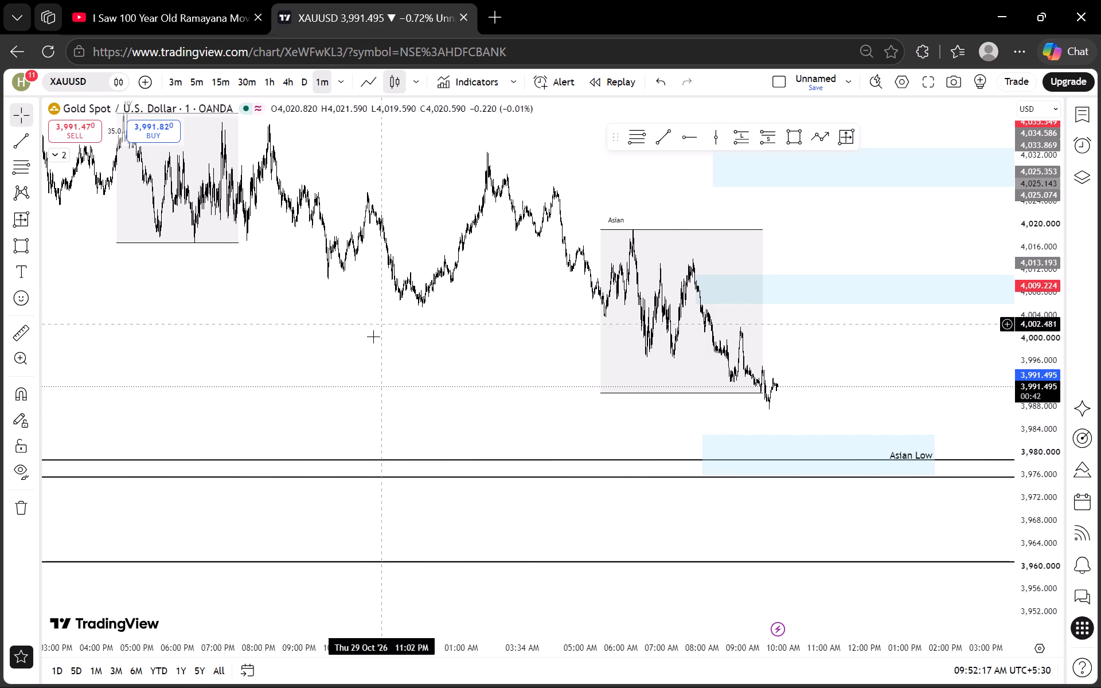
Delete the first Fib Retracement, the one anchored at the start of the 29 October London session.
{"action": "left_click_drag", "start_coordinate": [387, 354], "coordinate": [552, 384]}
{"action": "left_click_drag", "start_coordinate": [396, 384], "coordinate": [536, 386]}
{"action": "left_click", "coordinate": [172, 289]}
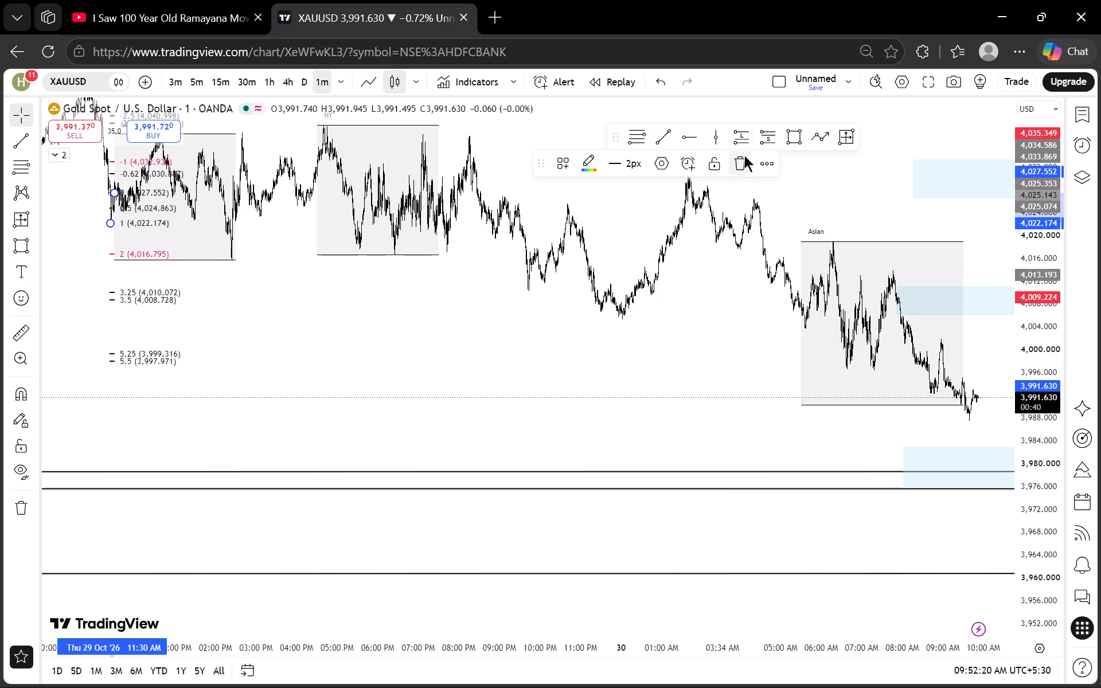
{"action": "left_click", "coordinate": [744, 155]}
Examine the latest 1-minute candles around the Asian session's low, between the unlabelled blue zone and the Asian Low zone.
{"action": "left_click_drag", "start_coordinate": [688, 263], "coordinate": [451, 284]}
{"action": "scroll", "coordinate": [1037, 328], "scroll_direction": "up", "scroll_amount": 10}
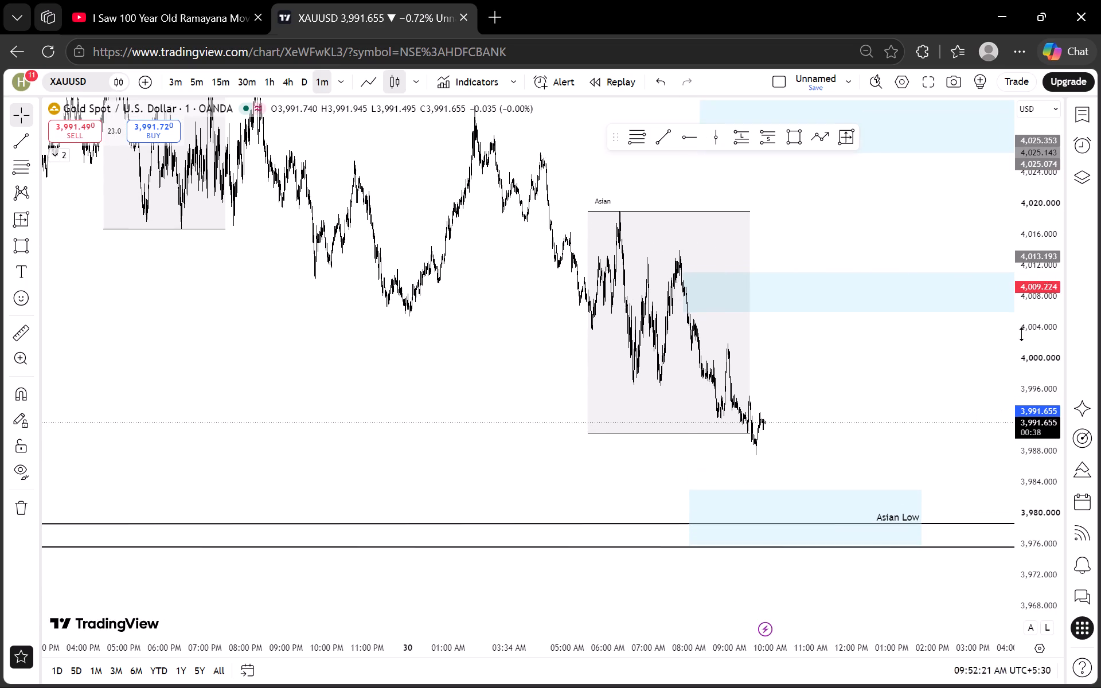
{"action": "scroll", "coordinate": [1022, 334], "scroll_direction": "up", "scroll_amount": 6}
{"action": "scroll", "coordinate": [598, 356], "scroll_direction": "up", "scroll_amount": 4}
{"action": "left_click_drag", "start_coordinate": [519, 396], "coordinate": [669, 370]}
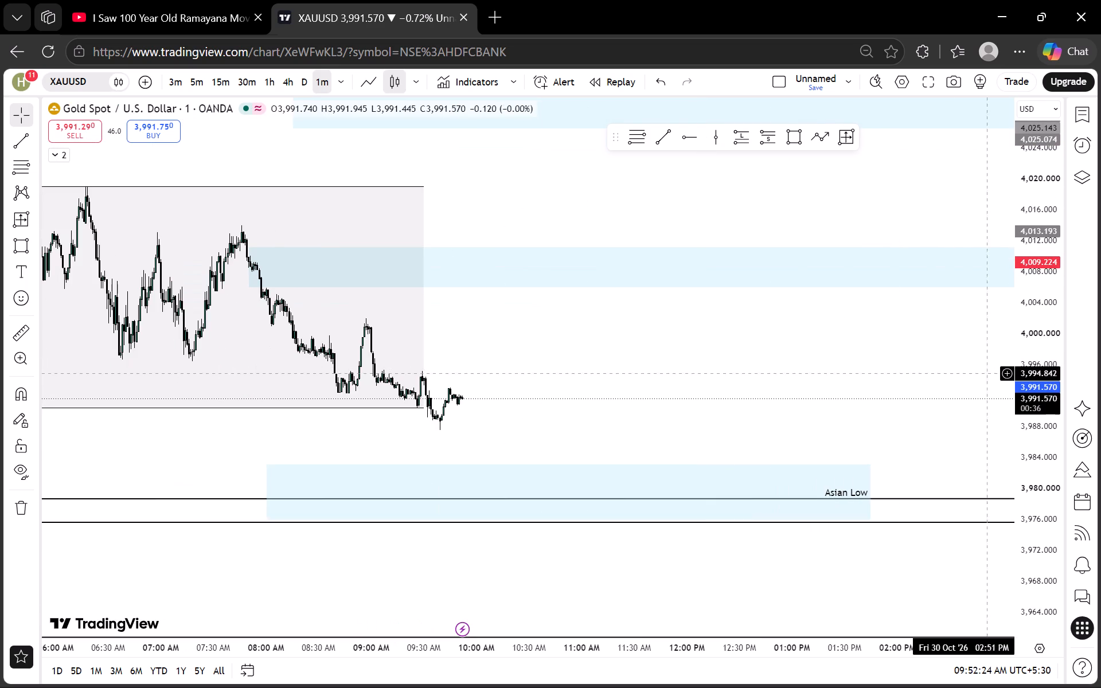
{"action": "scroll", "coordinate": [1067, 374], "scroll_direction": "up", "scroll_amount": 20}
{"action": "scroll", "coordinate": [1067, 374], "scroll_direction": "up", "scroll_amount": 3}
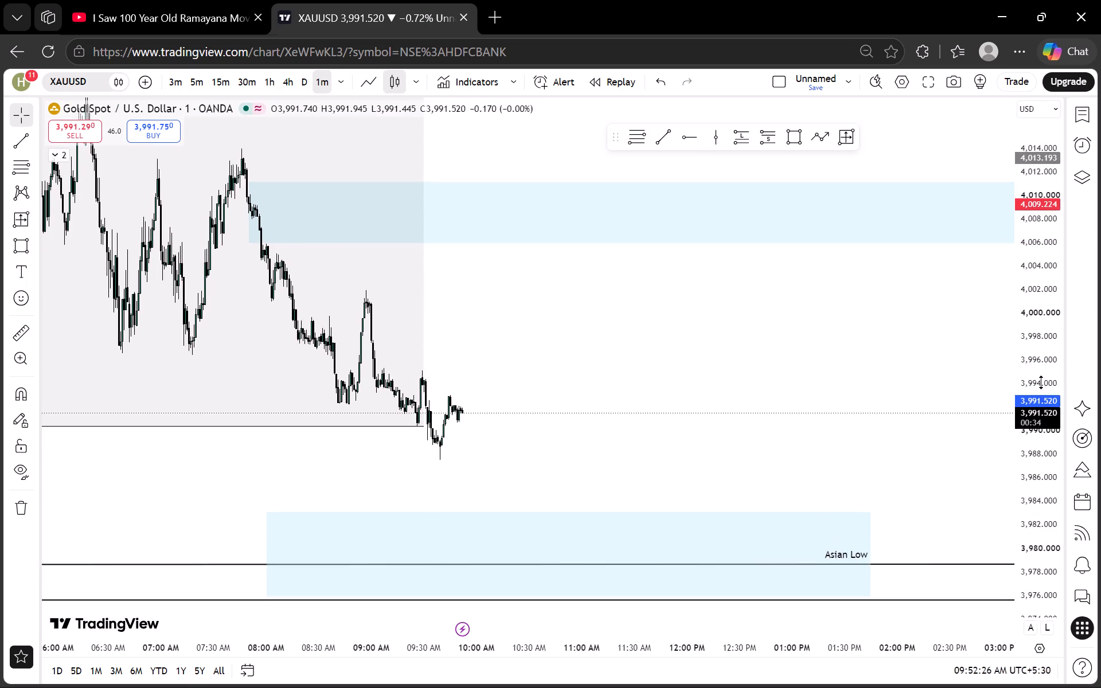
{"action": "scroll", "coordinate": [1041, 382], "scroll_direction": "up", "scroll_amount": 5}
{"action": "left_click_drag", "start_coordinate": [553, 382], "coordinate": [799, 361]}
{"action": "scroll", "coordinate": [1034, 383], "scroll_direction": "up", "scroll_amount": 14}
{"action": "left_click_drag", "start_coordinate": [617, 363], "coordinate": [645, 363]}
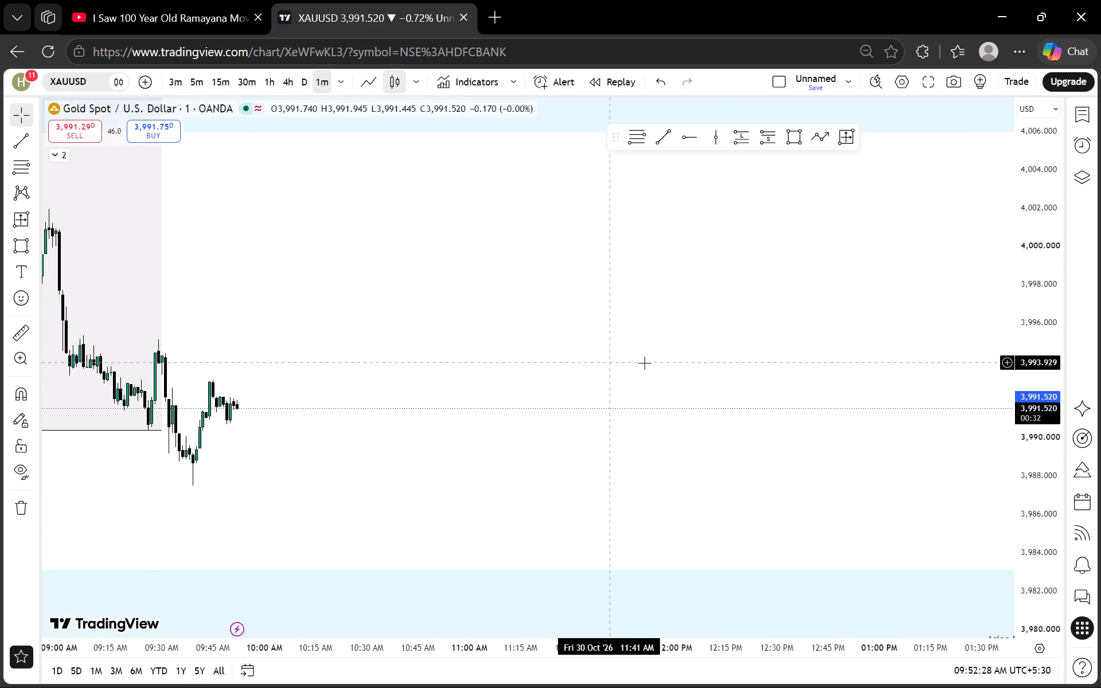
{"action": "left_click_drag", "start_coordinate": [645, 363], "coordinate": [719, 350]}
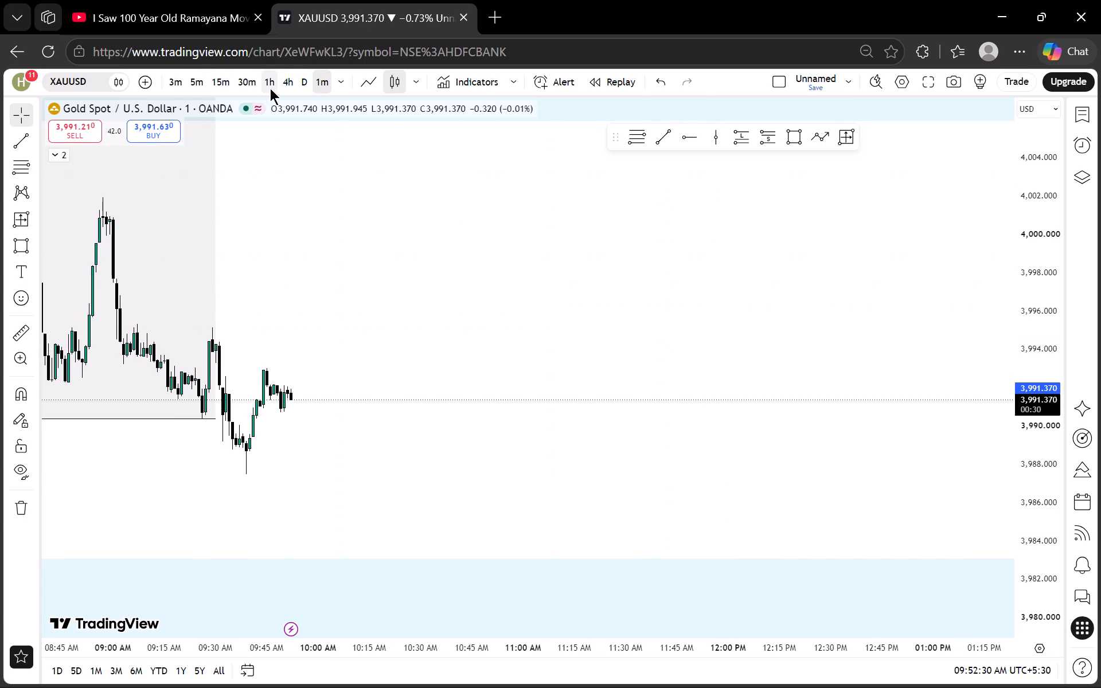
Examine XAUUSD on the 4-hour timeframe, from the PDH level down to the PWL and Week Swing levels.
{"action": "left_click", "coordinate": [287, 72]}
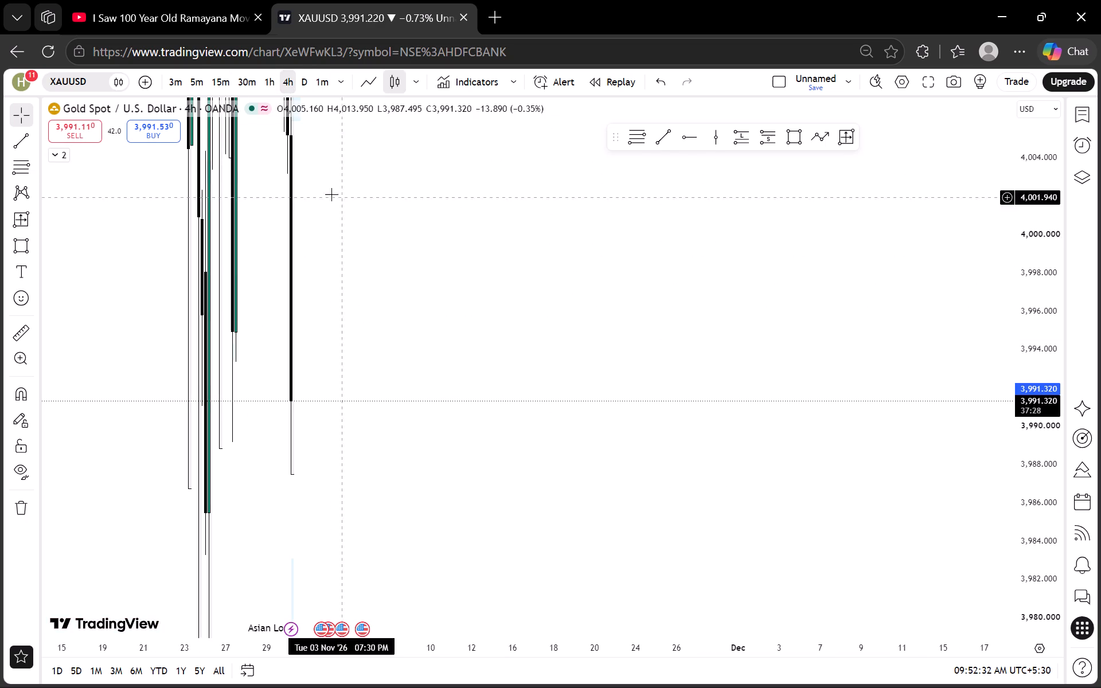
{"action": "scroll", "coordinate": [1043, 299], "scroll_direction": "down", "scroll_amount": 20}
{"action": "scroll", "coordinate": [1043, 299], "scroll_direction": "down", "scroll_amount": 10}
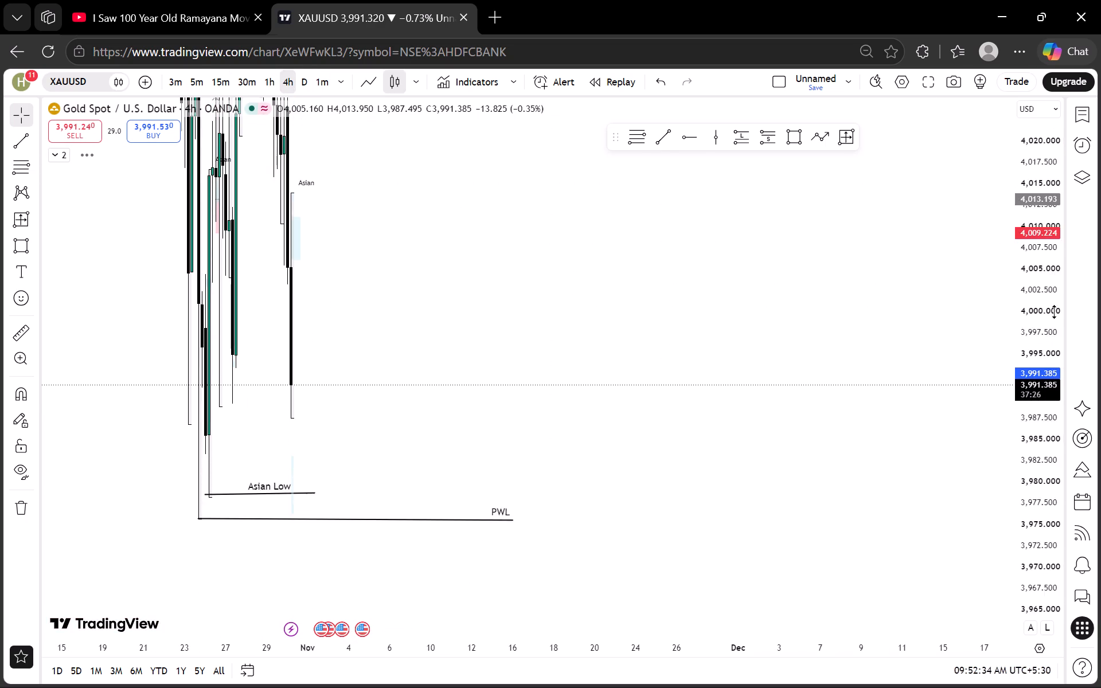
{"action": "scroll", "coordinate": [1055, 312], "scroll_direction": "down", "scroll_amount": 12}
{"action": "scroll", "coordinate": [1059, 320], "scroll_direction": "down", "scroll_amount": 16}
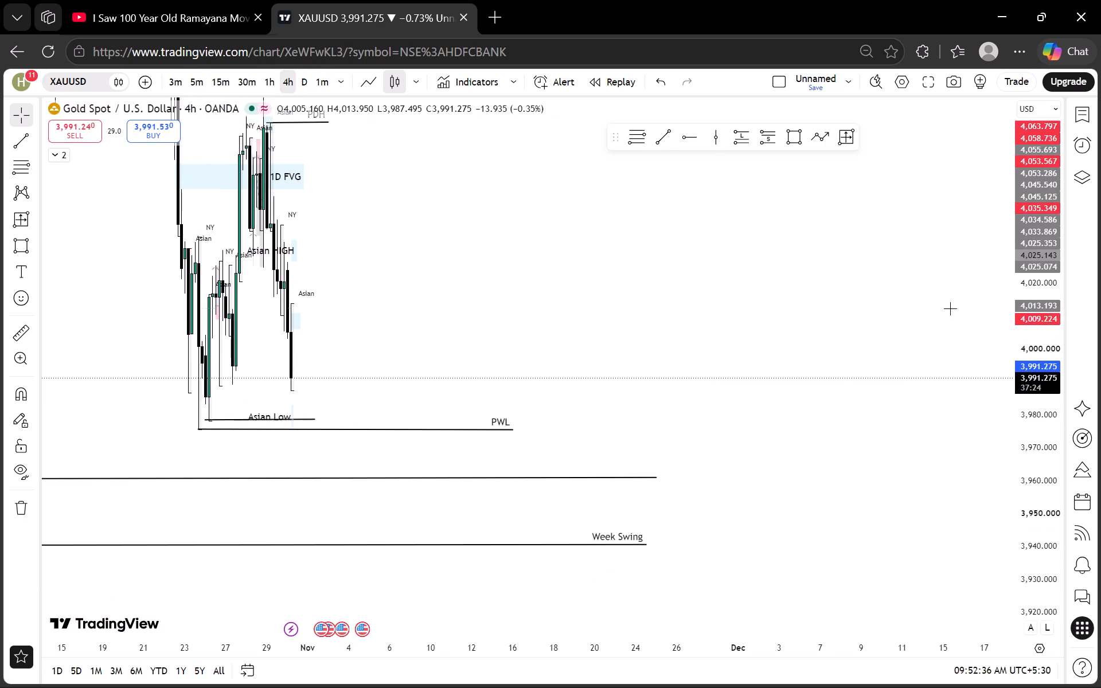
{"action": "left_click_drag", "start_coordinate": [724, 224], "coordinate": [810, 318]}
Examine the 1-hour price action from the PDH level and 1D FVG down to the Asian Low zone.
{"action": "left_click", "coordinate": [278, 73]}
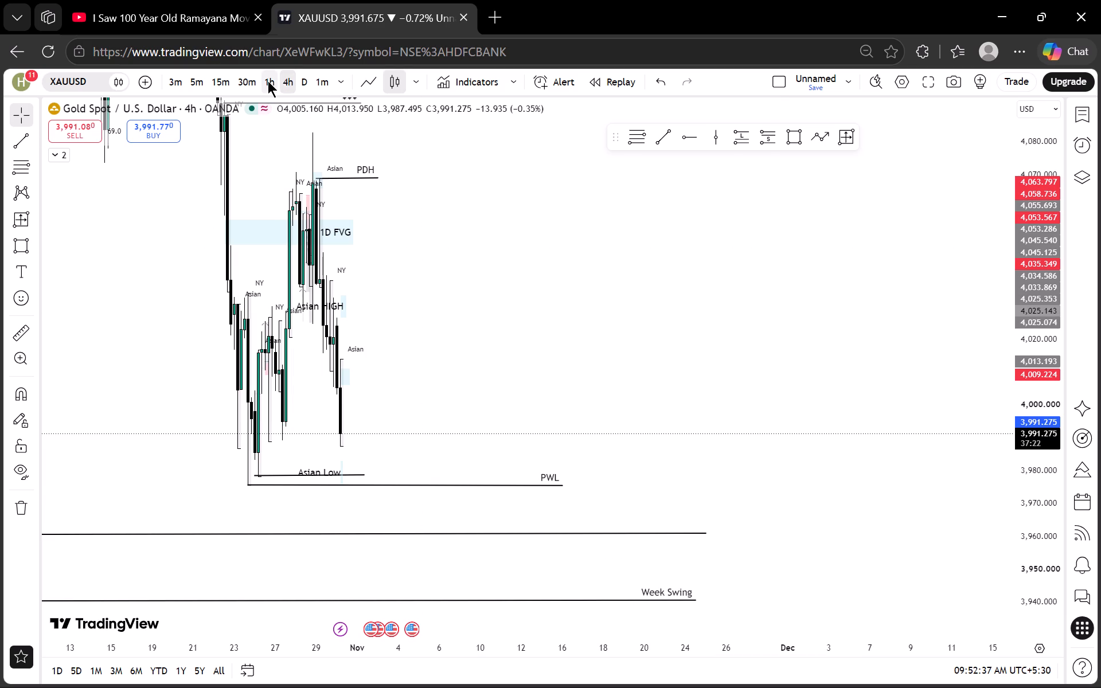
{"action": "left_click", "coordinate": [267, 81]}
{"action": "left_click_drag", "start_coordinate": [560, 281], "coordinate": [809, 315]}
{"action": "scroll", "coordinate": [883, 313], "scroll_direction": "up", "scroll_amount": 4}
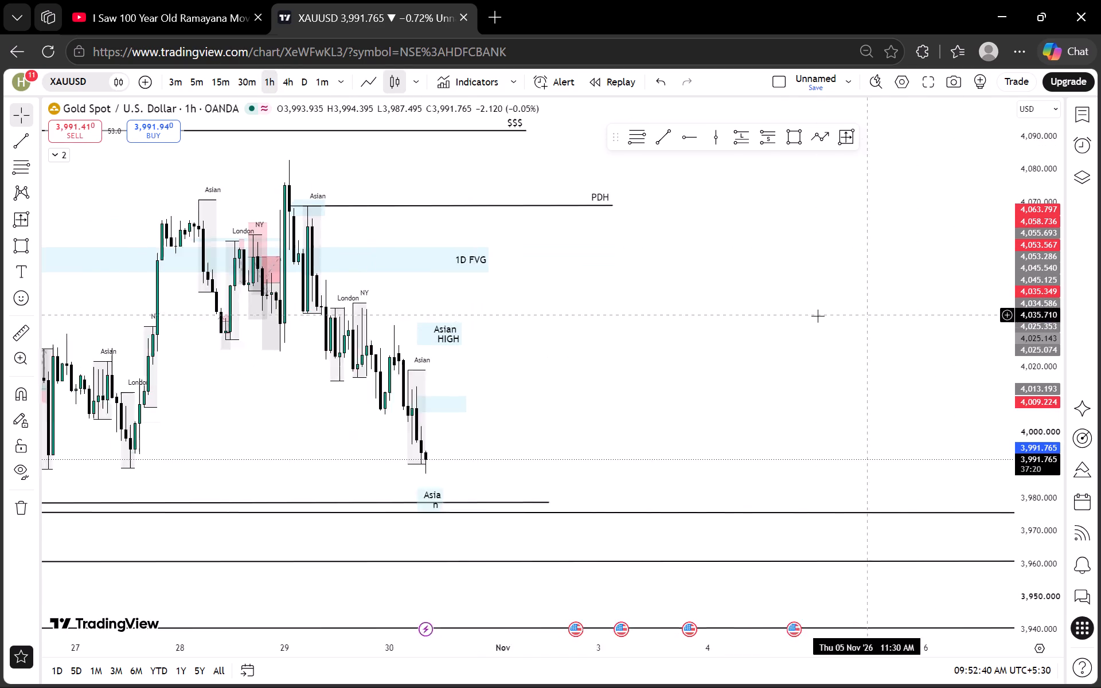
{"action": "left_click_drag", "start_coordinate": [776, 331], "coordinate": [930, 344]}
{"action": "scroll", "coordinate": [786, 344], "scroll_direction": "up", "scroll_amount": 3}
{"action": "left_click_drag", "start_coordinate": [779, 376], "coordinate": [1025, 401]}
{"action": "scroll", "coordinate": [1076, 374], "scroll_direction": "up", "scroll_amount": 12}
{"action": "scroll", "coordinate": [721, 348], "scroll_direction": "down", "scroll_amount": 4}
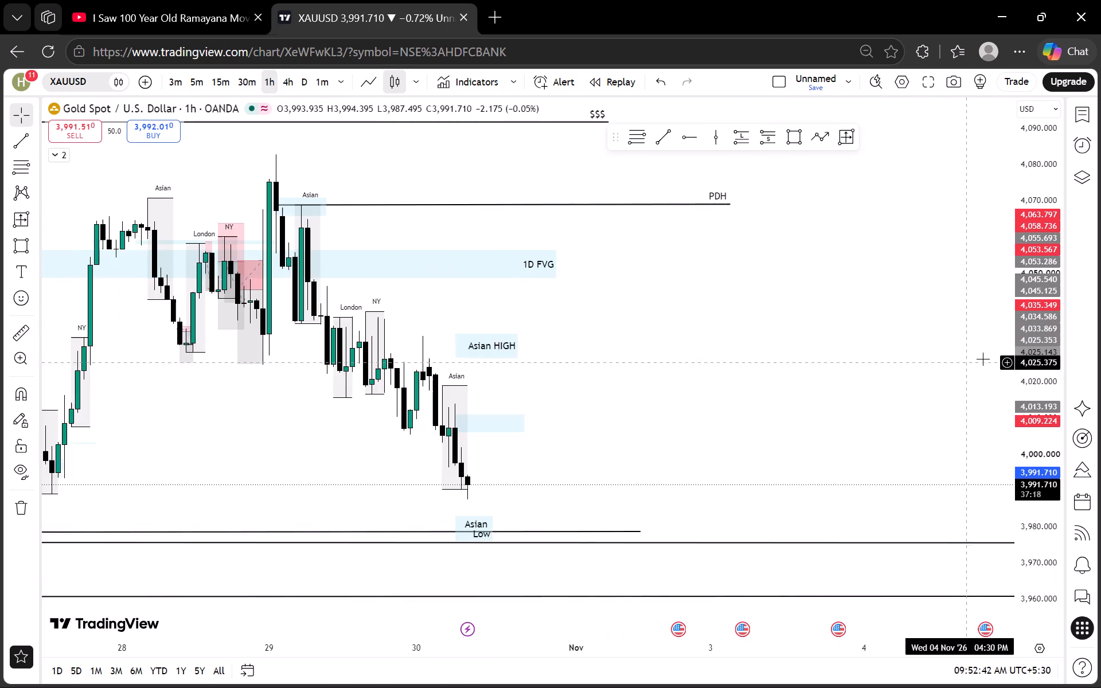
{"action": "scroll", "coordinate": [1047, 345], "scroll_direction": "up", "scroll_amount": 10}
{"action": "left_click_drag", "start_coordinate": [645, 352], "coordinate": [945, 363]}
{"action": "left_click_drag", "start_coordinate": [208, 458], "coordinate": [548, 462]}
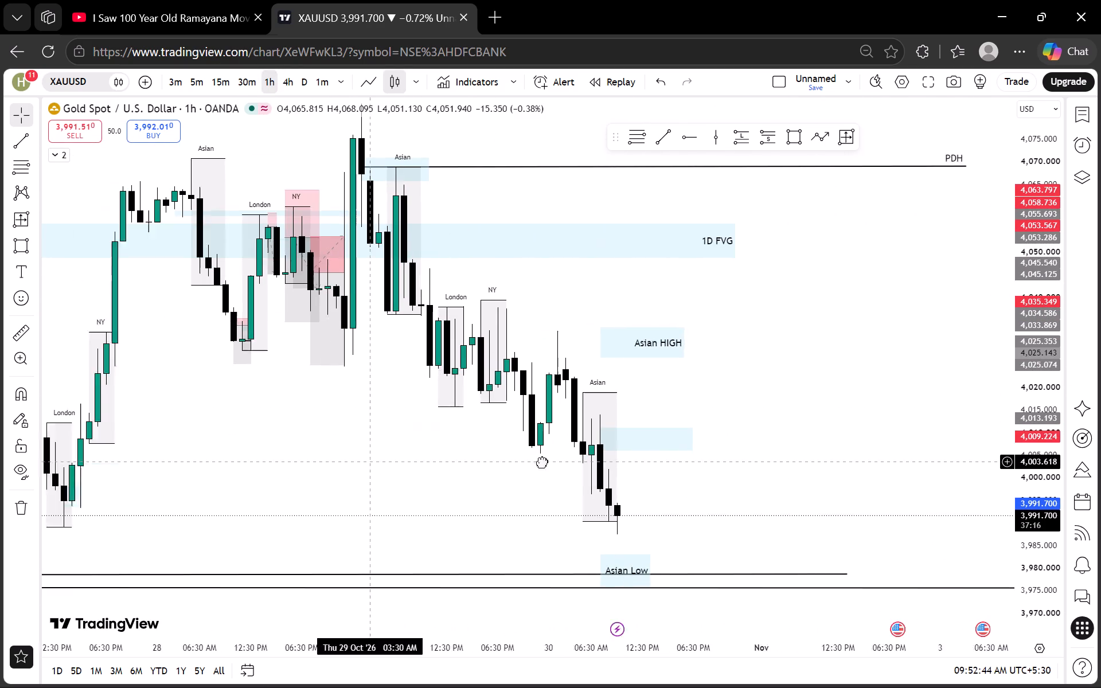
{"action": "left_click_drag", "start_coordinate": [548, 462], "coordinate": [563, 462]}
{"action": "scroll", "coordinate": [544, 436], "scroll_direction": "up", "scroll_amount": 3}
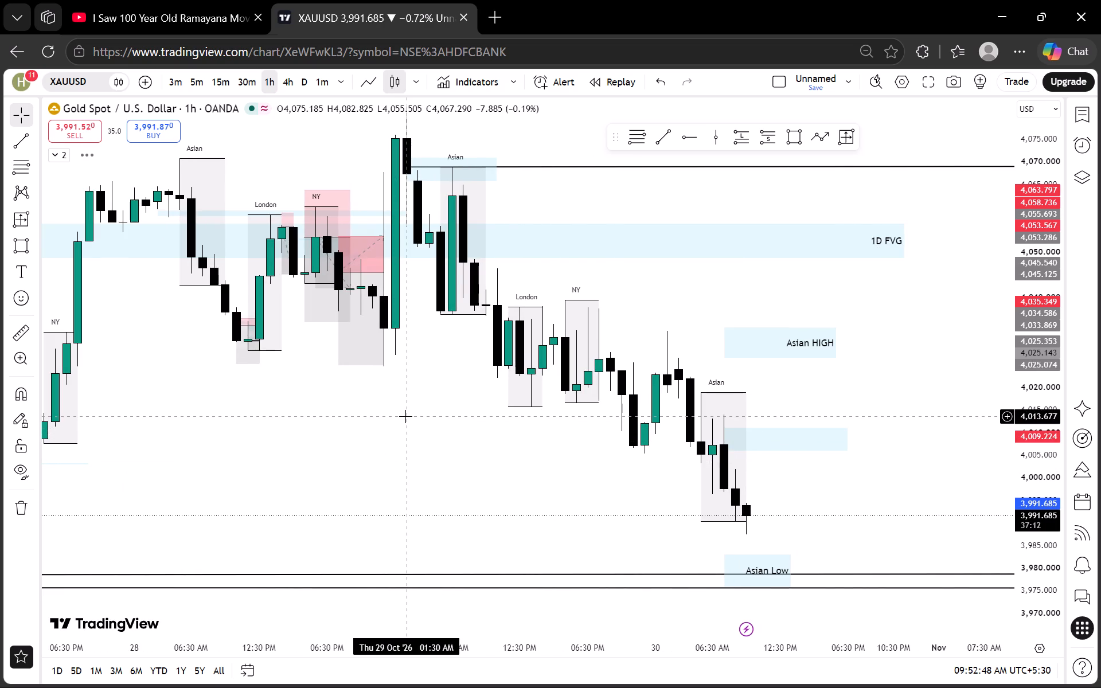
Compare the Asian, London and NY sessions of 27 to 30 October on the 1-hour timeframe.
{"action": "scroll", "coordinate": [381, 397], "scroll_direction": "down", "scroll_amount": 2}
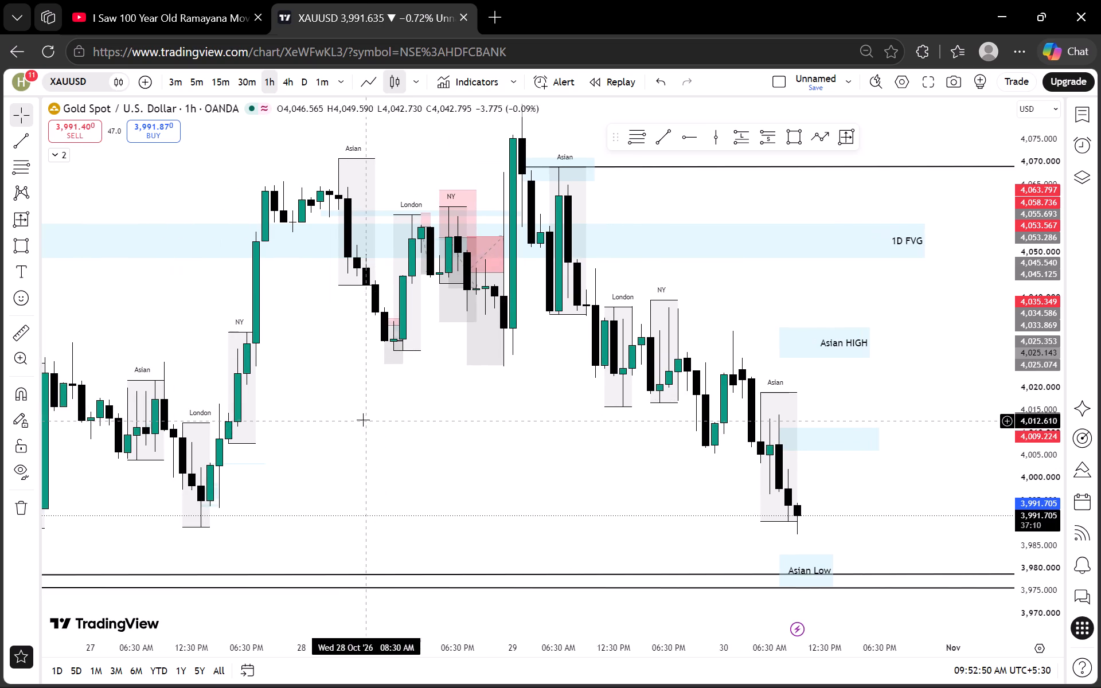
{"action": "left_click_drag", "start_coordinate": [363, 420], "coordinate": [288, 459]}
{"action": "scroll", "coordinate": [337, 401], "scroll_direction": "down", "scroll_amount": 1}
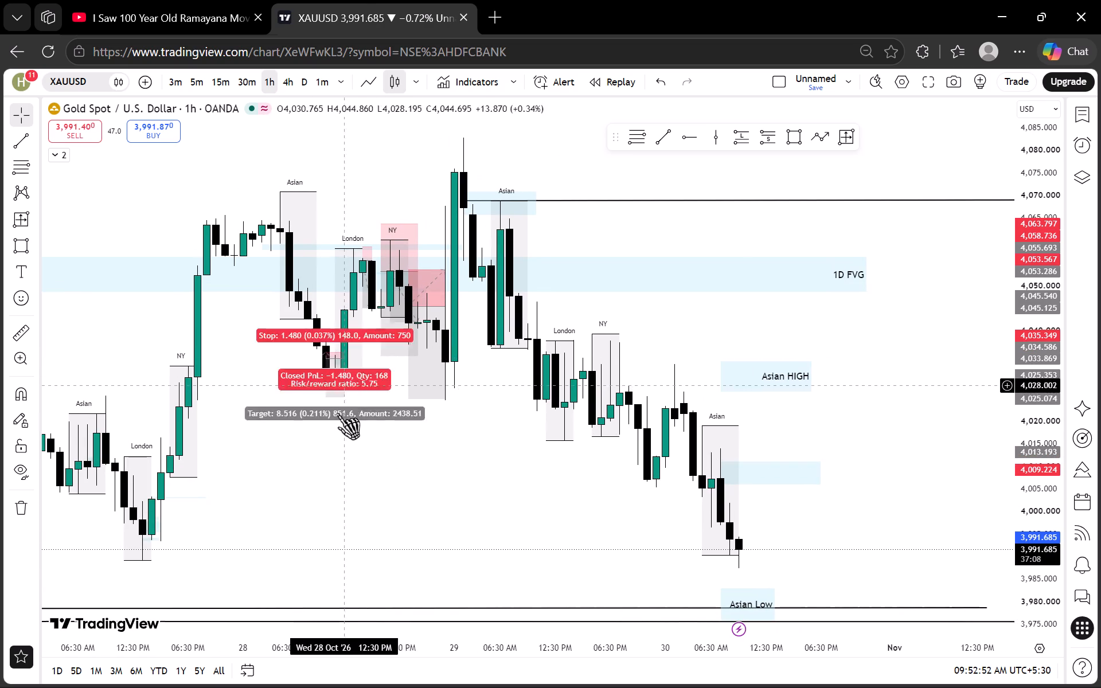
{"action": "scroll", "coordinate": [337, 413], "scroll_direction": "down", "scroll_amount": 1}
{"action": "left_click_drag", "start_coordinate": [375, 430], "coordinate": [339, 482]}
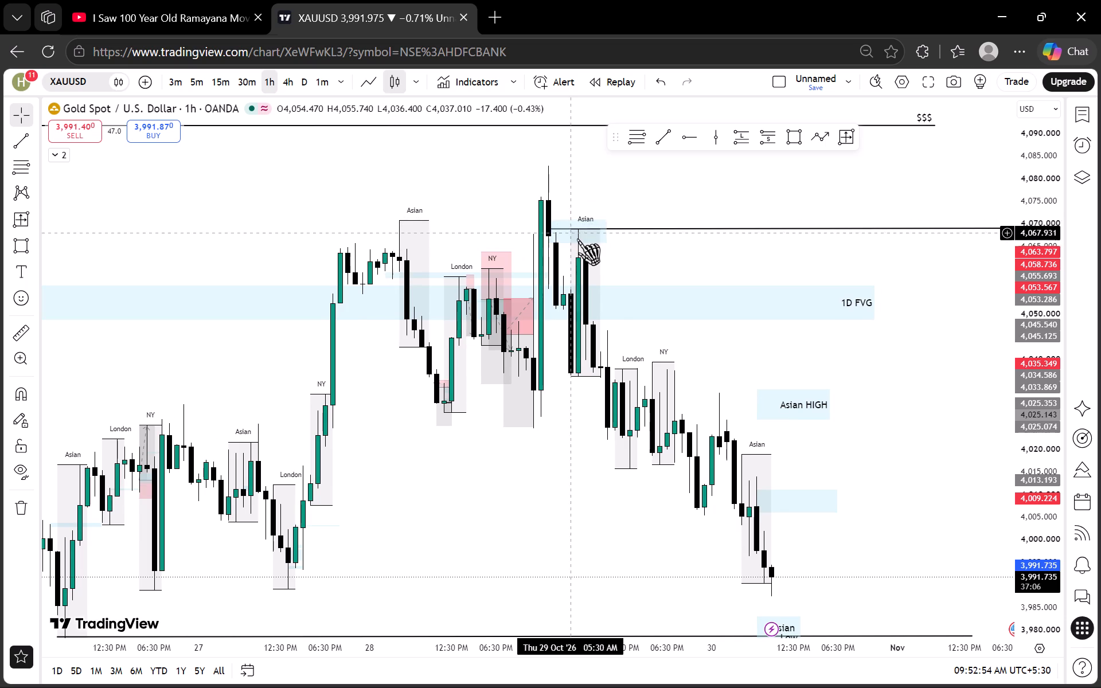
{"action": "left_click_drag", "start_coordinate": [488, 519], "coordinate": [435, 445]}
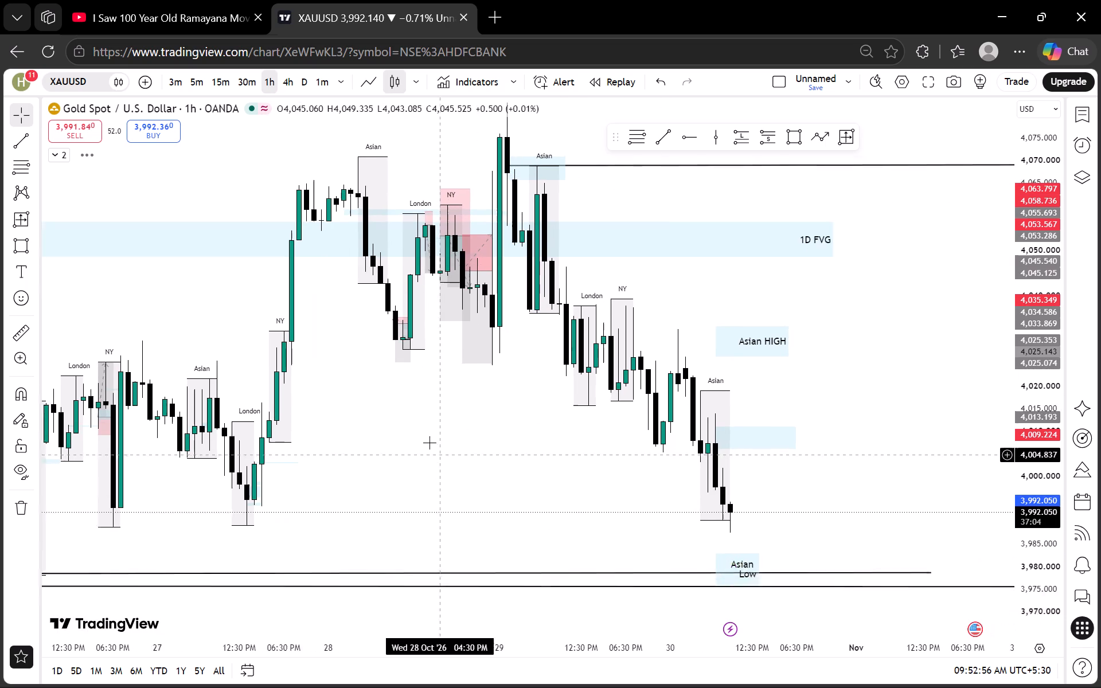
{"action": "left_click_drag", "start_coordinate": [327, 473], "coordinate": [322, 414]}
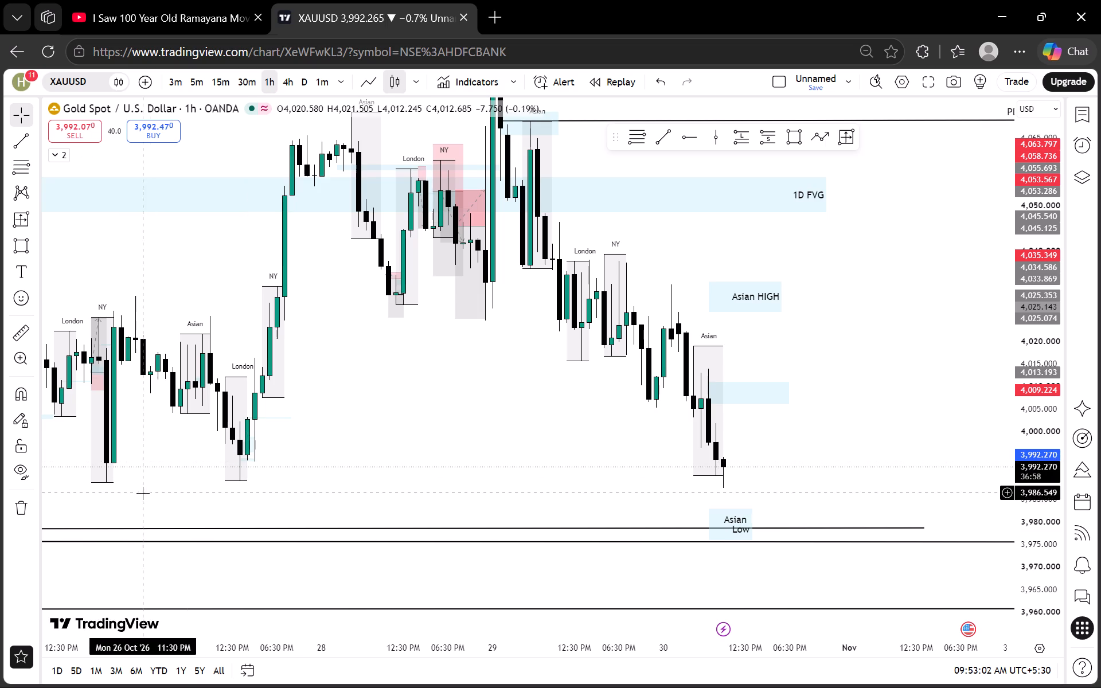
{"action": "scroll", "coordinate": [536, 392], "scroll_direction": "up", "scroll_amount": 3}
Examine the 15-minute price action from the 29 October London and NY sessions to the latest Asian session.
{"action": "left_click", "coordinate": [246, 82]}
{"action": "left_click", "coordinate": [218, 83]}
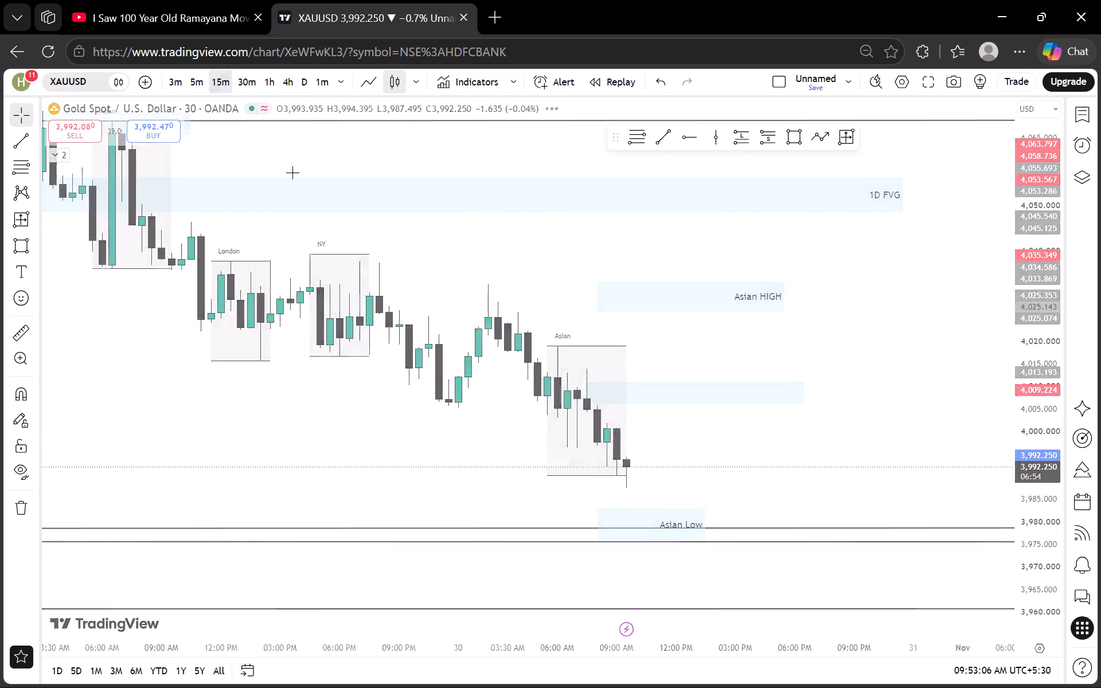
{"action": "scroll", "coordinate": [261, 355], "scroll_direction": "down", "scroll_amount": 5}
{"action": "left_click_drag", "start_coordinate": [457, 401], "coordinate": [272, 368]}
{"action": "scroll", "coordinate": [1028, 387], "scroll_direction": "up", "scroll_amount": 11}
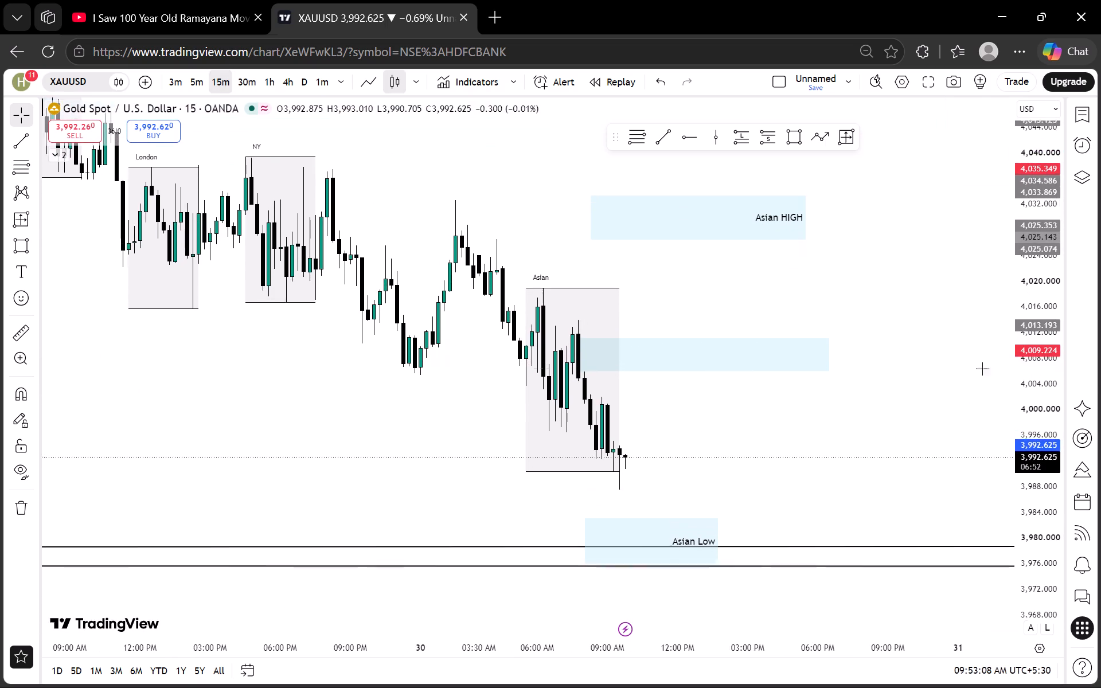
{"action": "scroll", "coordinate": [336, 208], "scroll_direction": "down", "scroll_amount": 2}
{"action": "scroll", "coordinate": [358, 226], "scroll_direction": "up", "scroll_amount": 3}
{"action": "left_click_drag", "start_coordinate": [201, 283], "coordinate": [508, 436]}
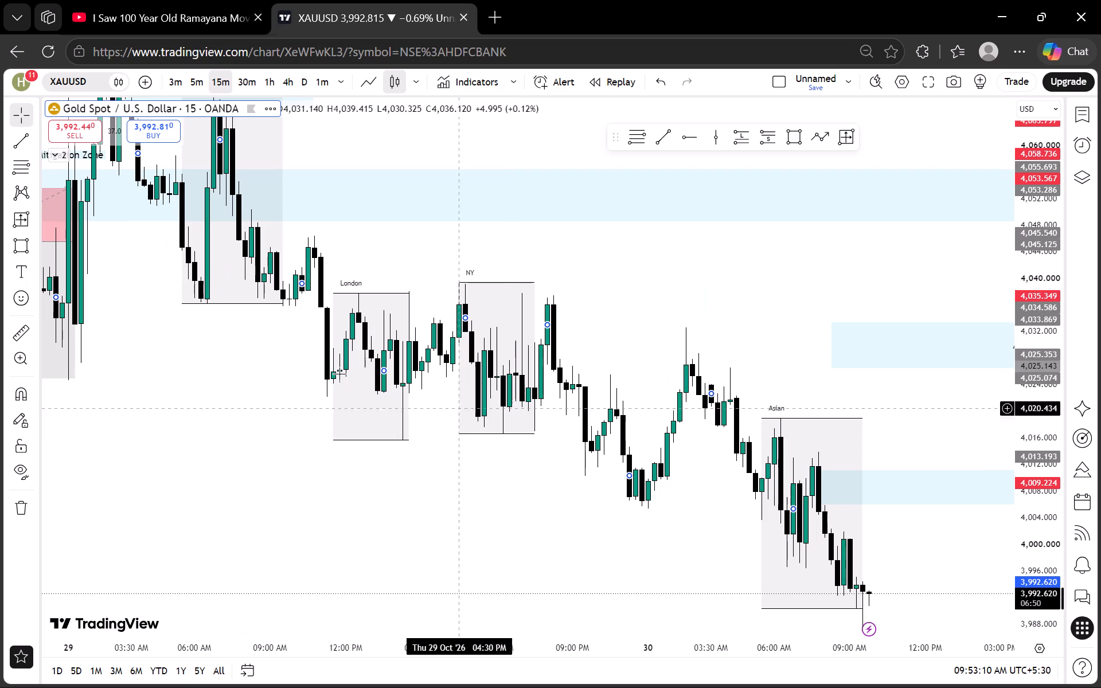
{"action": "left_click_drag", "start_coordinate": [491, 365], "coordinate": [382, 335]}
{"action": "left_click_drag", "start_coordinate": [518, 263], "coordinate": [493, 259]}
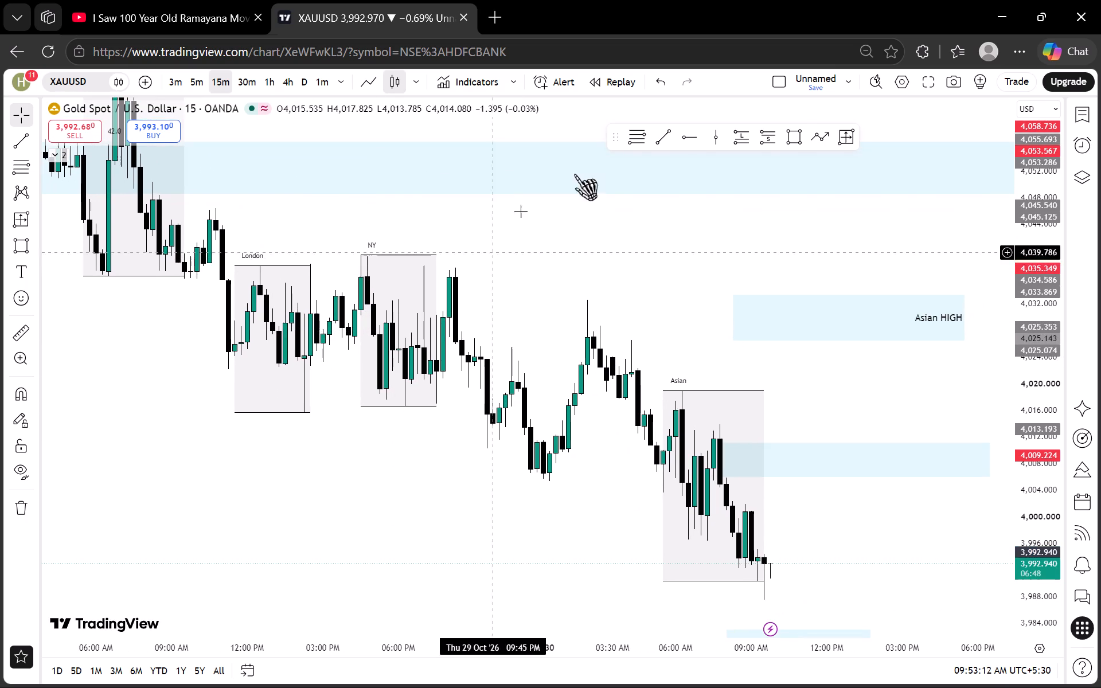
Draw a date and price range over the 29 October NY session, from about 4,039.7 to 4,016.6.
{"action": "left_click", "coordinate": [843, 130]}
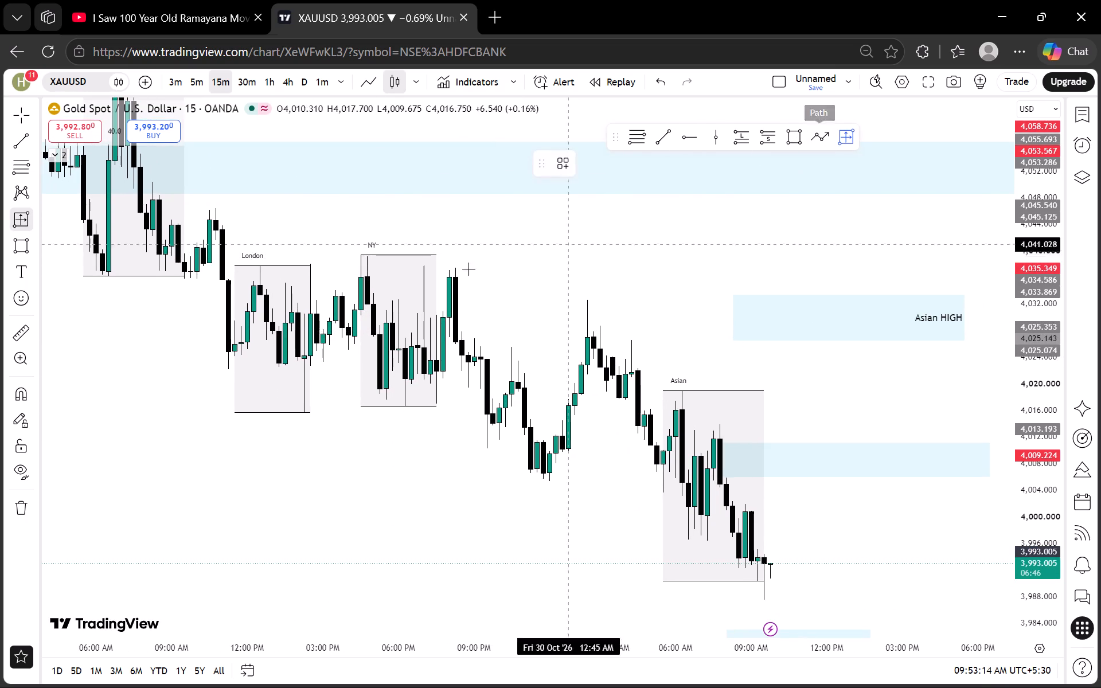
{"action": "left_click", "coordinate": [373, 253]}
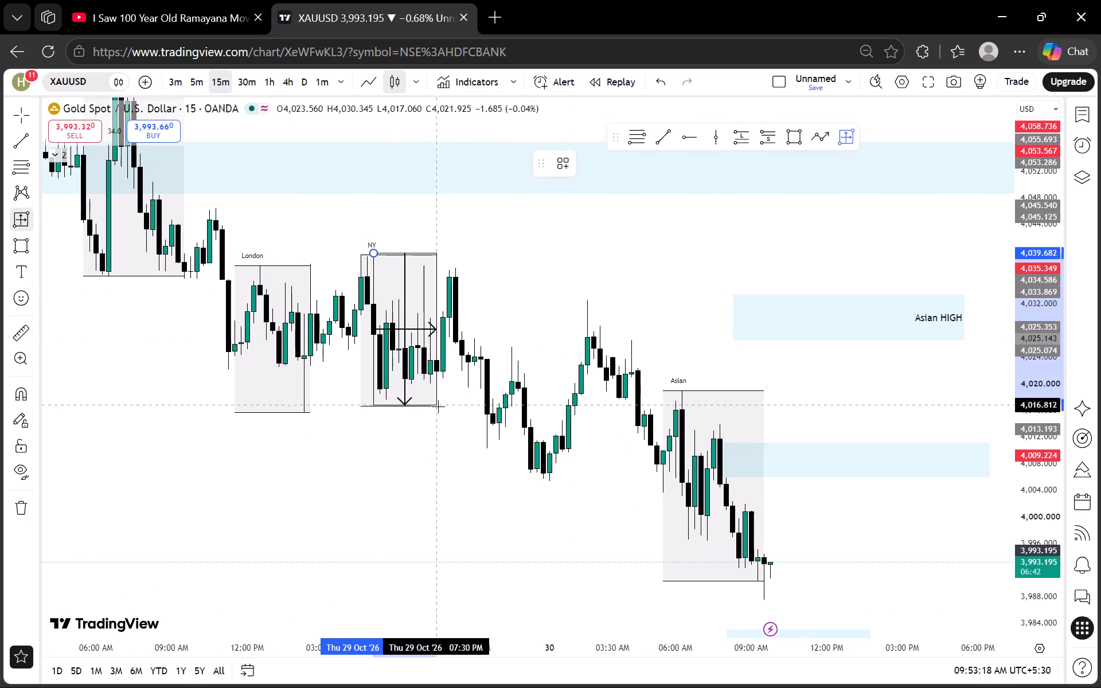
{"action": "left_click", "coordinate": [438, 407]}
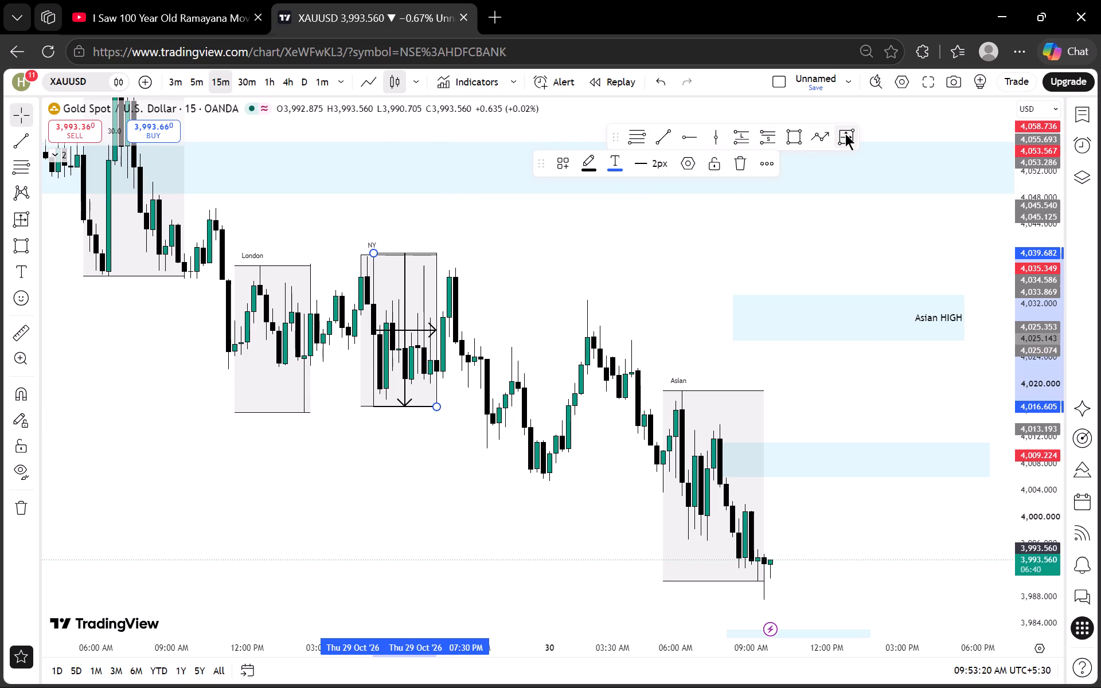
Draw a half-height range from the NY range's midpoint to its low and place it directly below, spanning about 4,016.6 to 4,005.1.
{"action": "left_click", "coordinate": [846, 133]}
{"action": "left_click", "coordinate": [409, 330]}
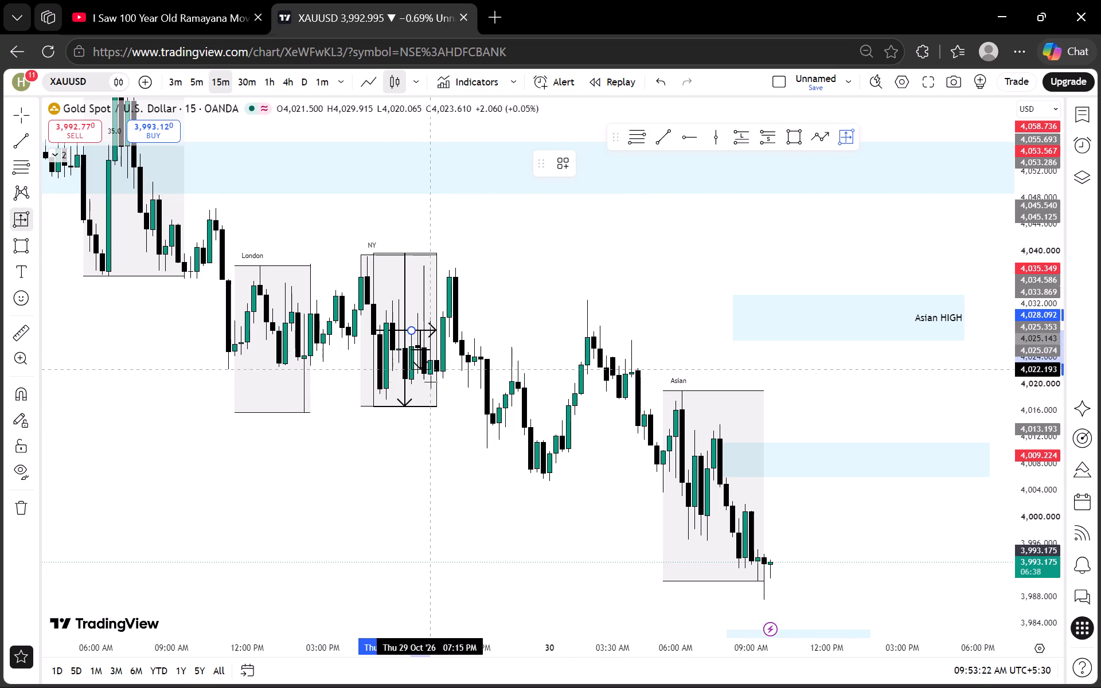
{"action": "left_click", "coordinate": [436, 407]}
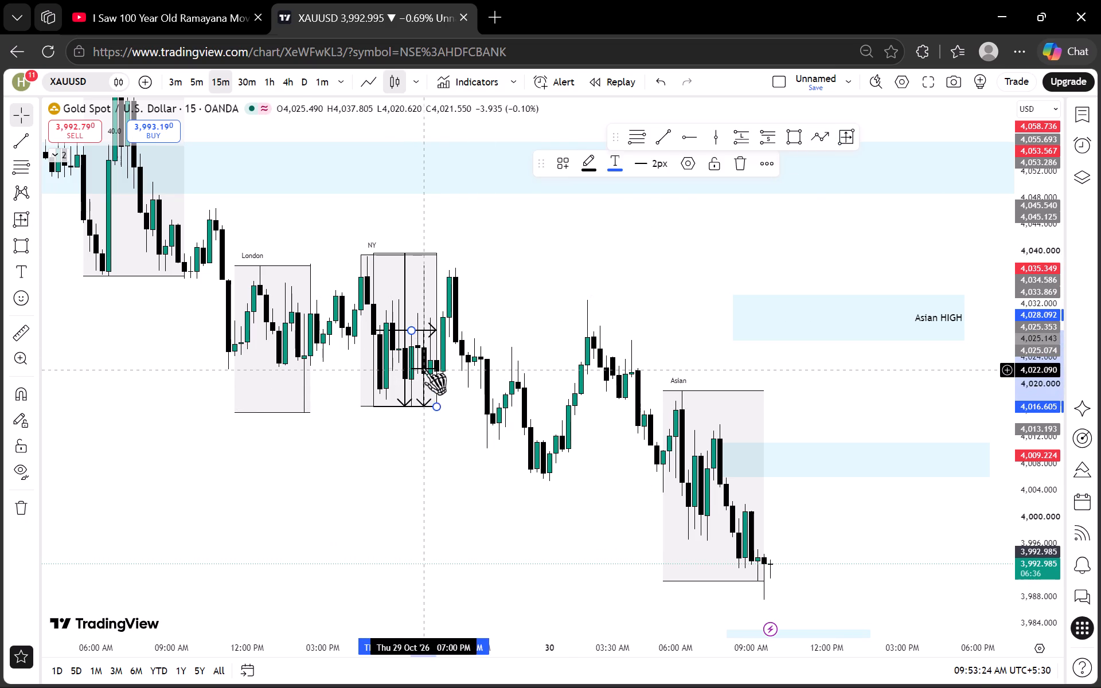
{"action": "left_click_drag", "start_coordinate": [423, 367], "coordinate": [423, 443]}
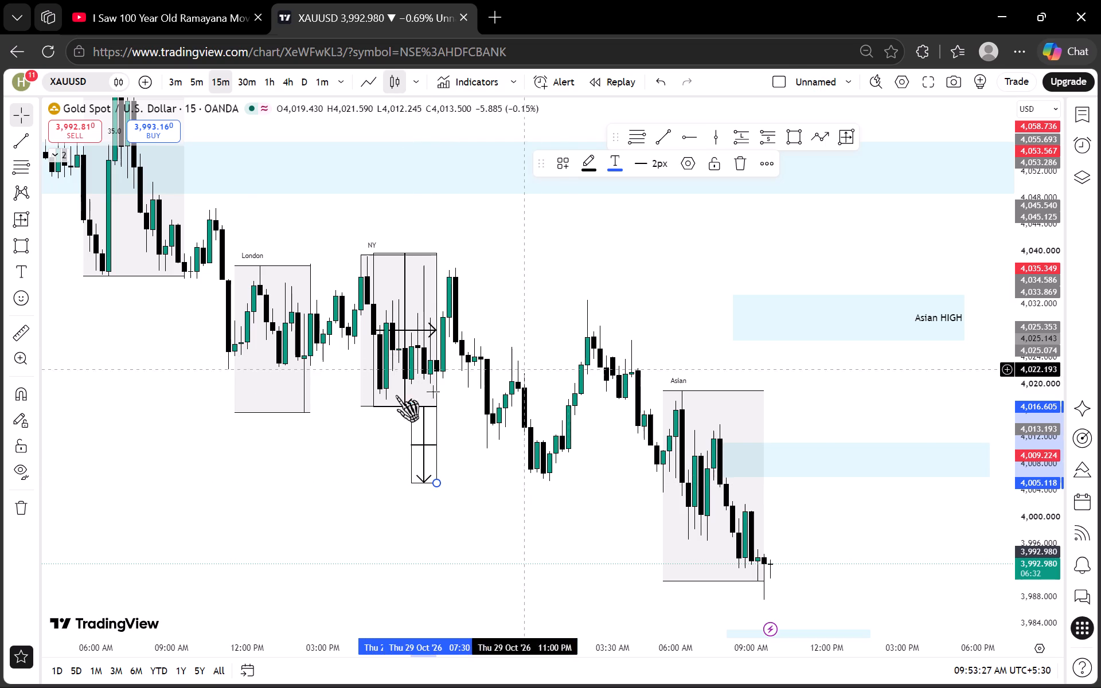
Measure the price rise from the swing low near midnight to the swing high before the 30 October Asian session.
{"action": "left_click", "coordinate": [18, 326]}
{"action": "left_click", "coordinate": [544, 475]}
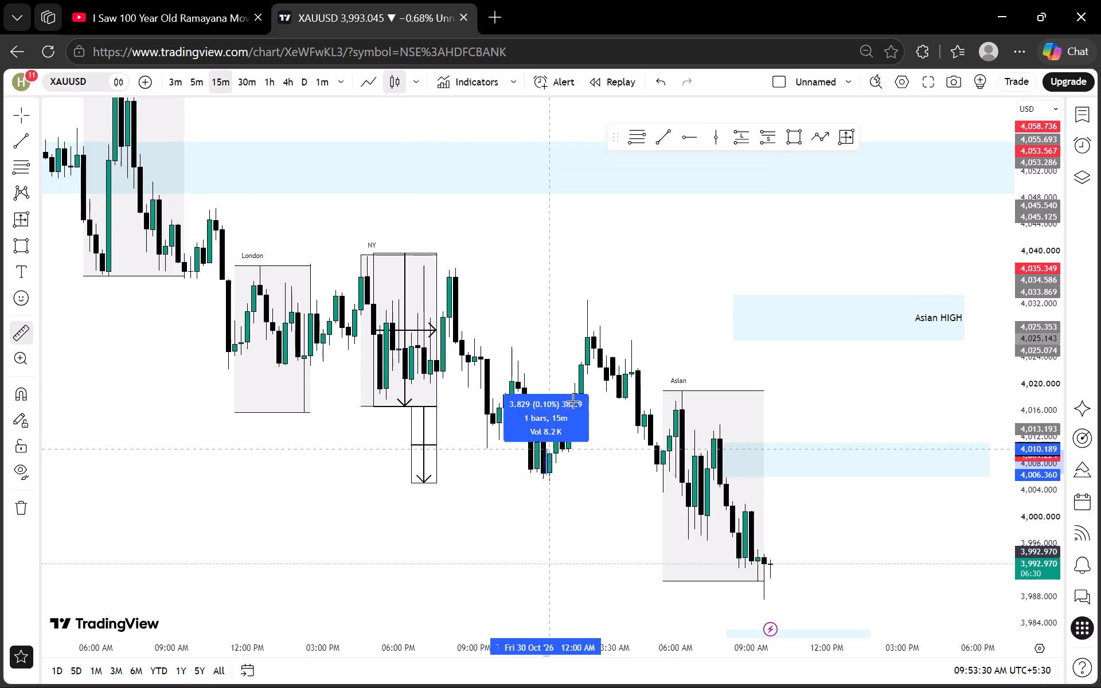
{"action": "left_click", "coordinate": [618, 296]}
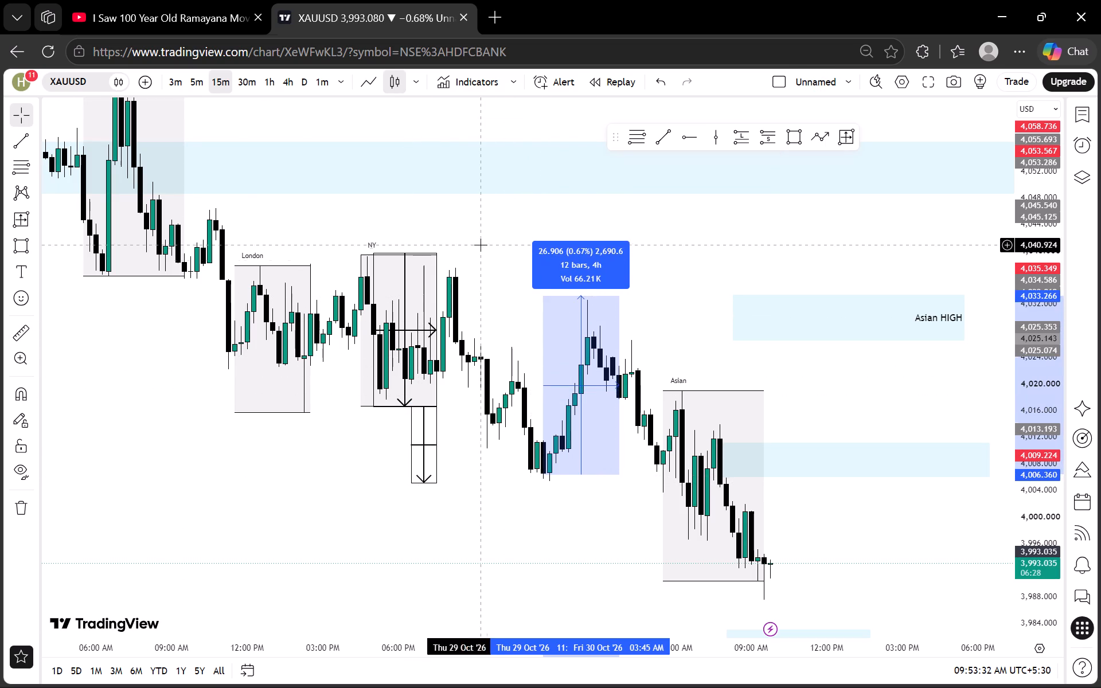
{"action": "left_click", "coordinate": [480, 244]}
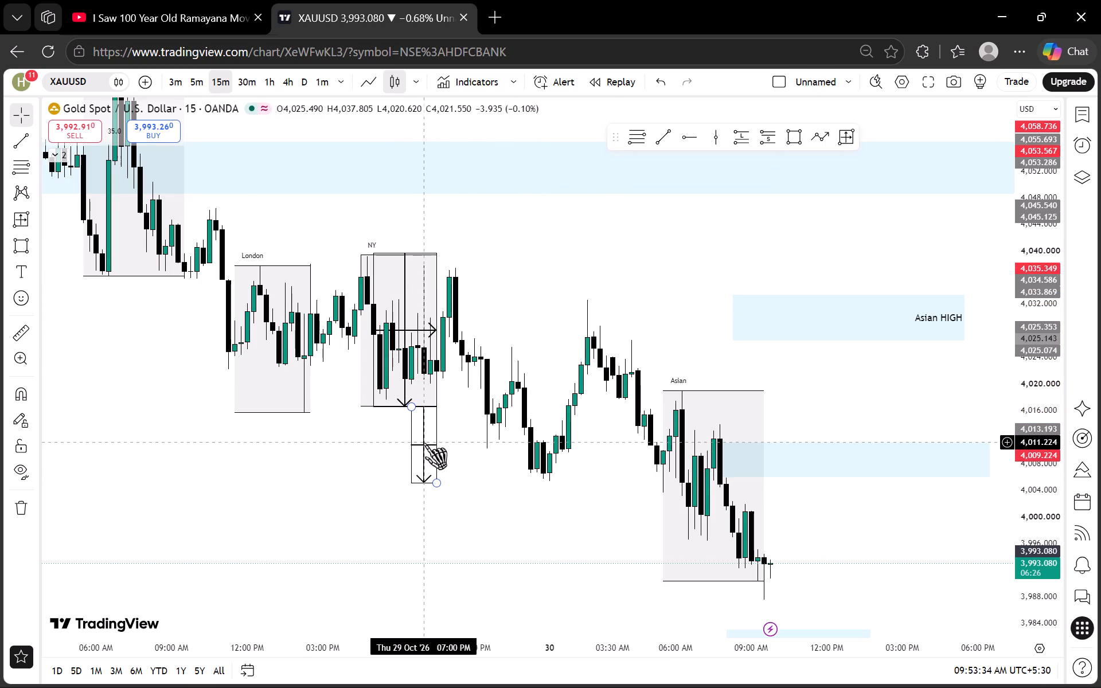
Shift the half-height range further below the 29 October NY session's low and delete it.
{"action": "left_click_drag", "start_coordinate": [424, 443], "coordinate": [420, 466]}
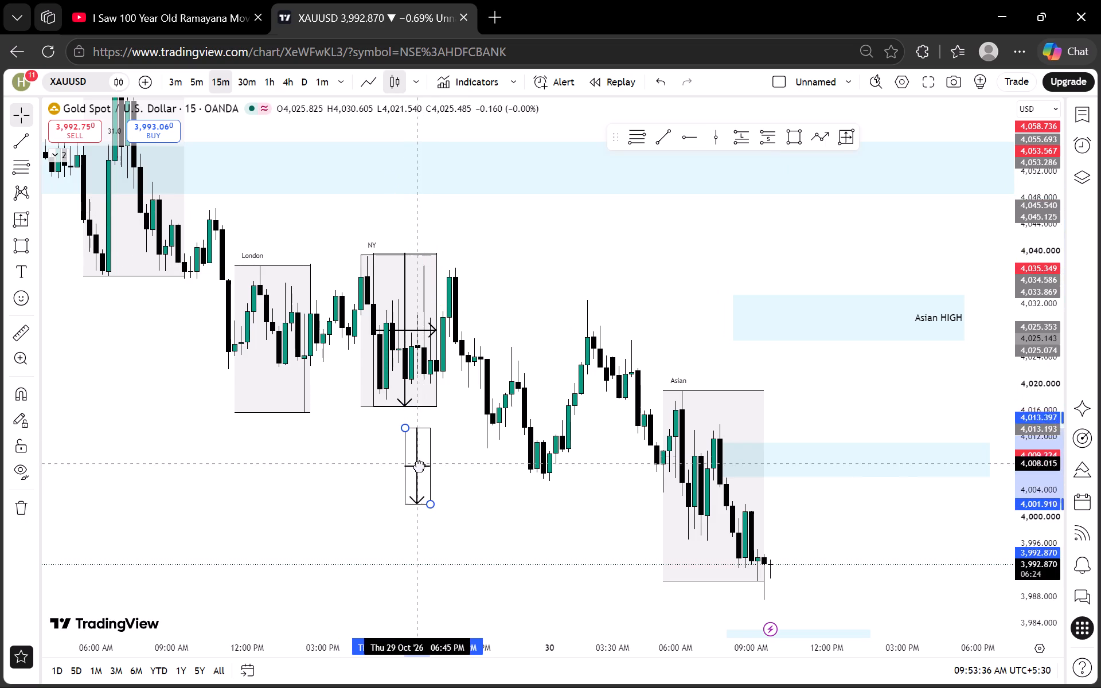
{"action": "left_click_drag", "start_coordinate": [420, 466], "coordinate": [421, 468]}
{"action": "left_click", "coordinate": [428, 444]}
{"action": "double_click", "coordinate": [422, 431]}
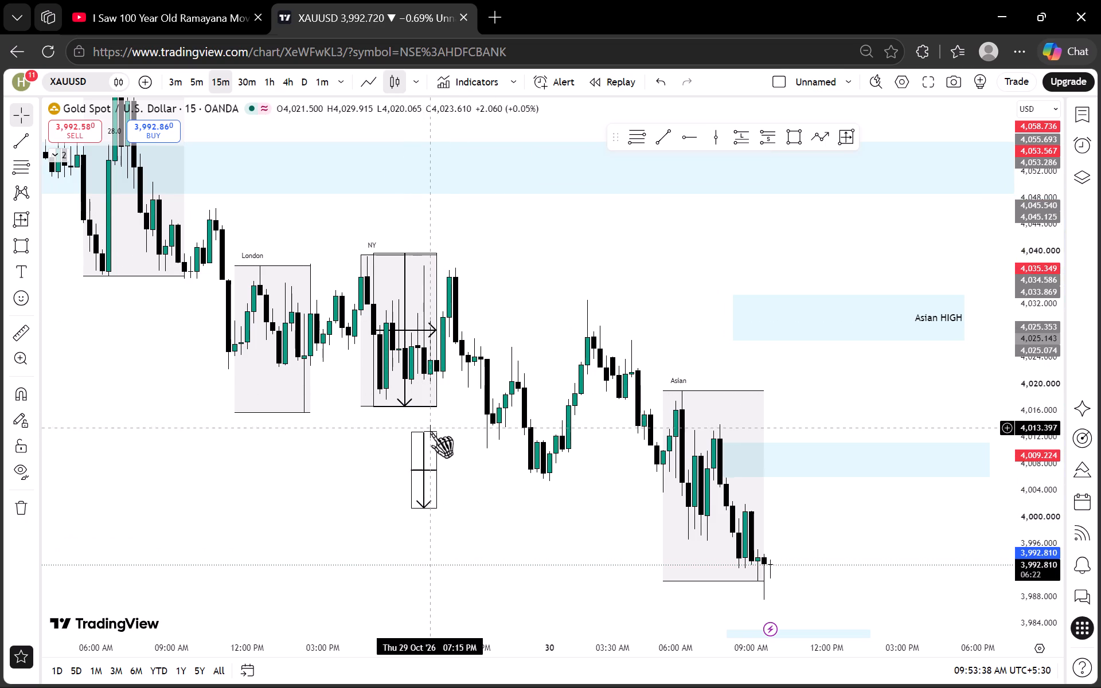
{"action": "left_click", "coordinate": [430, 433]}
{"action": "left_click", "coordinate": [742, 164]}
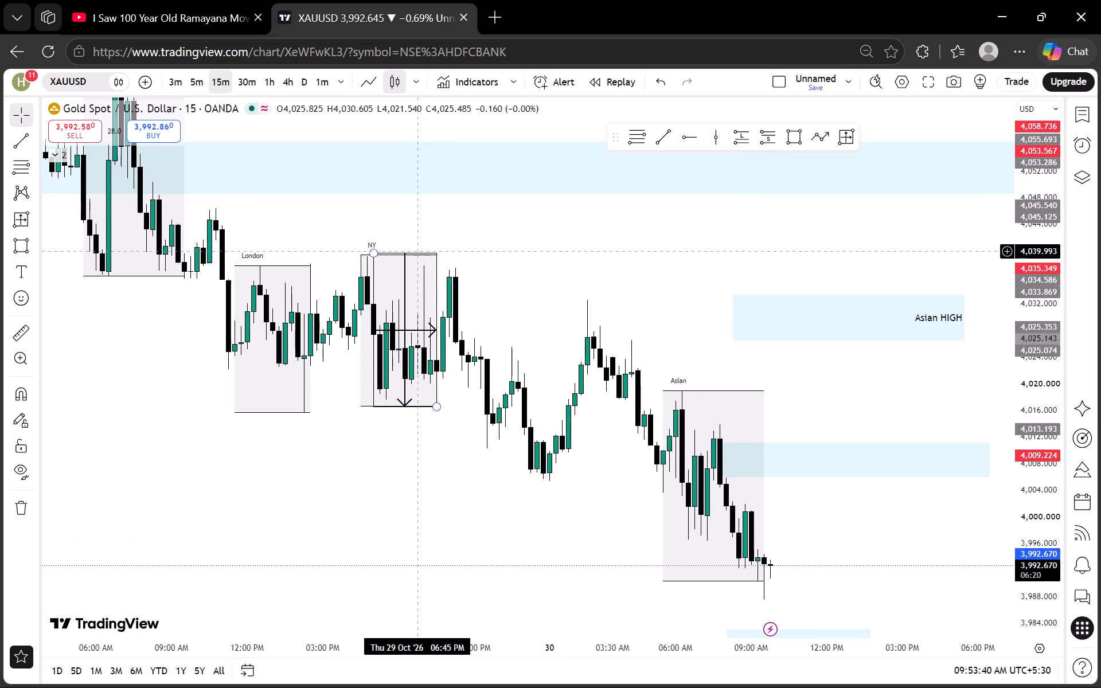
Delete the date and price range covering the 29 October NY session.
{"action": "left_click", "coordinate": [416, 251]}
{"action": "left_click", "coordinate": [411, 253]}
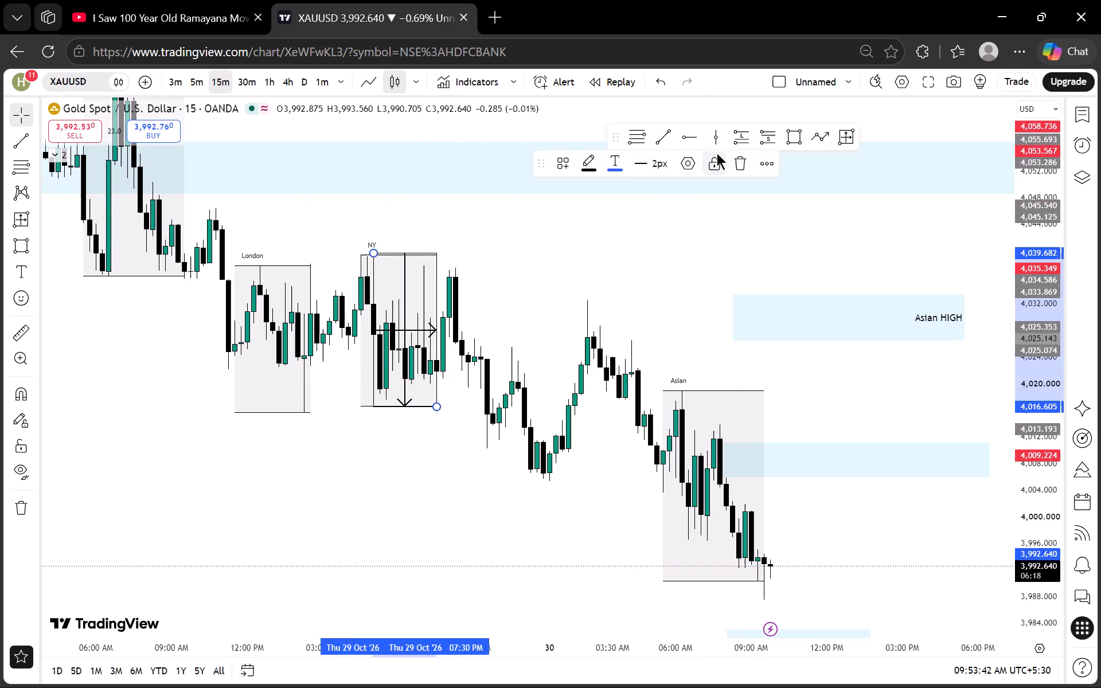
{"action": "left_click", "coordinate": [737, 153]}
Examine the 30 October Asian session and the candles around its low on the 15-minute and 5-minute timeframes.
{"action": "left_click_drag", "start_coordinate": [546, 311], "coordinate": [432, 251]}
{"action": "left_click_drag", "start_coordinate": [455, 463], "coordinate": [359, 338]}
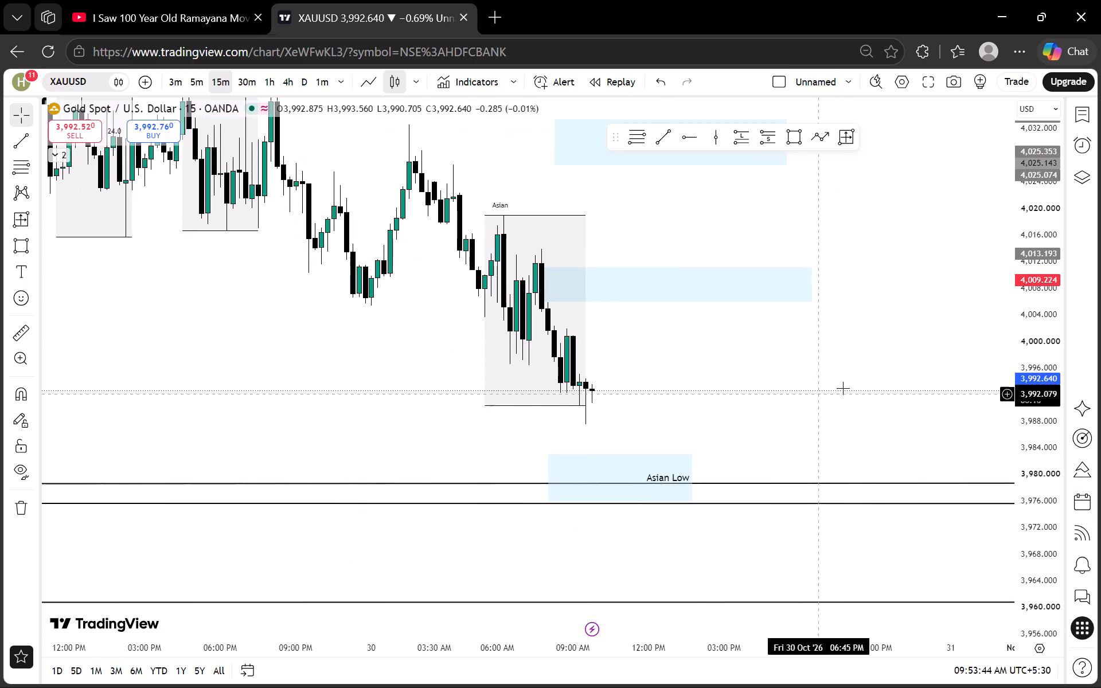
{"action": "scroll", "coordinate": [1034, 361], "scroll_direction": "up", "scroll_amount": 13}
{"action": "left_click_drag", "start_coordinate": [569, 356], "coordinate": [595, 397]}
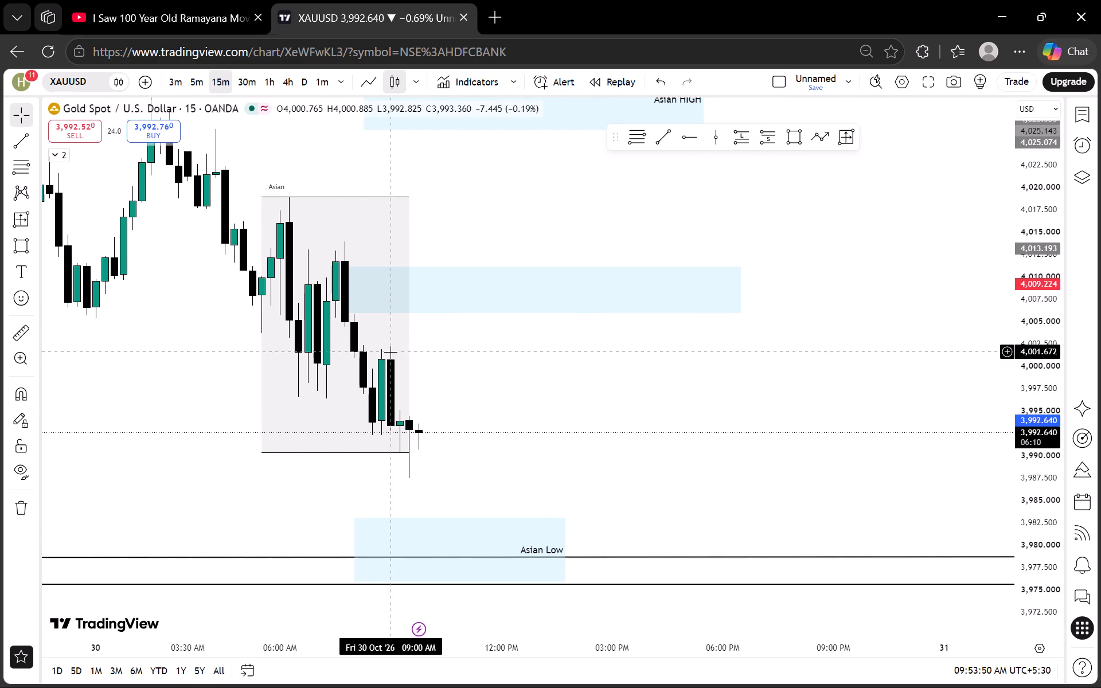
{"action": "left_click", "coordinate": [200, 87]}
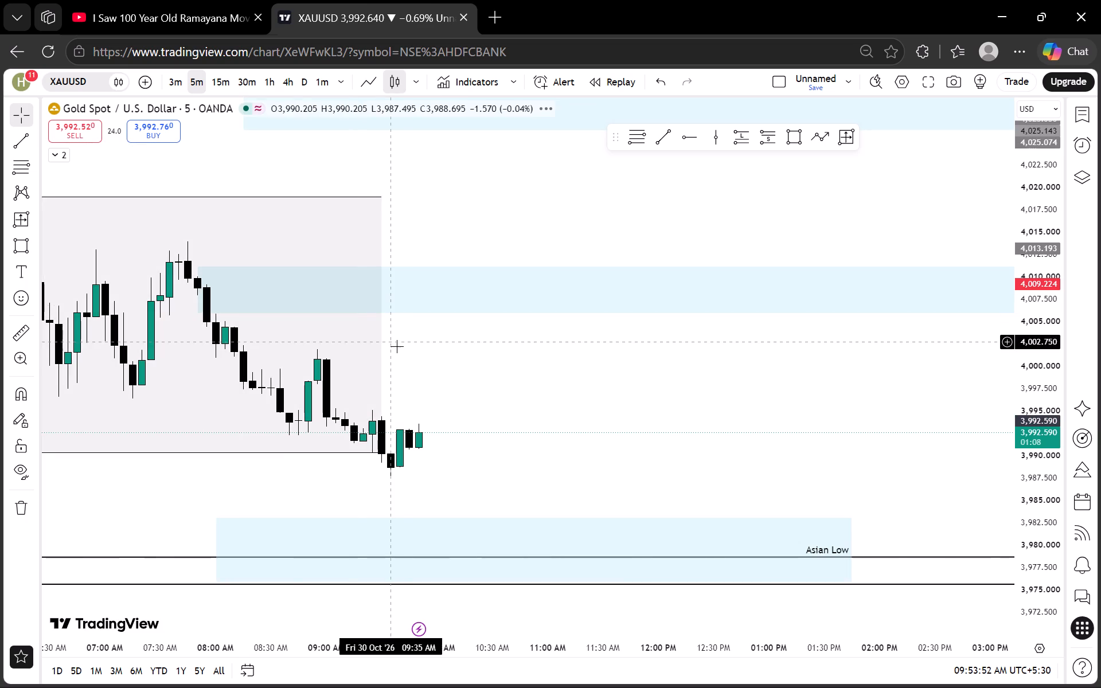
{"action": "scroll", "coordinate": [403, 364], "scroll_direction": "down", "scroll_amount": 3}
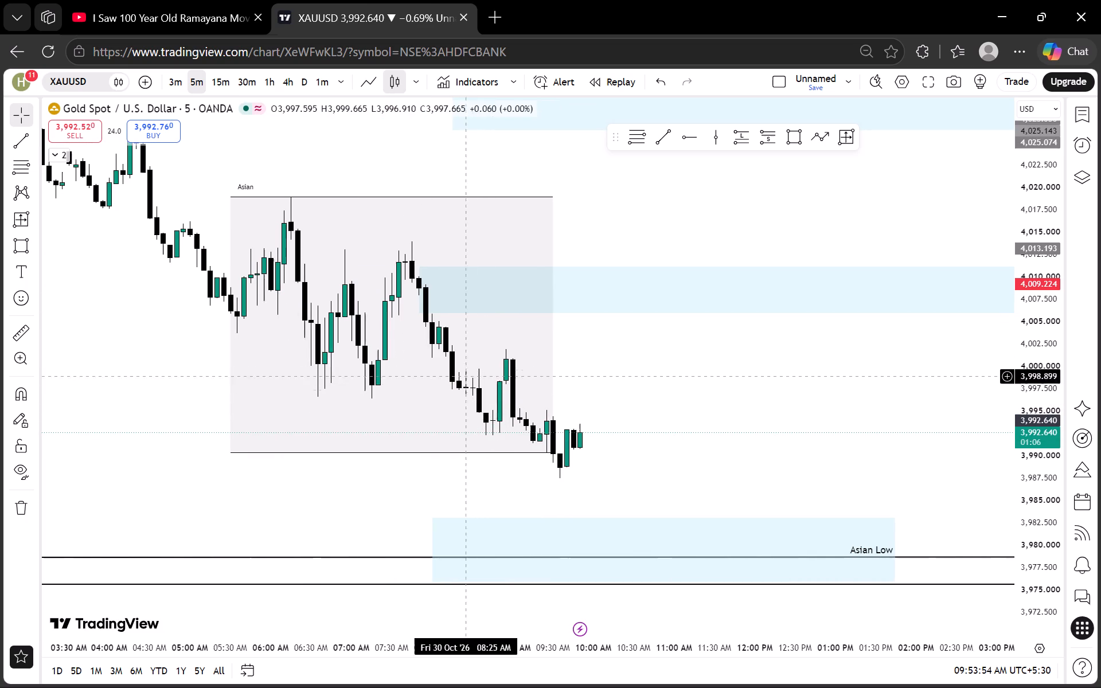
{"action": "left_click_drag", "start_coordinate": [679, 366], "coordinate": [562, 344]}
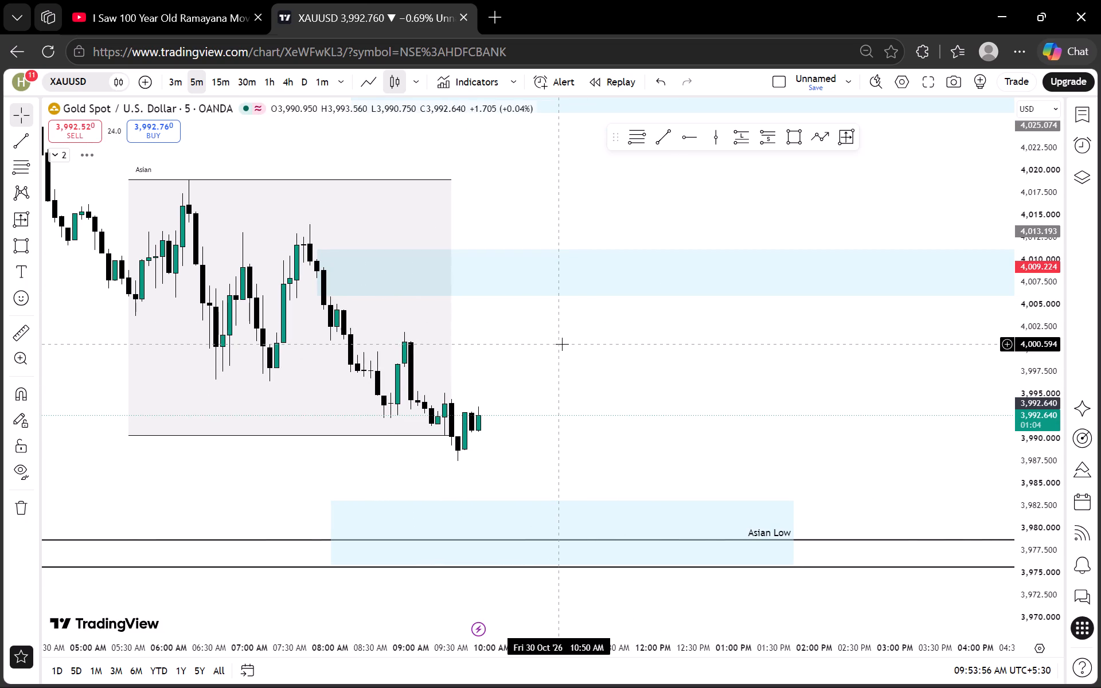
Shorten the unlabelled blue zone between about 4,006 and 4,011 so it ends at about 3:25 PM on 30 October.
{"action": "scroll", "coordinate": [1043, 368], "scroll_direction": "down", "scroll_amount": 10}
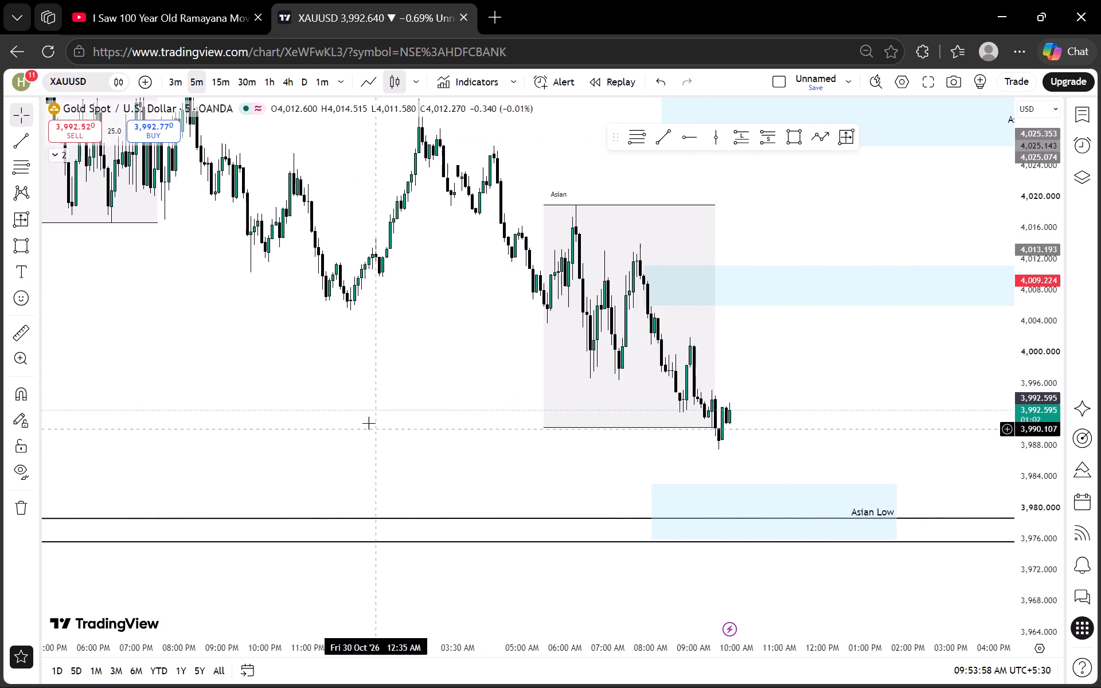
{"action": "scroll", "coordinate": [364, 419], "scroll_direction": "down", "scroll_amount": 3}
{"action": "left_click_drag", "start_coordinate": [422, 366], "coordinate": [387, 509]}
{"action": "scroll", "coordinate": [434, 476], "scroll_direction": "up", "scroll_amount": 3}
{"action": "scroll", "coordinate": [324, 491], "scroll_direction": "down", "scroll_amount": 1}
{"action": "left_click_drag", "start_coordinate": [356, 489], "coordinate": [382, 389]}
{"action": "left_click_drag", "start_coordinate": [411, 405], "coordinate": [245, 440]}
{"action": "left_click_drag", "start_coordinate": [676, 481], "coordinate": [529, 514]}
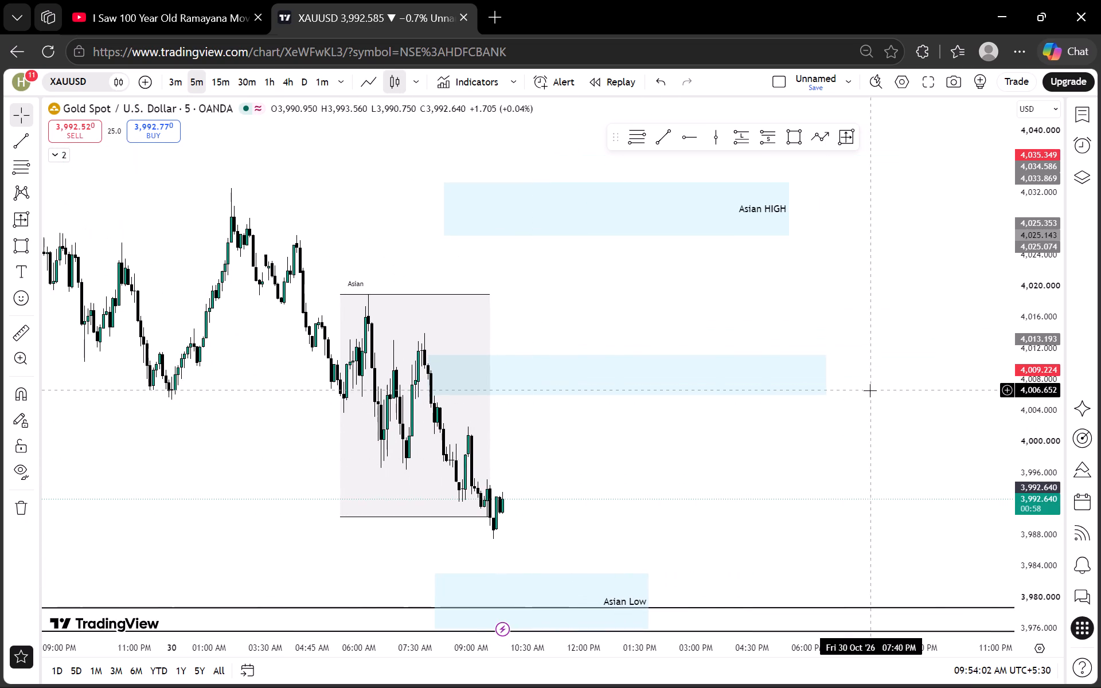
{"action": "left_click_drag", "start_coordinate": [825, 372], "coordinate": [644, 389]}
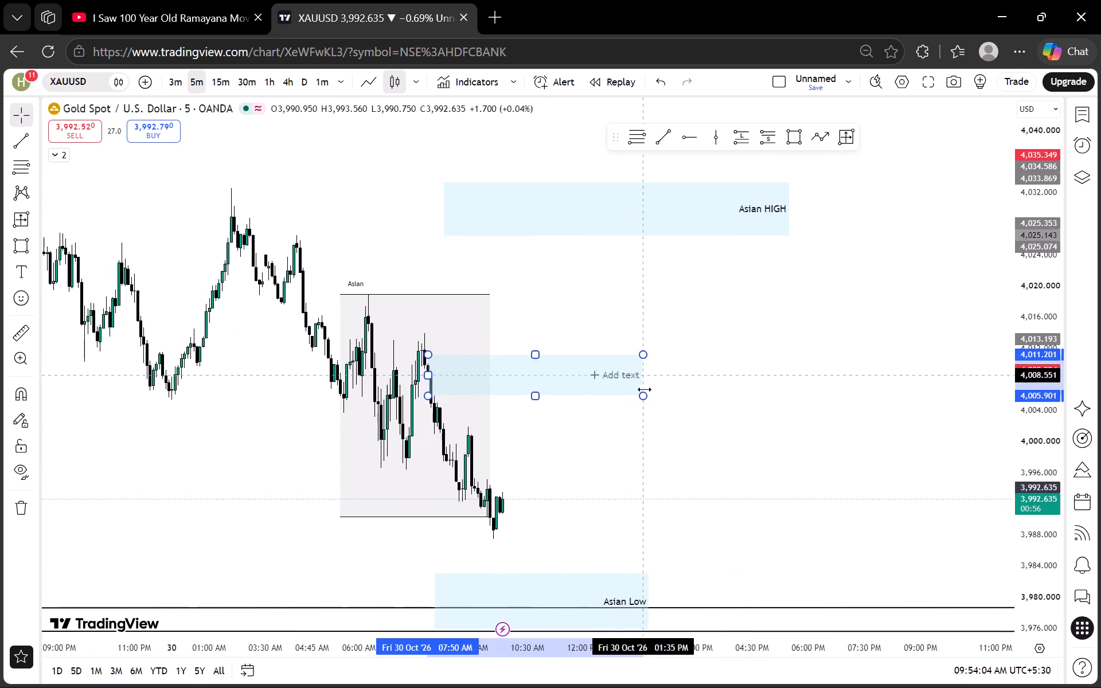
{"action": "left_click_drag", "start_coordinate": [644, 389], "coordinate": [712, 389]}
{"action": "left_click", "coordinate": [665, 454]}
Examine the 30 October Asian session and the candles around its low on the 3-minute timeframe.
{"action": "scroll", "coordinate": [1052, 346], "scroll_direction": "down", "scroll_amount": 7}
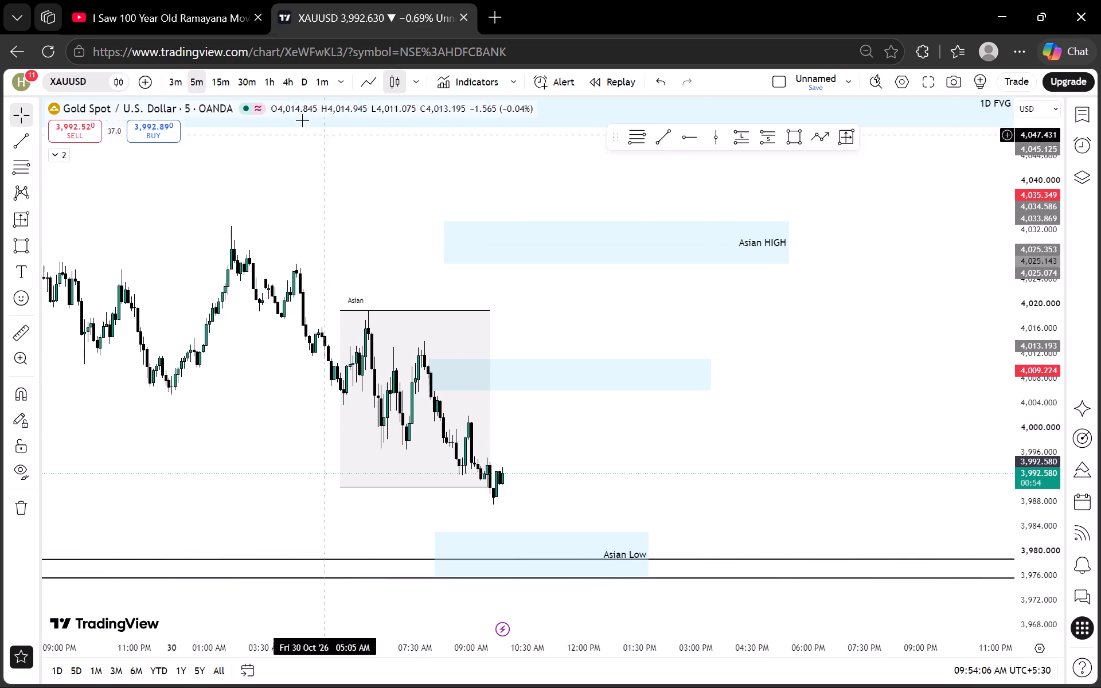
{"action": "left_click", "coordinate": [177, 80]}
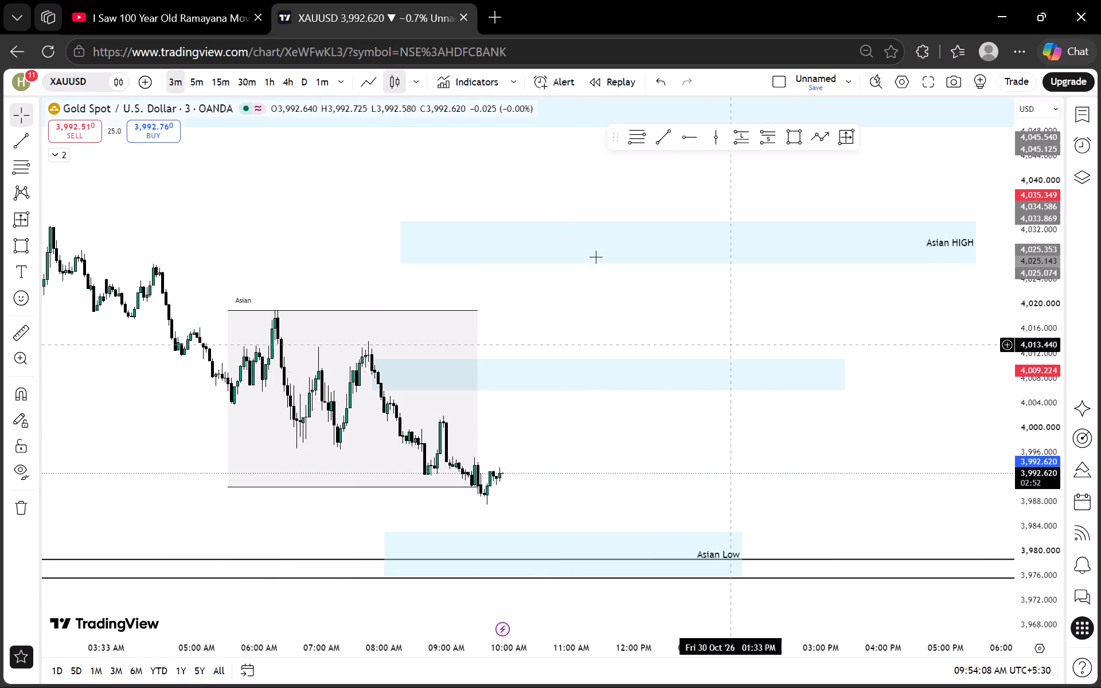
{"action": "scroll", "coordinate": [1055, 373], "scroll_direction": "up", "scroll_amount": 17}
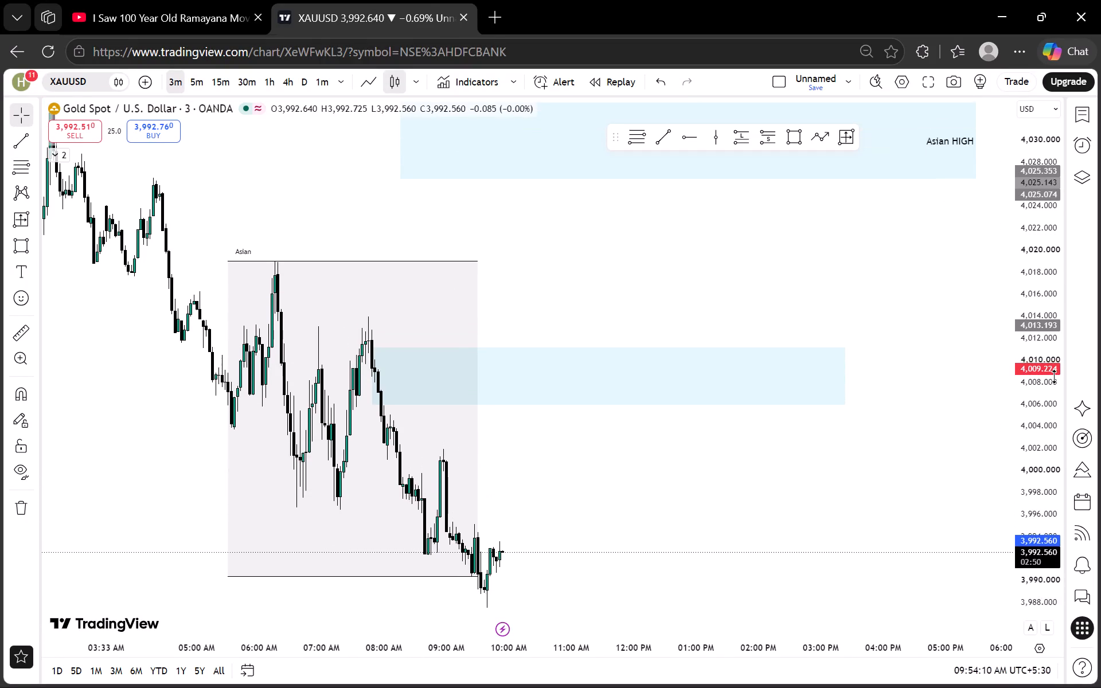
{"action": "scroll", "coordinate": [1055, 377], "scroll_direction": "up", "scroll_amount": 12}
{"action": "left_click_drag", "start_coordinate": [467, 515], "coordinate": [831, 531]}
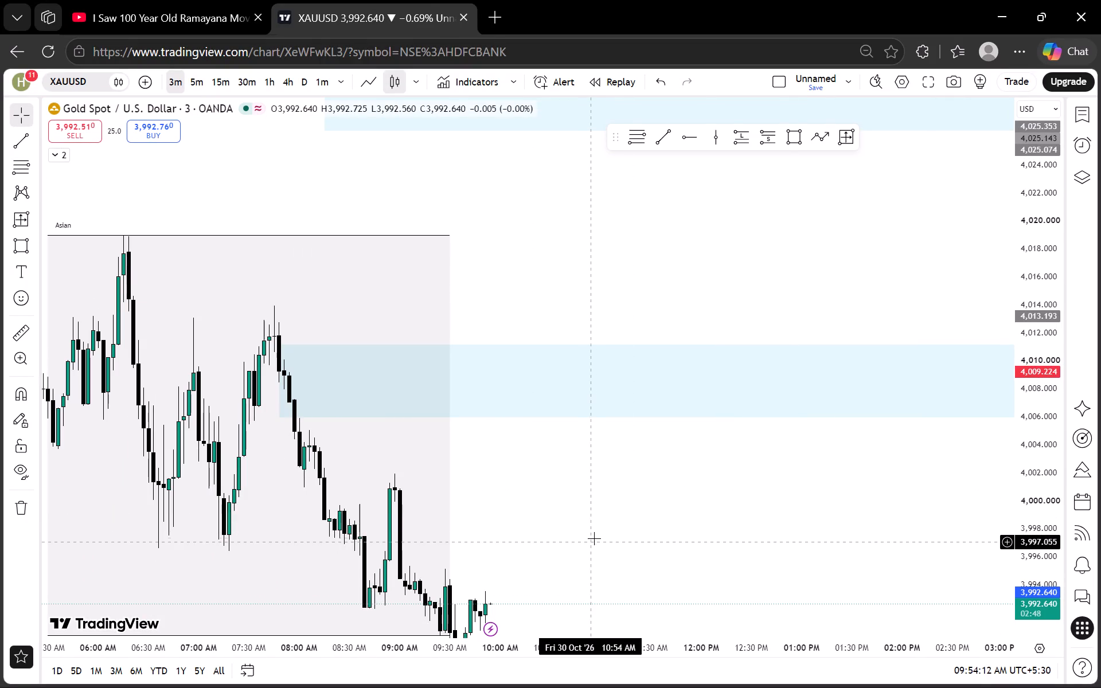
{"action": "scroll", "coordinate": [1064, 386], "scroll_direction": "down", "scroll_amount": 5}
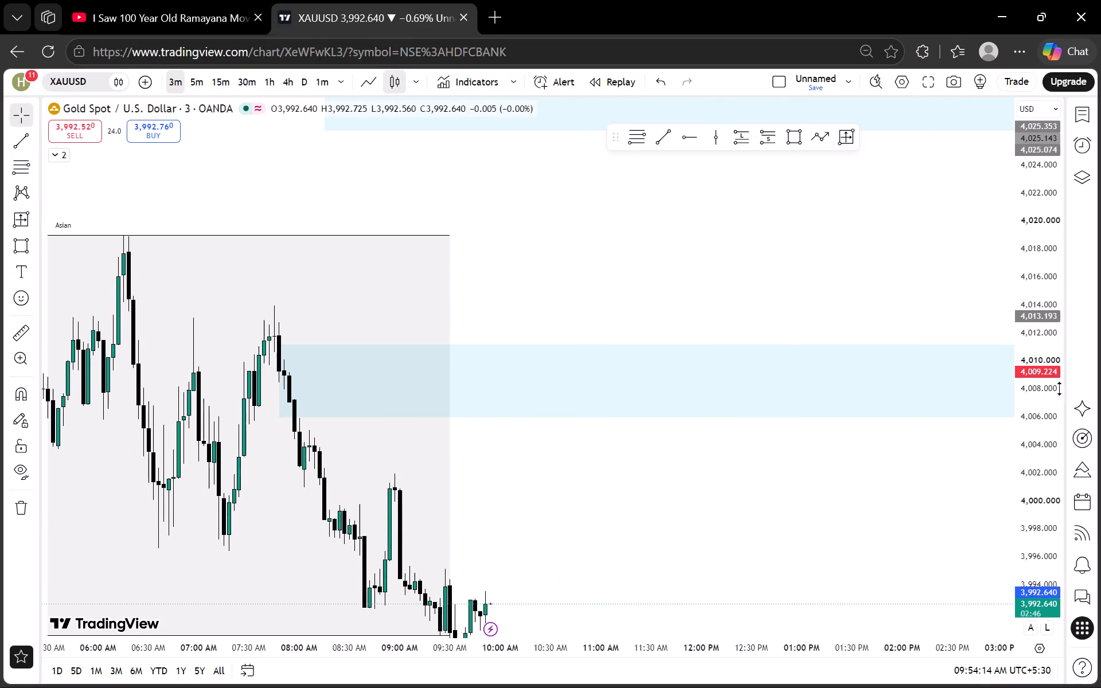
{"action": "scroll", "coordinate": [1060, 389], "scroll_direction": "down", "scroll_amount": 11}
{"action": "left_click_drag", "start_coordinate": [777, 292], "coordinate": [591, 294]}
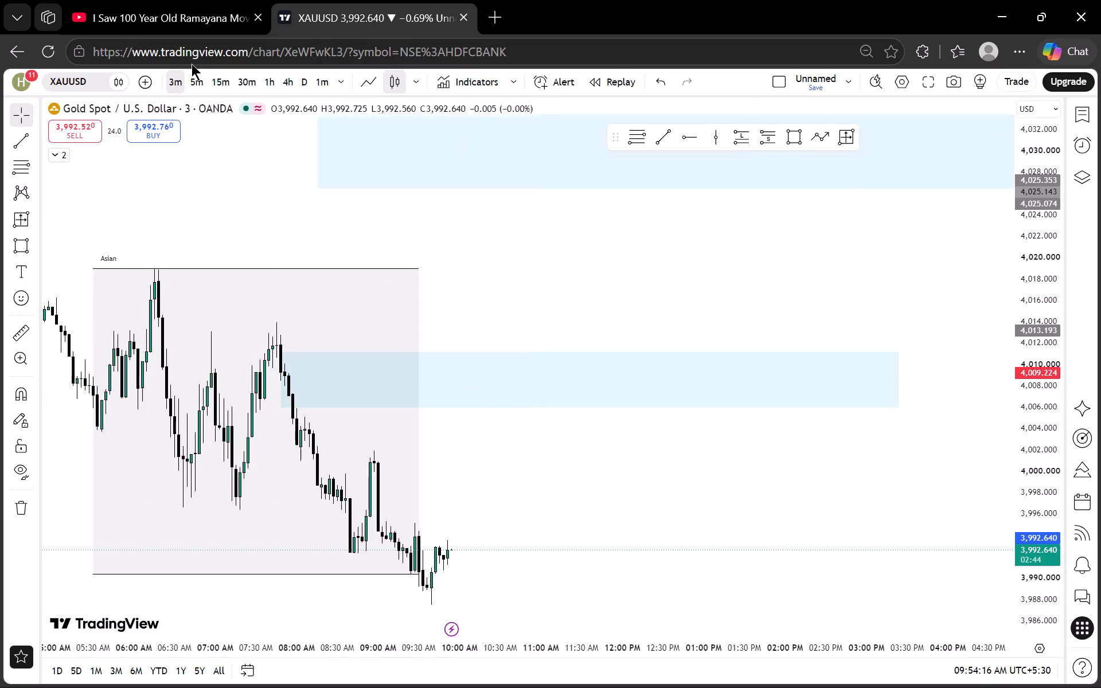
Compare the 30 October Asian session's price action across the 5-minute, 15-minute, 30-minute and 1-hour timeframes, returning to 15 minutes.
{"action": "left_click", "coordinate": [196, 76]}
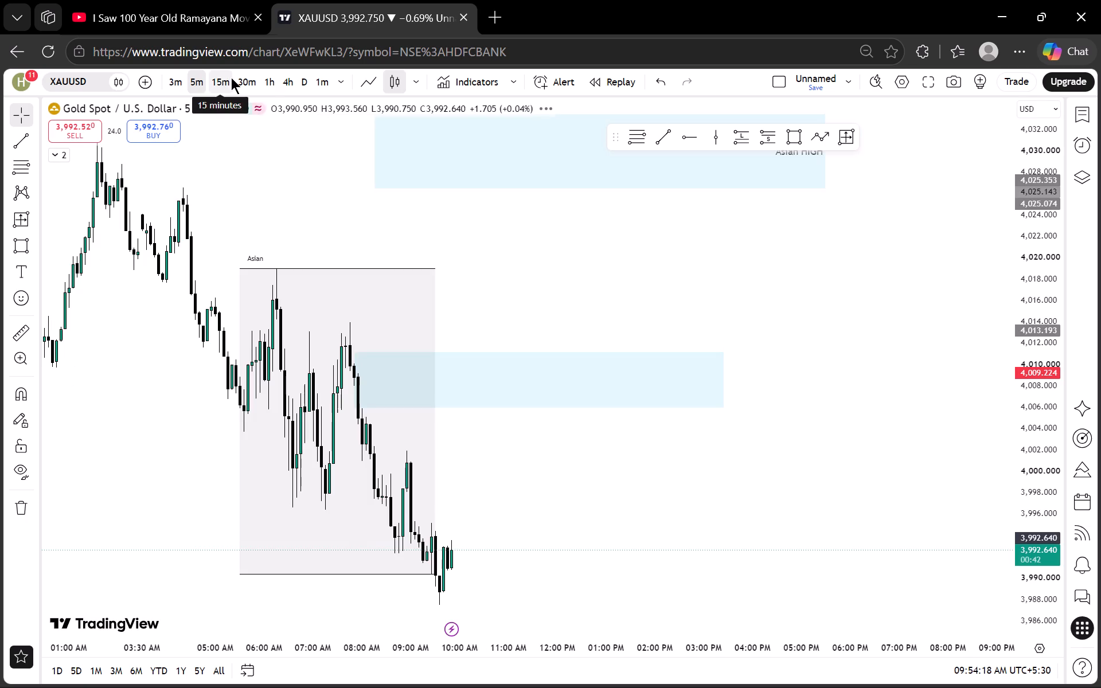
{"action": "left_click", "coordinate": [231, 77]}
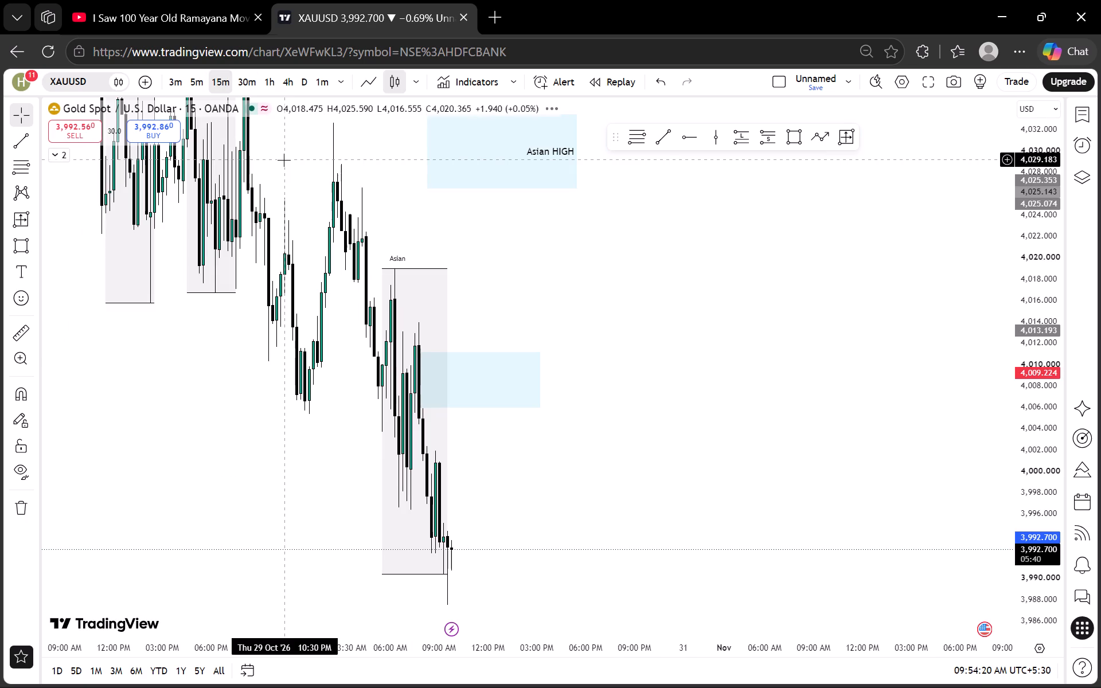
{"action": "left_click", "coordinate": [240, 84]}
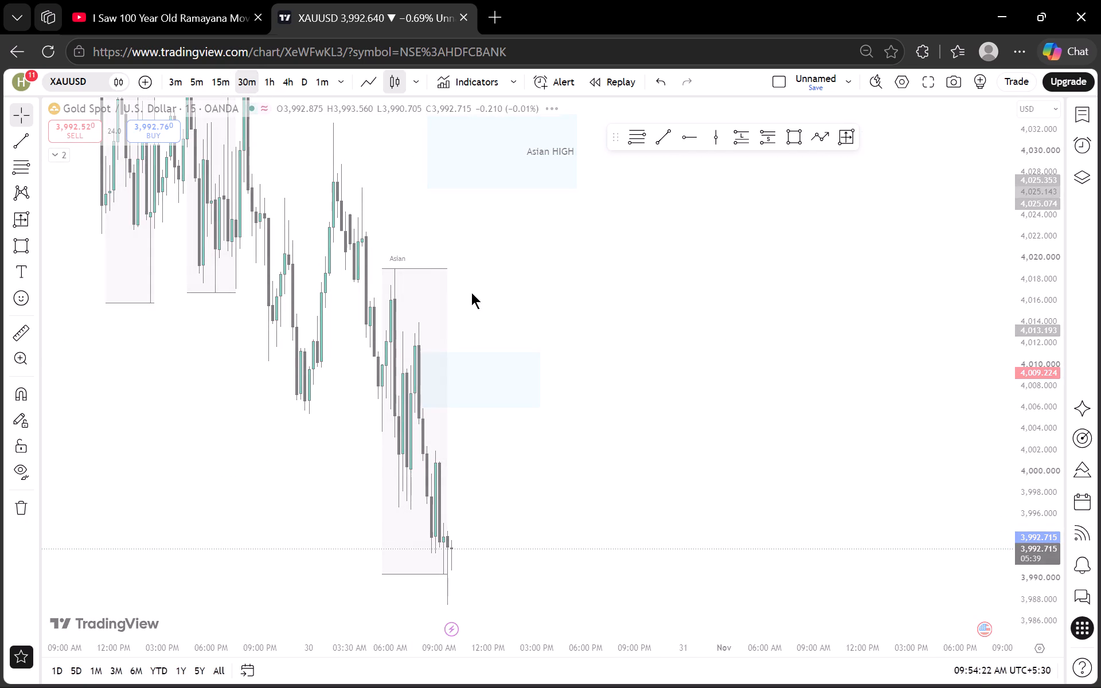
{"action": "scroll", "coordinate": [589, 393], "scroll_direction": "up", "scroll_amount": 6}
{"action": "left_click_drag", "start_coordinate": [360, 464], "coordinate": [825, 365]}
{"action": "scroll", "coordinate": [1033, 317], "scroll_direction": "down", "scroll_amount": 3}
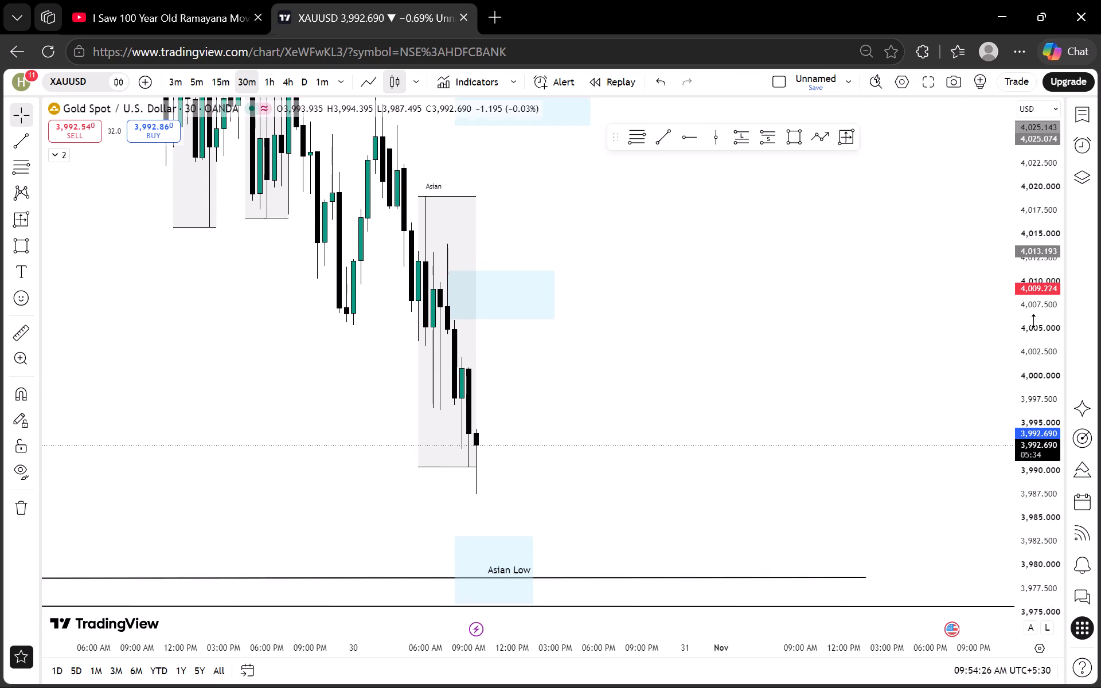
{"action": "scroll", "coordinate": [1034, 321], "scroll_direction": "down", "scroll_amount": 5}
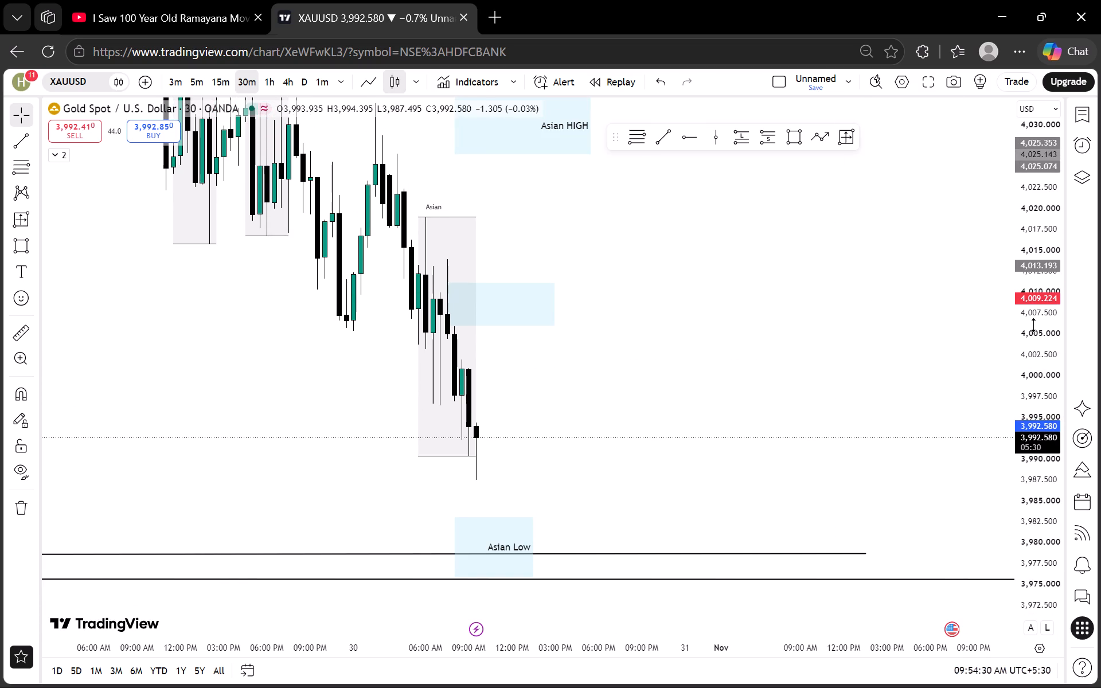
{"action": "scroll", "coordinate": [1034, 325], "scroll_direction": "down", "scroll_amount": 4}
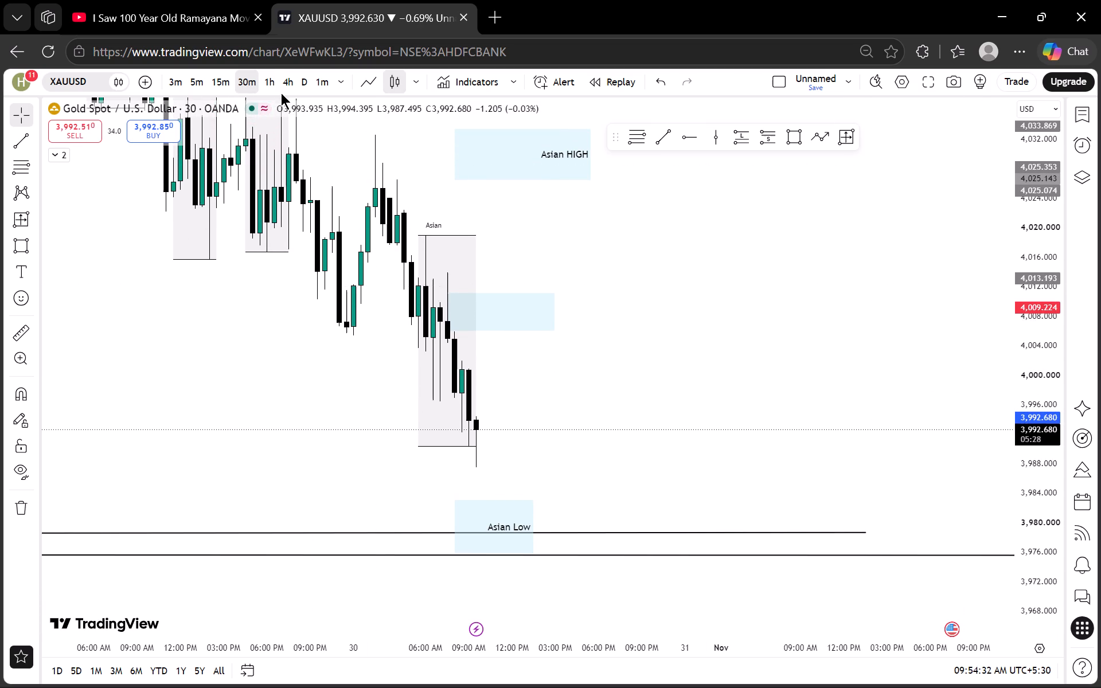
{"action": "left_click", "coordinate": [270, 74]}
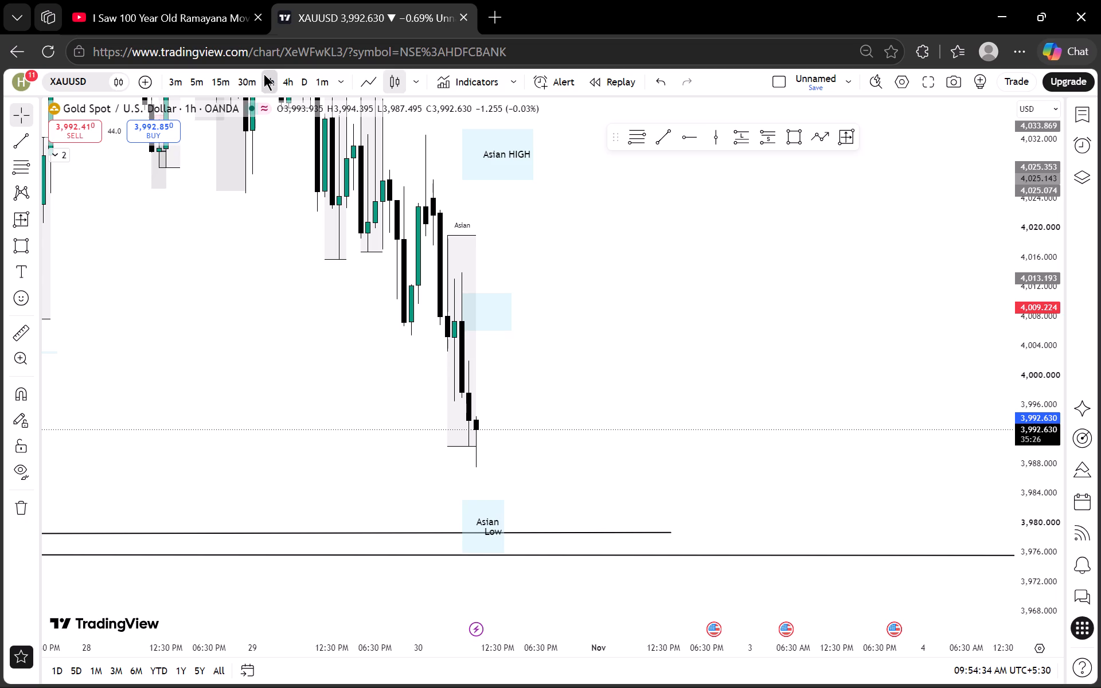
{"action": "left_click", "coordinate": [248, 78]}
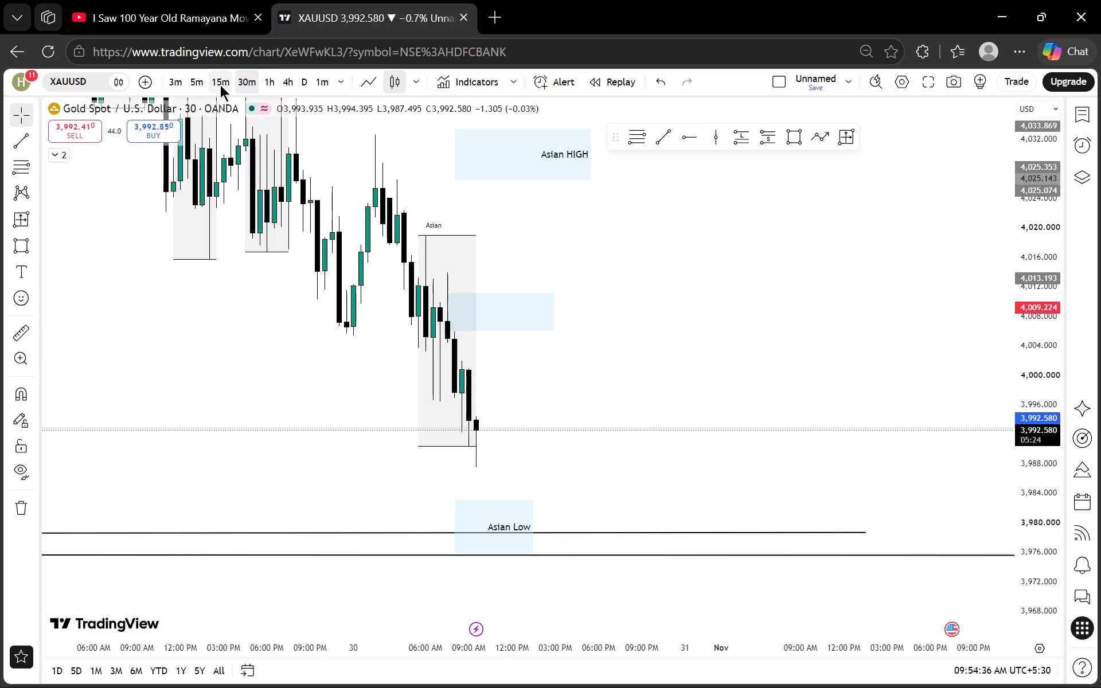
{"action": "left_click", "coordinate": [220, 85]}
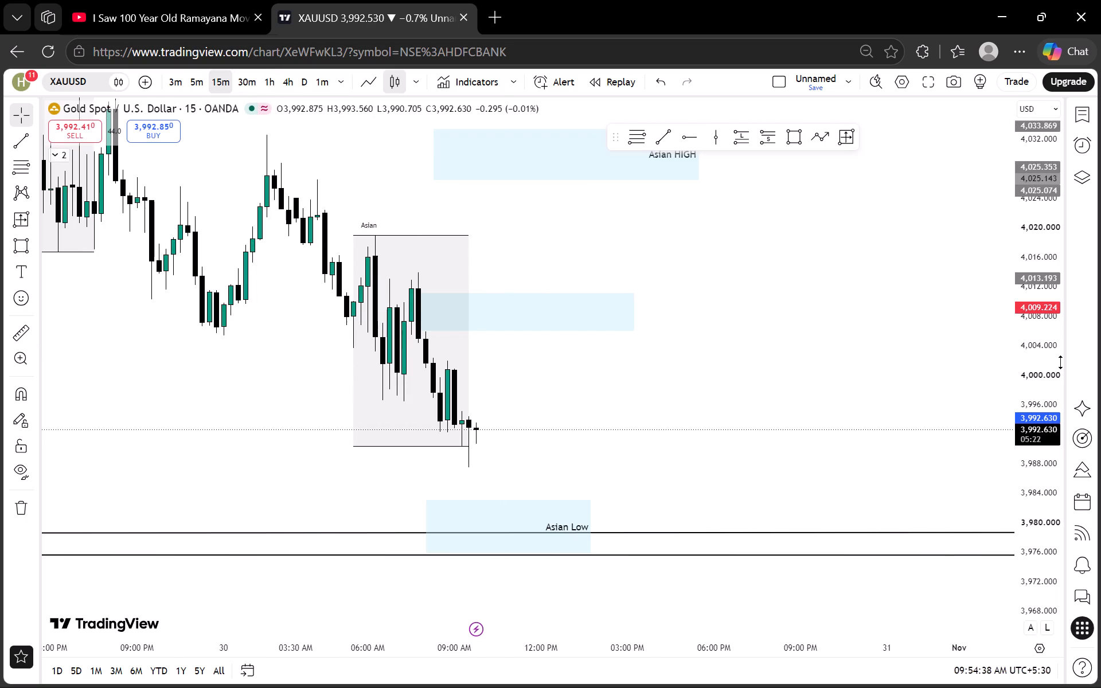
{"action": "scroll", "coordinate": [1061, 362], "scroll_direction": "up", "scroll_amount": 11}
{"action": "scroll", "coordinate": [897, 360], "scroll_direction": "down", "scroll_amount": 1}
{"action": "scroll", "coordinate": [771, 373], "scroll_direction": "up", "scroll_amount": 2}
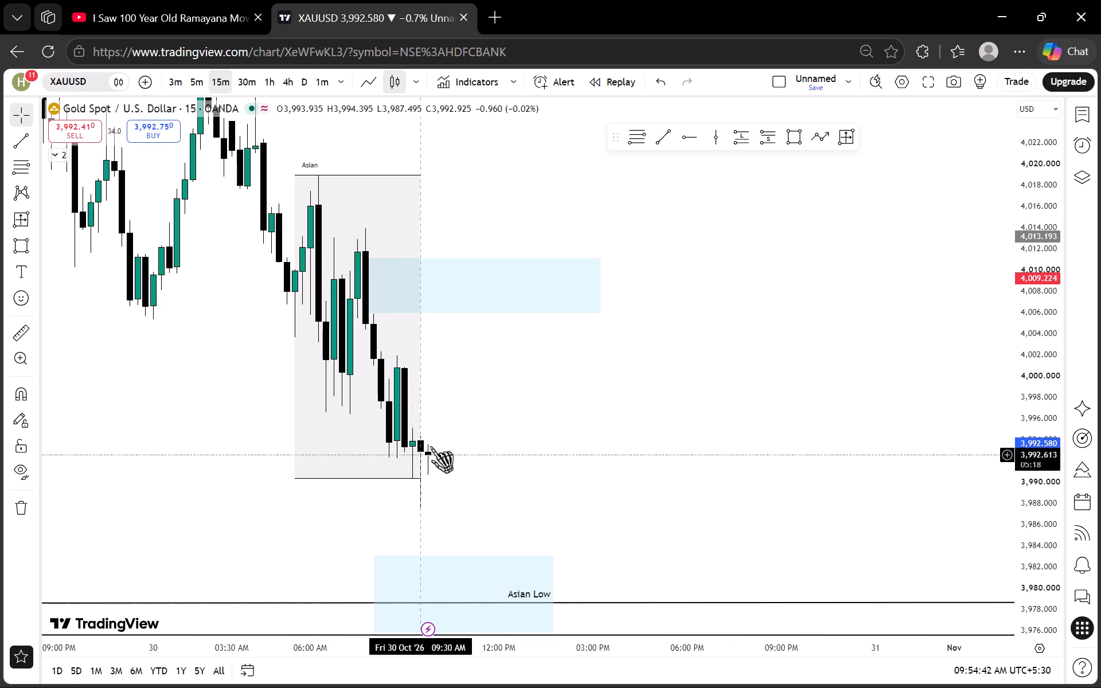
{"action": "left_click_drag", "start_coordinate": [475, 406], "coordinate": [471, 433]}
Review XAUUSD from the 4-hour timeframe down through 1 hour and 30 minutes to 15 minutes.
{"action": "left_click", "coordinate": [285, 83]}
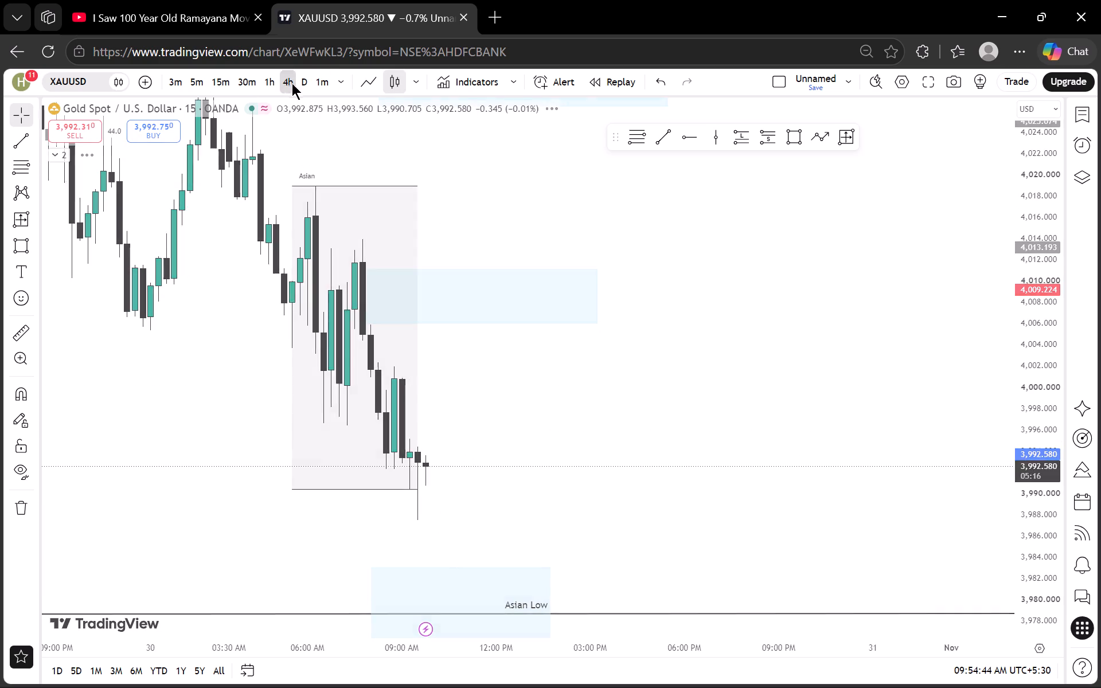
{"action": "scroll", "coordinate": [1044, 355], "scroll_direction": "down", "scroll_amount": 16}
{"action": "scroll", "coordinate": [1037, 355], "scroll_direction": "up", "scroll_amount": 5}
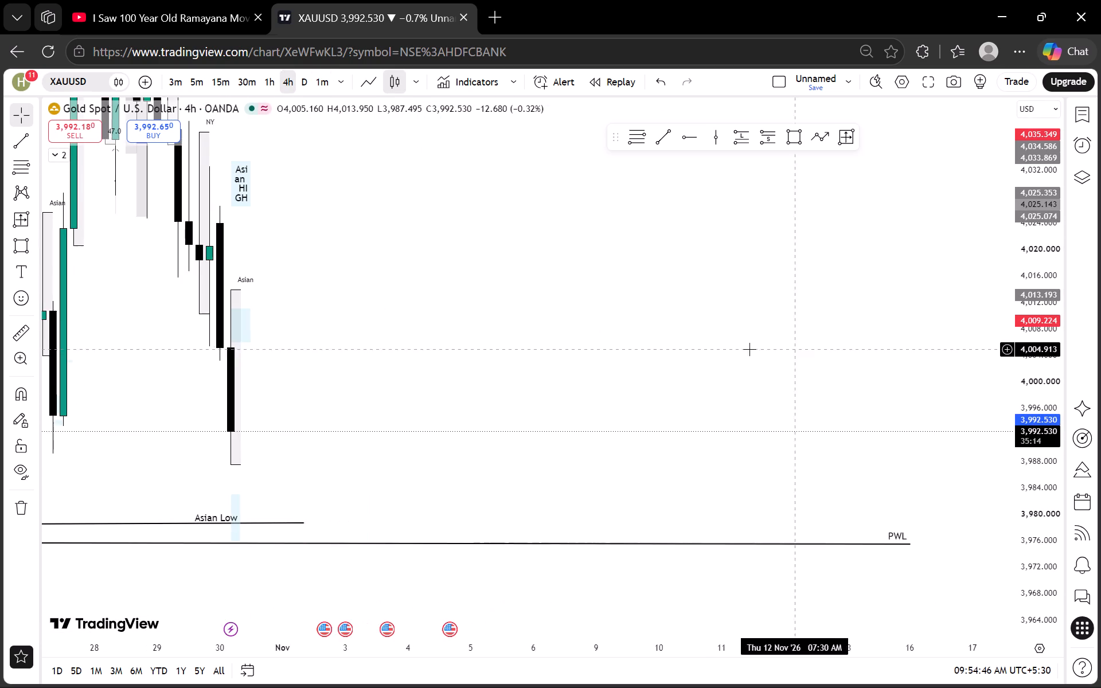
{"action": "left_click_drag", "start_coordinate": [512, 344], "coordinate": [642, 344]}
{"action": "left_click", "coordinate": [270, 68]}
{"action": "left_click", "coordinate": [266, 75]}
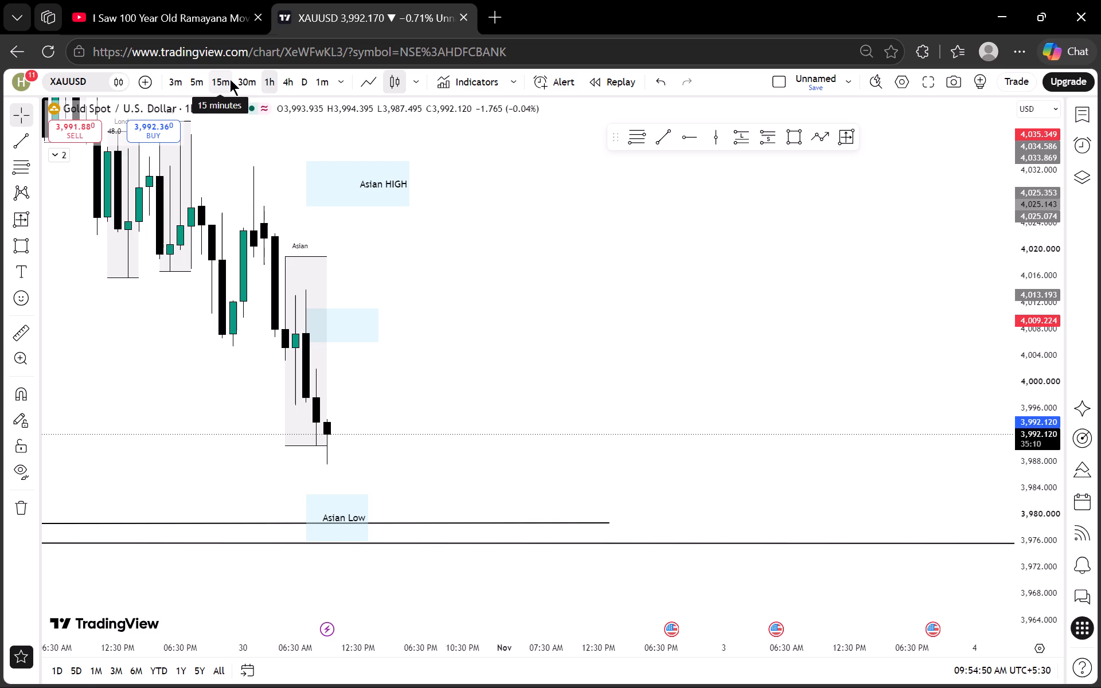
{"action": "left_click", "coordinate": [245, 79]}
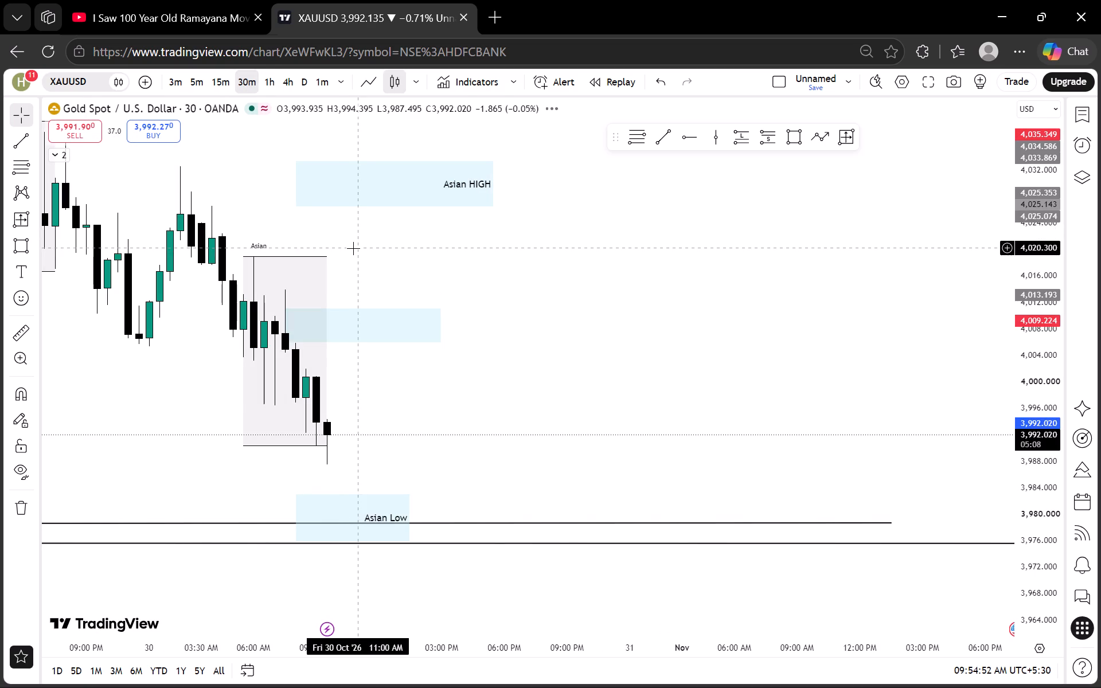
{"action": "left_click", "coordinate": [213, 78]}
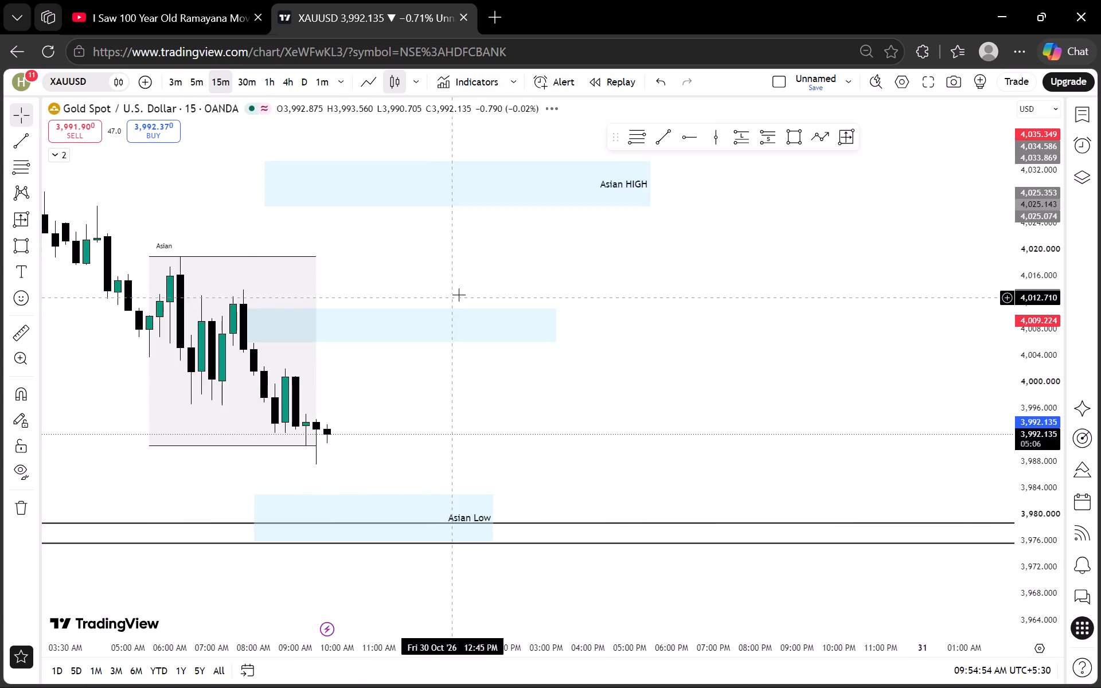
Examine price around the 30 October Asian session low on the 15-minute and 5-minute timeframes.
{"action": "scroll", "coordinate": [570, 339], "scroll_direction": "down", "scroll_amount": 3}
{"action": "scroll", "coordinate": [1012, 385], "scroll_direction": "up", "scroll_amount": 11}
{"action": "scroll", "coordinate": [1022, 368], "scroll_direction": "down", "scroll_amount": 4}
{"action": "scroll", "coordinate": [1027, 369], "scroll_direction": "up", "scroll_amount": 2}
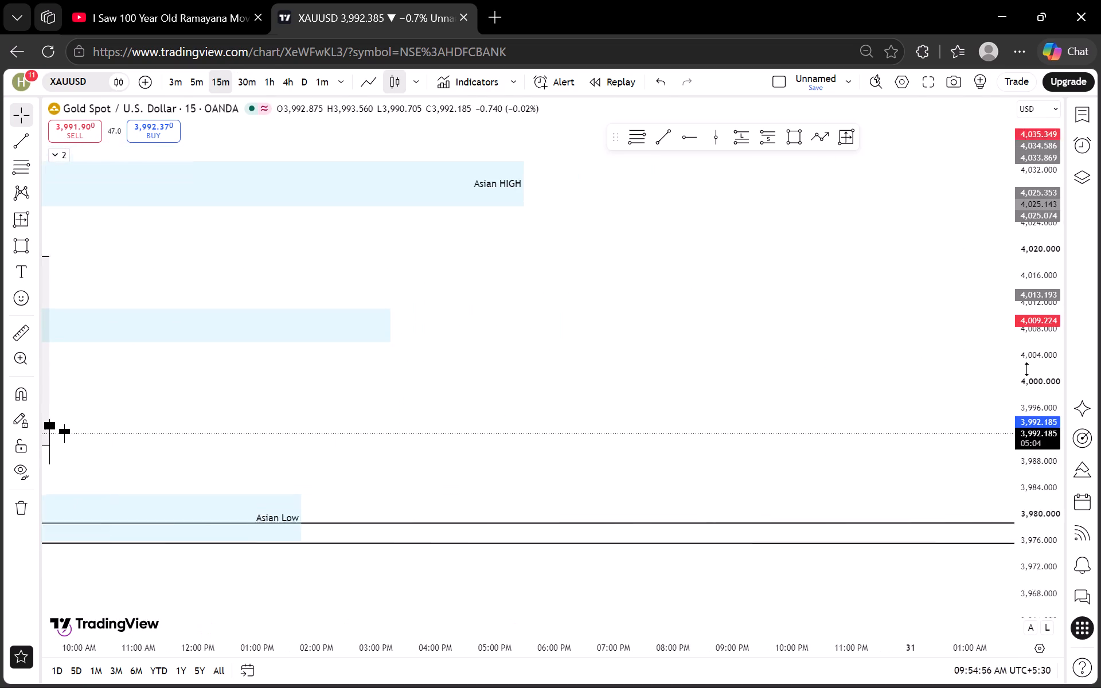
{"action": "scroll", "coordinate": [1027, 369], "scroll_direction": "up", "scroll_amount": 3}
{"action": "scroll", "coordinate": [630, 365], "scroll_direction": "down", "scroll_amount": 7}
{"action": "scroll", "coordinate": [1012, 400], "scroll_direction": "up", "scroll_amount": 17}
{"action": "scroll", "coordinate": [800, 395], "scroll_direction": "down", "scroll_amount": 5}
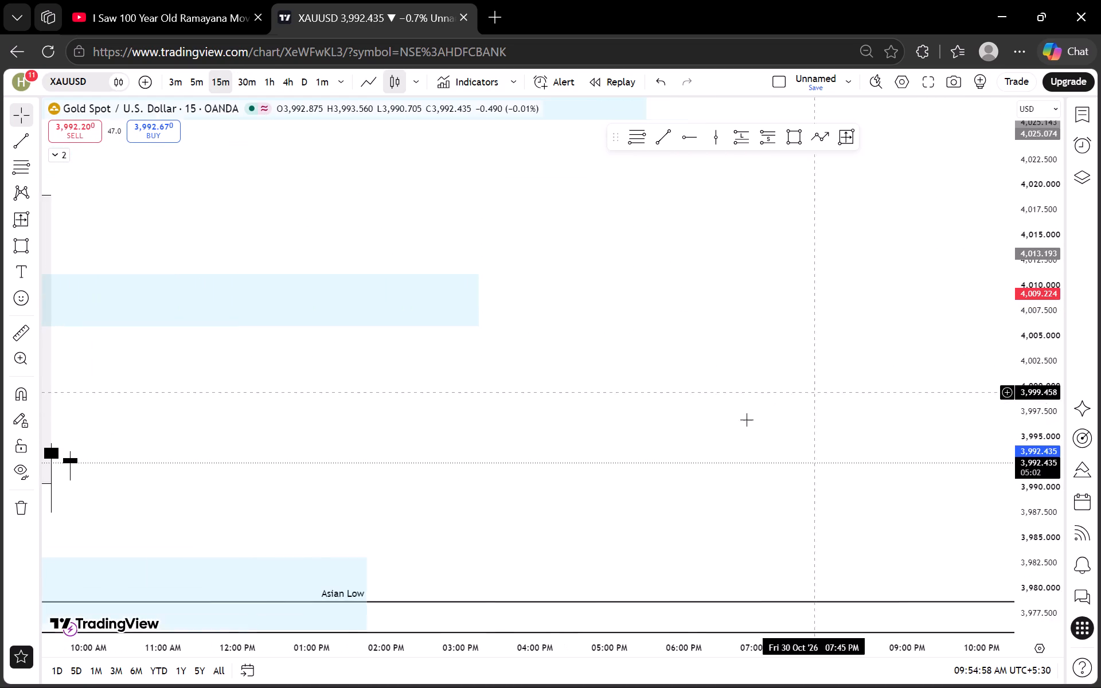
{"action": "scroll", "coordinate": [747, 420], "scroll_direction": "down", "scroll_amount": 2}
{"action": "scroll", "coordinate": [1025, 421], "scroll_direction": "up", "scroll_amount": 10}
{"action": "left_click_drag", "start_coordinate": [372, 393], "coordinate": [415, 411]}
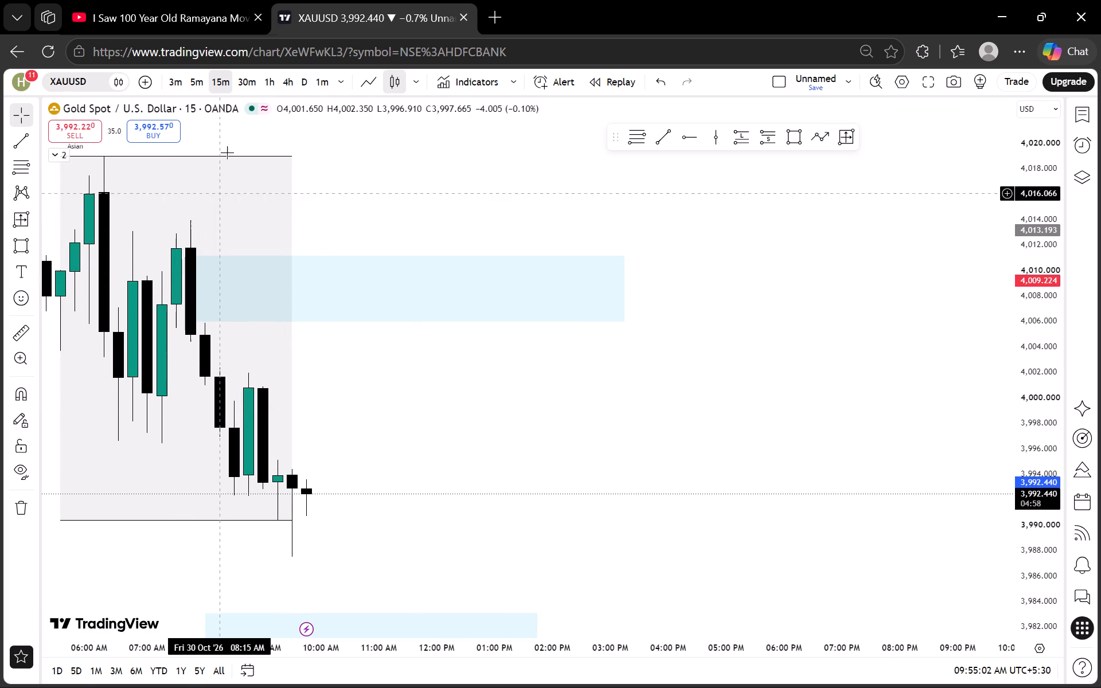
{"action": "left_click", "coordinate": [192, 72]}
{"action": "scroll", "coordinate": [372, 267], "scroll_direction": "down", "scroll_amount": 3}
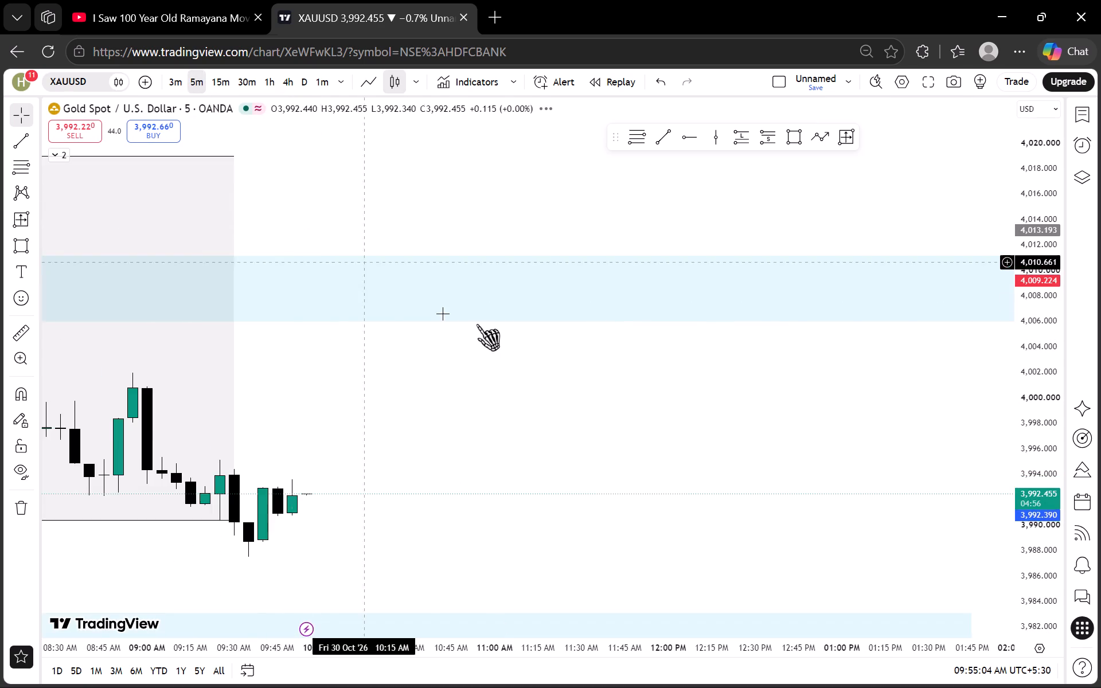
{"action": "scroll", "coordinate": [477, 324], "scroll_direction": "down", "scroll_amount": 4}
{"action": "scroll", "coordinate": [1034, 315], "scroll_direction": "down", "scroll_amount": 7}
Open the watchlist and switch the chart to the US Dollar Index (DXY).
{"action": "left_click", "coordinate": [1087, 108]}
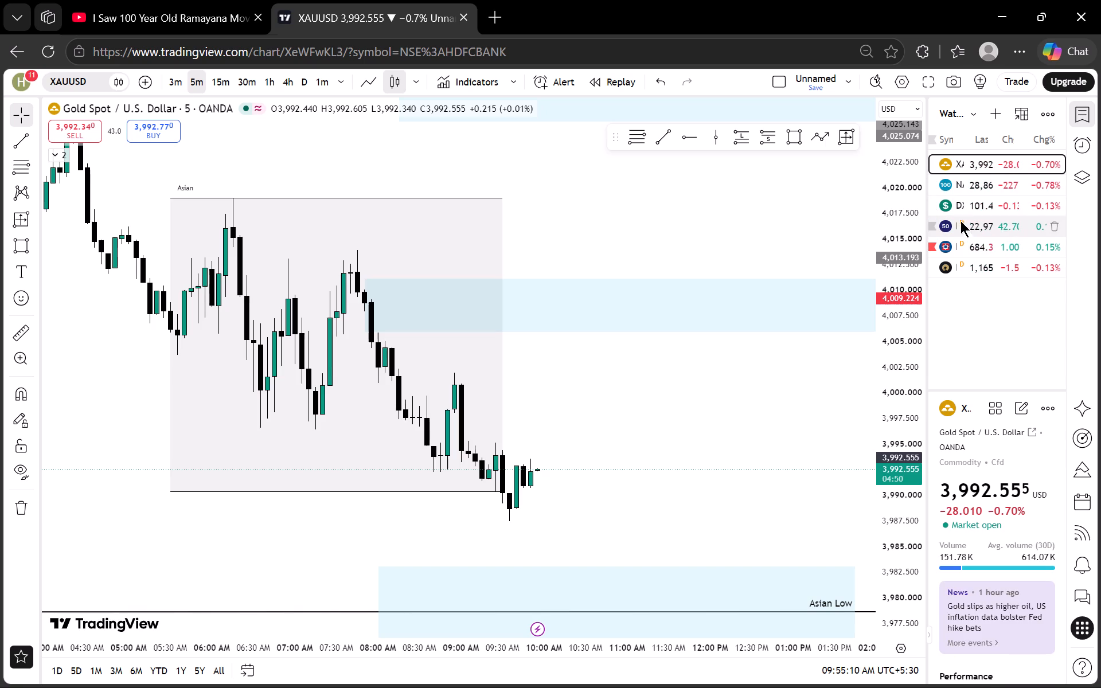
{"action": "left_click", "coordinate": [961, 201]}
Examine DXY's 5-minute price action from 28 October through the 30 October Asian session against the short-position drawing.
{"action": "scroll", "coordinate": [895, 346], "scroll_direction": "down", "scroll_amount": 5}
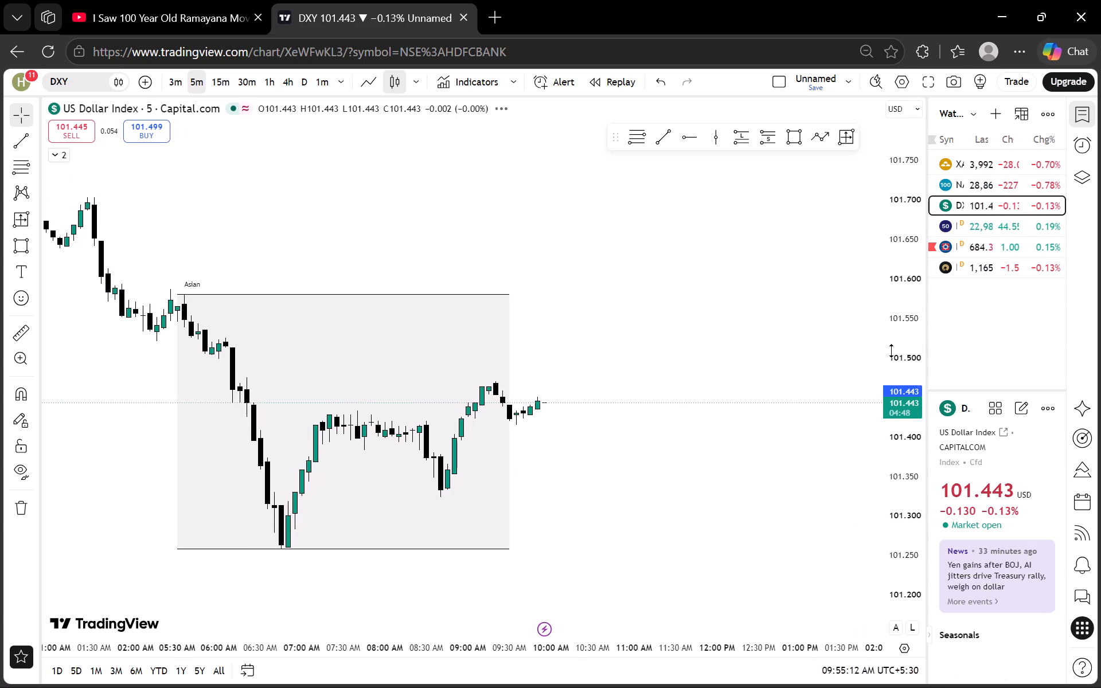
{"action": "scroll", "coordinate": [892, 351], "scroll_direction": "down", "scroll_amount": 7}
{"action": "left_click_drag", "start_coordinate": [706, 453], "coordinate": [673, 432]}
{"action": "scroll", "coordinate": [884, 368], "scroll_direction": "down", "scroll_amount": 10}
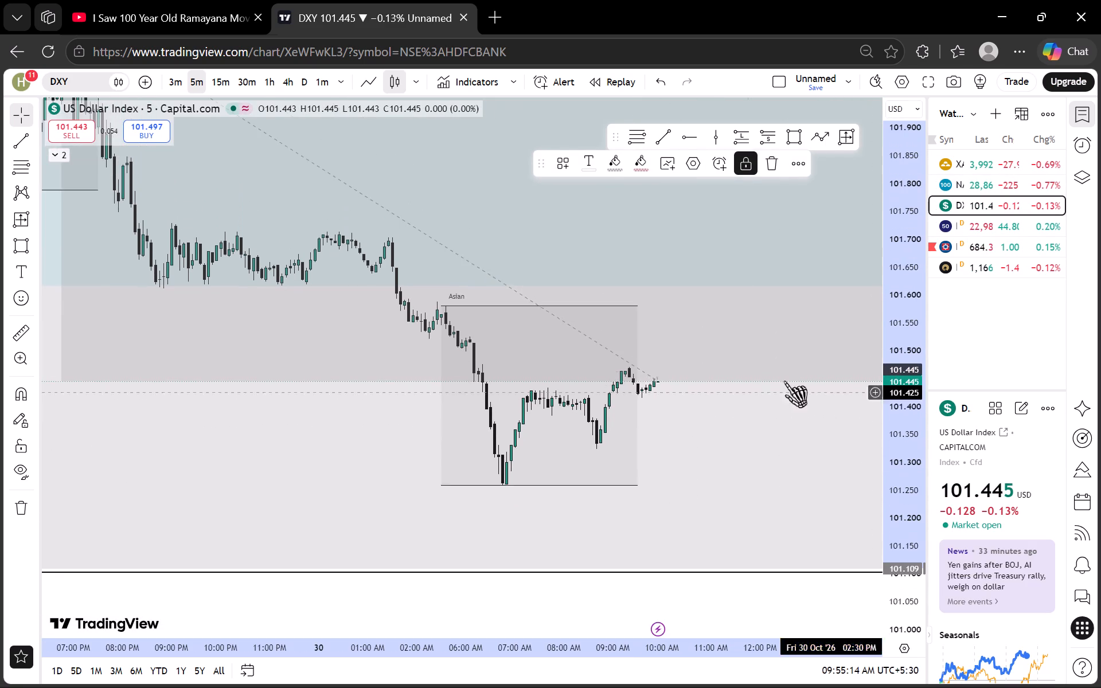
{"action": "scroll", "coordinate": [784, 381], "scroll_direction": "down", "scroll_amount": 9}
{"action": "left_click_drag", "start_coordinate": [697, 398], "coordinate": [408, 394]}
{"action": "scroll", "coordinate": [870, 353], "scroll_direction": "down", "scroll_amount": 5}
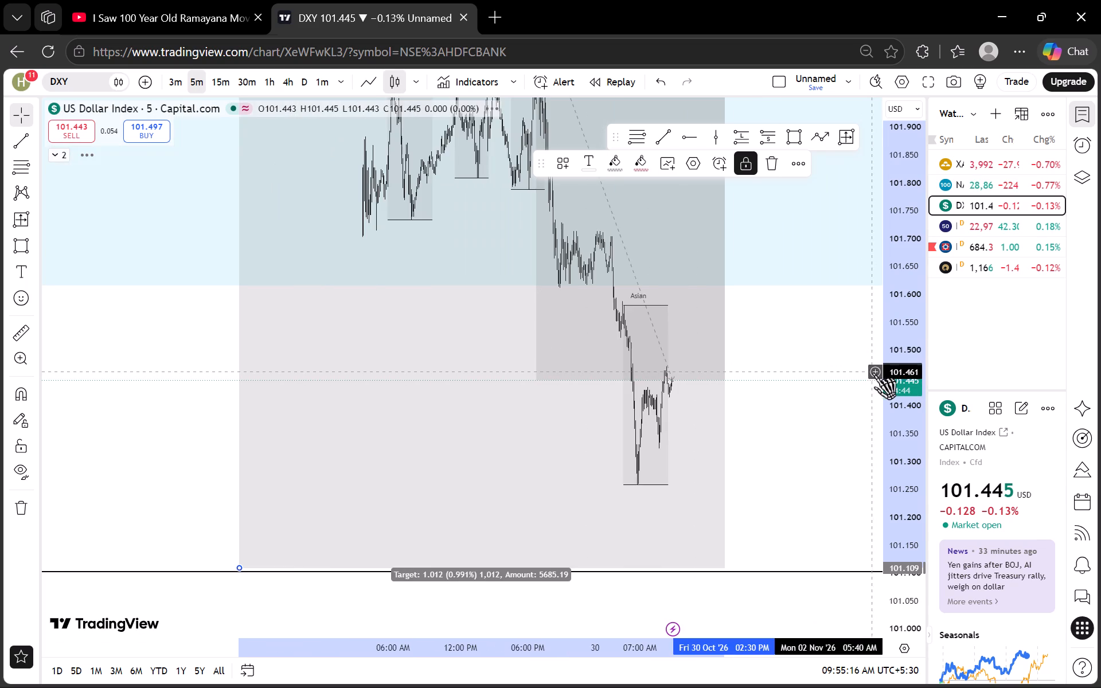
{"action": "scroll", "coordinate": [905, 368], "scroll_direction": "down", "scroll_amount": 17}
{"action": "scroll", "coordinate": [917, 400], "scroll_direction": "up", "scroll_amount": 8}
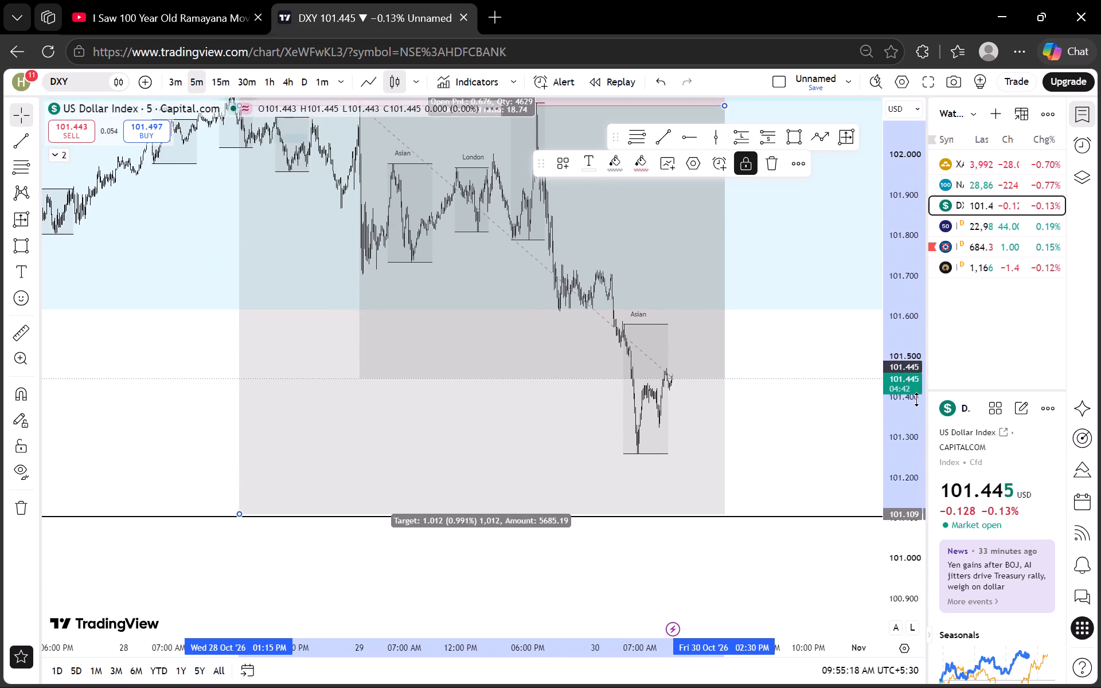
{"action": "scroll", "coordinate": [917, 400], "scroll_direction": "up", "scroll_amount": 4}
{"action": "left_click_drag", "start_coordinate": [318, 377], "coordinate": [349, 486]}
{"action": "left_click_drag", "start_coordinate": [356, 463], "coordinate": [237, 472]}
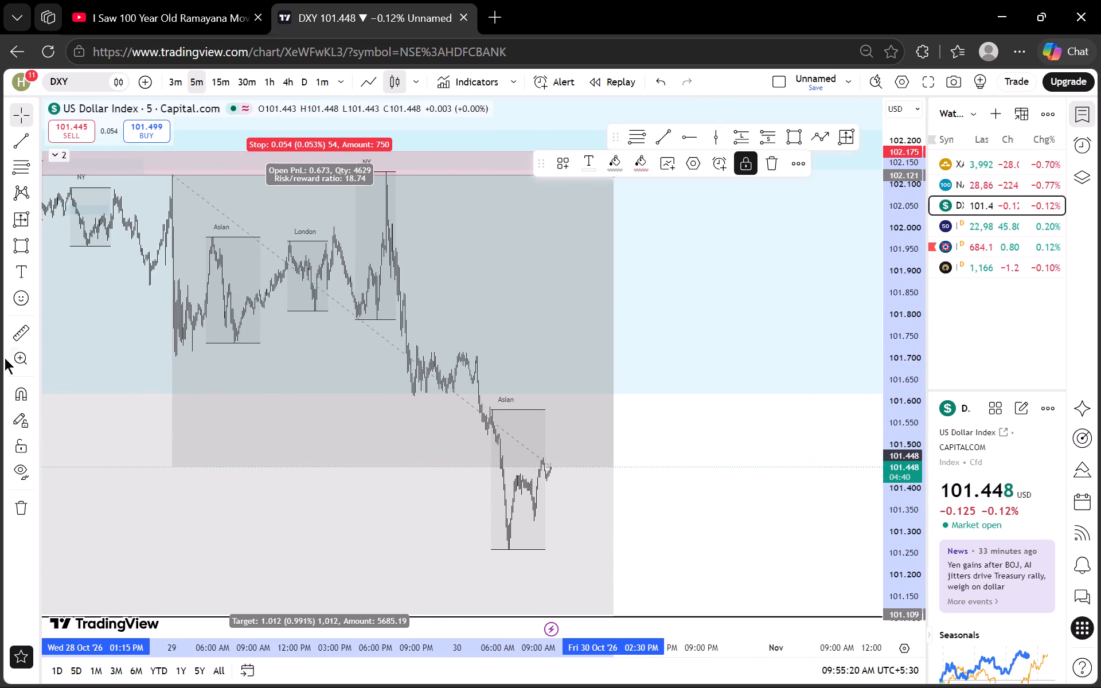
Measure DXY's decline from the 29 October New York session high to the 30 October Asian session low.
{"action": "left_click", "coordinate": [36, 332]}
{"action": "left_click", "coordinate": [448, 171]}
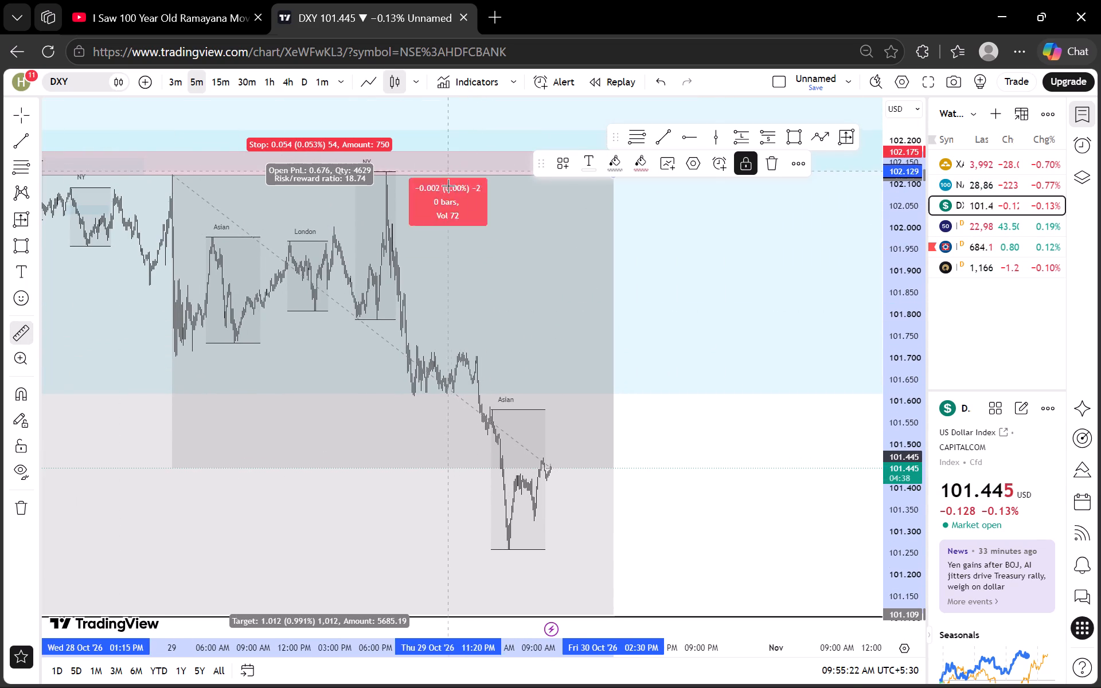
{"action": "left_click", "coordinate": [571, 553]}
{"action": "left_click", "coordinate": [675, 519]}
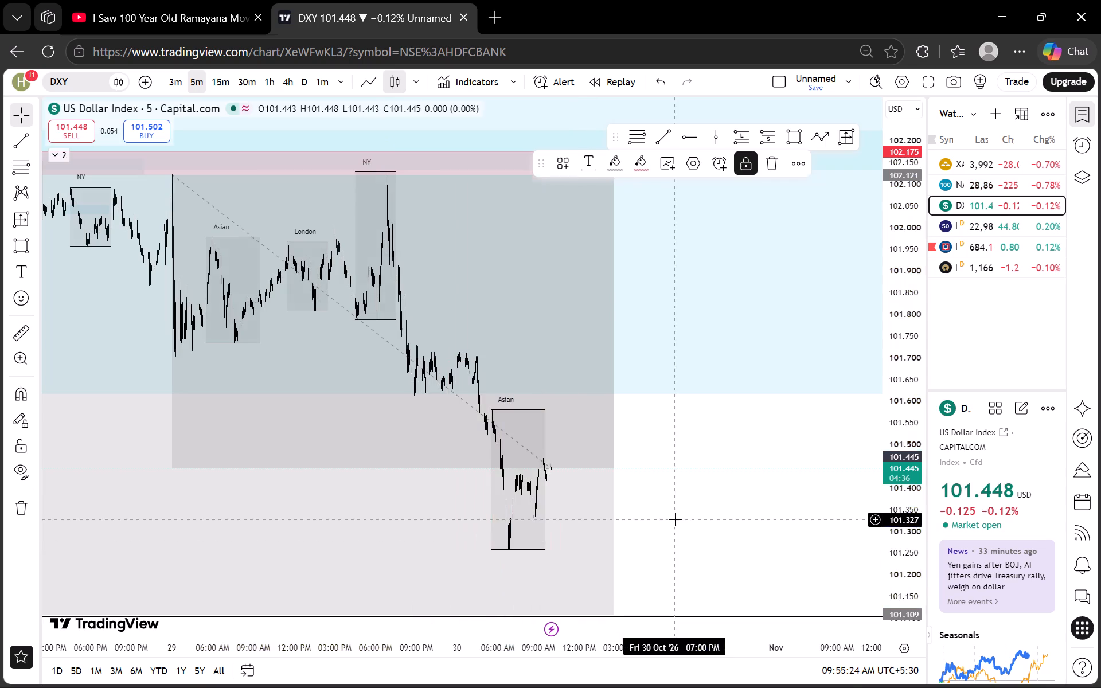
Review DXY's rally and decline around the short-position drawing on the 5-minute, 1-hour and 4-hour timeframes.
{"action": "scroll", "coordinate": [887, 383], "scroll_direction": "down", "scroll_amount": 18}
{"action": "scroll", "coordinate": [505, 459], "scroll_direction": "down", "scroll_amount": 3}
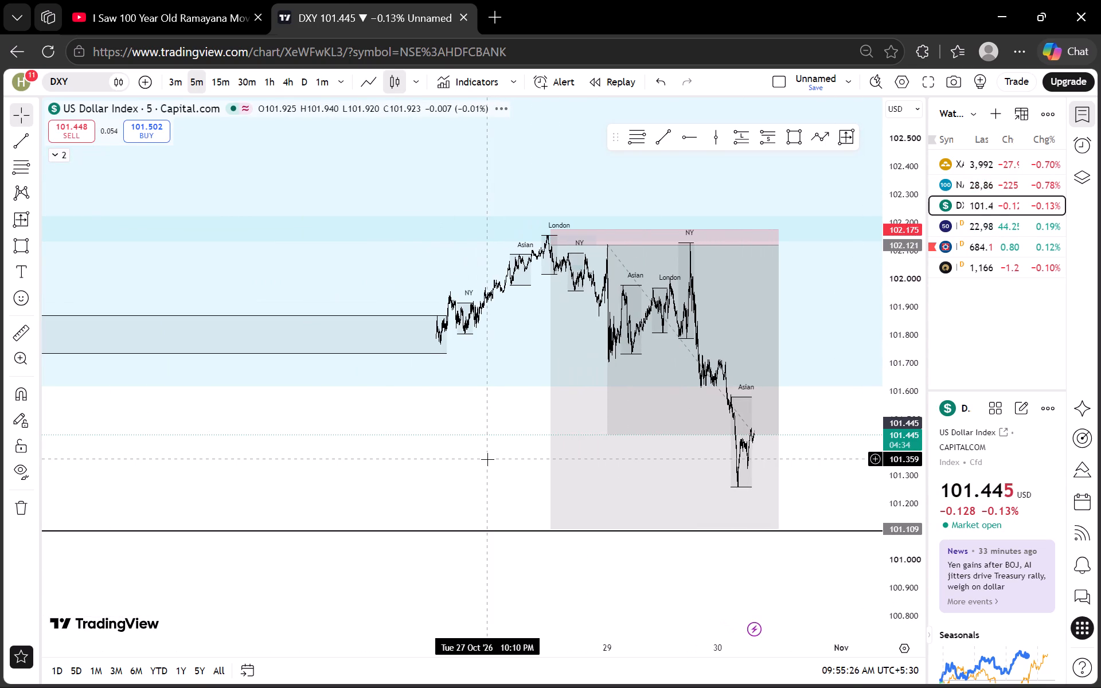
{"action": "scroll", "coordinate": [517, 429], "scroll_direction": "down", "scroll_amount": 1}
{"action": "scroll", "coordinate": [512, 437], "scroll_direction": "up", "scroll_amount": 5}
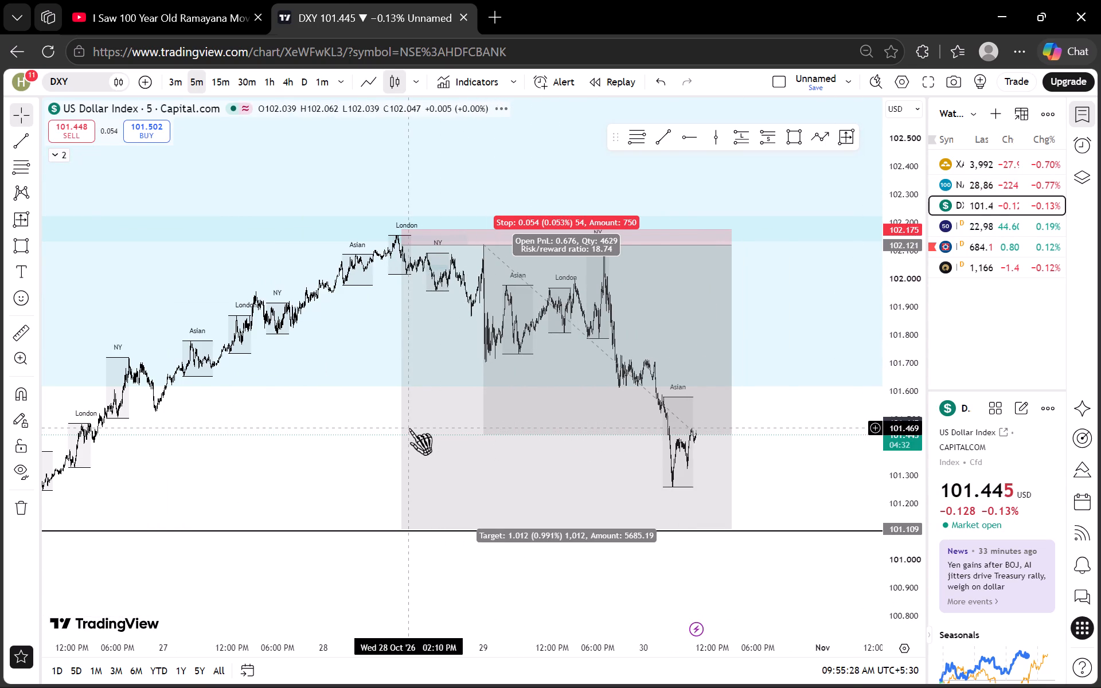
{"action": "left_click", "coordinate": [275, 82]}
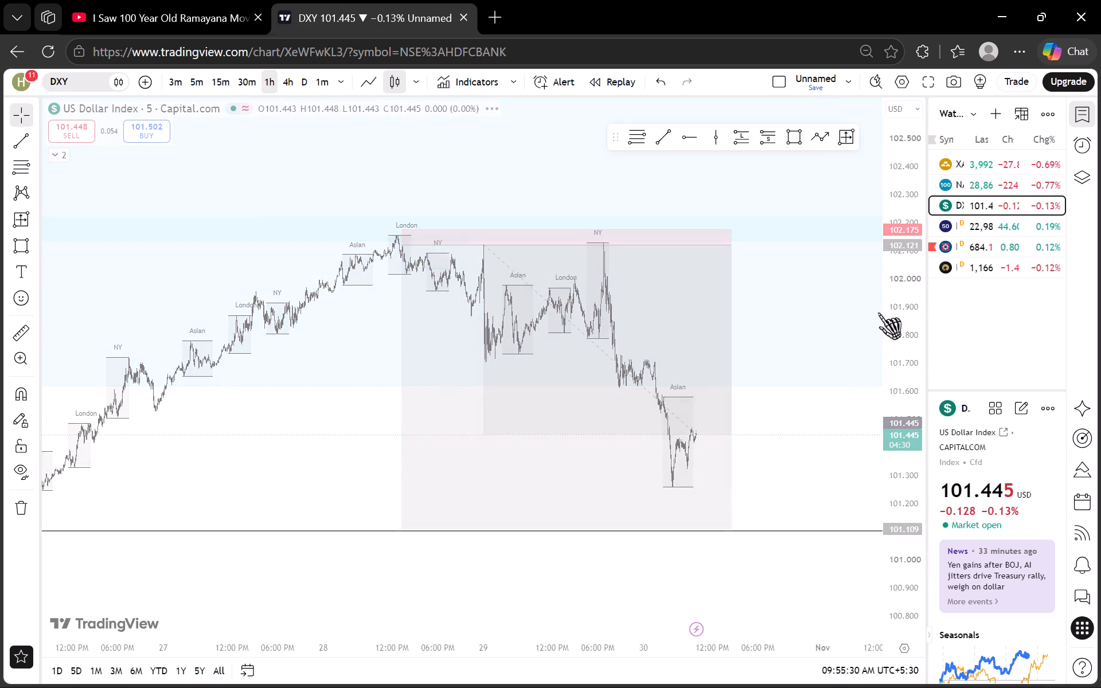
{"action": "scroll", "coordinate": [897, 318], "scroll_direction": "down", "scroll_amount": 6}
{"action": "scroll", "coordinate": [834, 345], "scroll_direction": "up", "scroll_amount": 9}
{"action": "left_click_drag", "start_coordinate": [180, 397], "coordinate": [378, 406]}
{"action": "scroll", "coordinate": [328, 415], "scroll_direction": "up", "scroll_amount": 4}
{"action": "left_click_drag", "start_coordinate": [204, 419], "coordinate": [407, 419]}
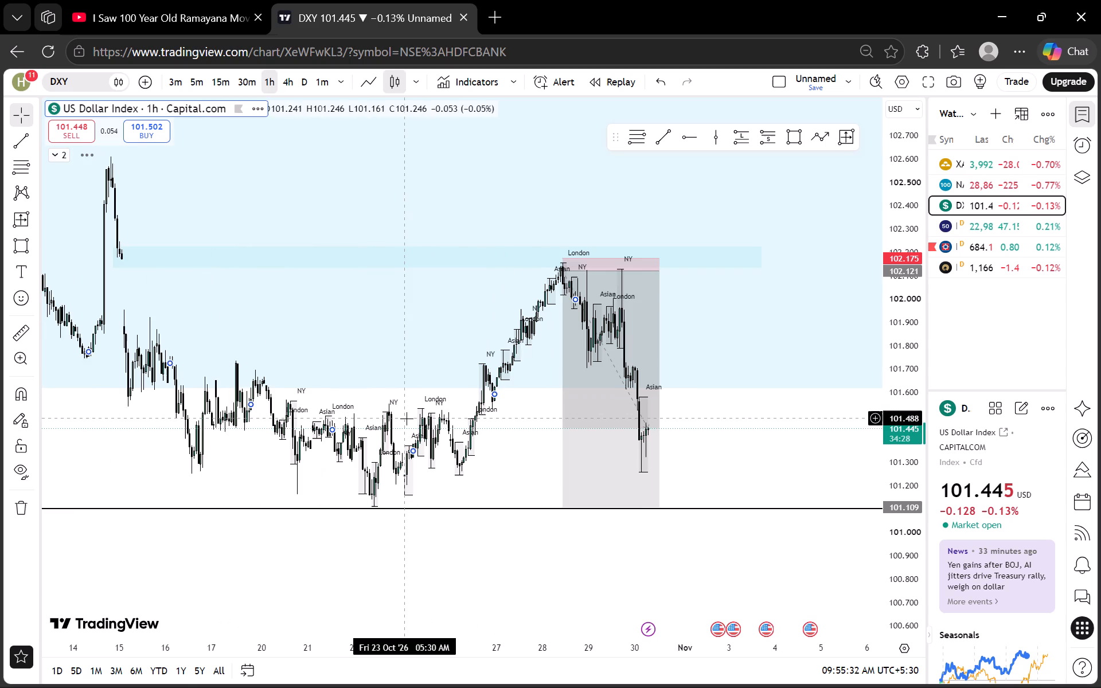
{"action": "scroll", "coordinate": [407, 419], "scroll_direction": "up", "scroll_amount": 3}
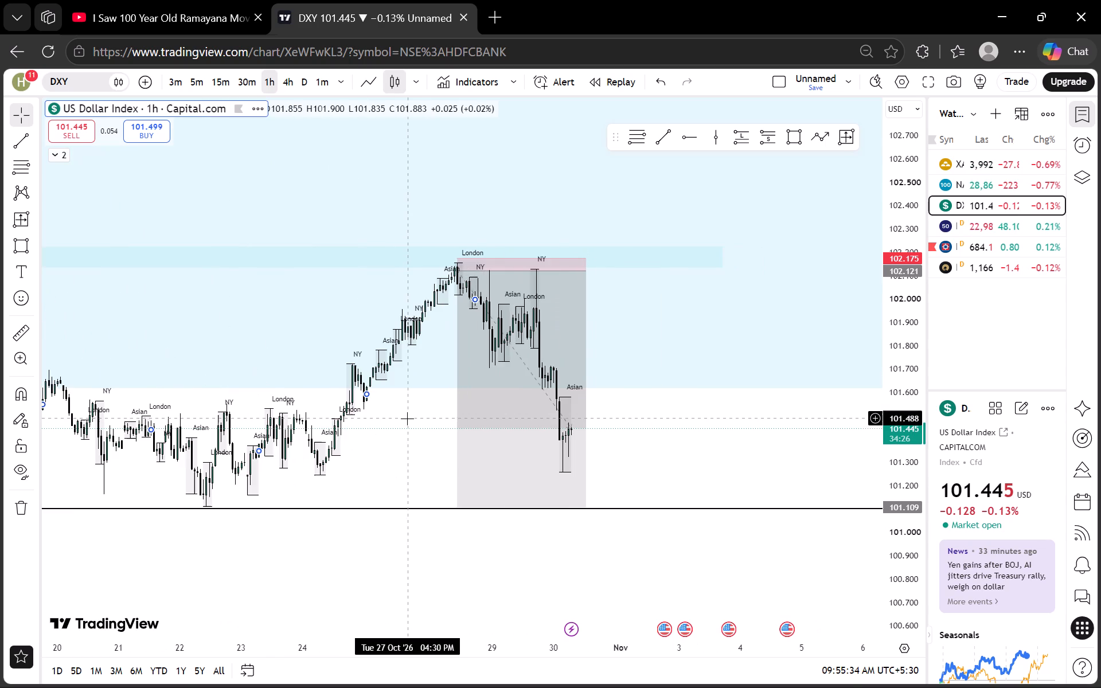
{"action": "scroll", "coordinate": [407, 419], "scroll_direction": "up", "scroll_amount": 3}
{"action": "scroll", "coordinate": [382, 380], "scroll_direction": "up", "scroll_amount": 3}
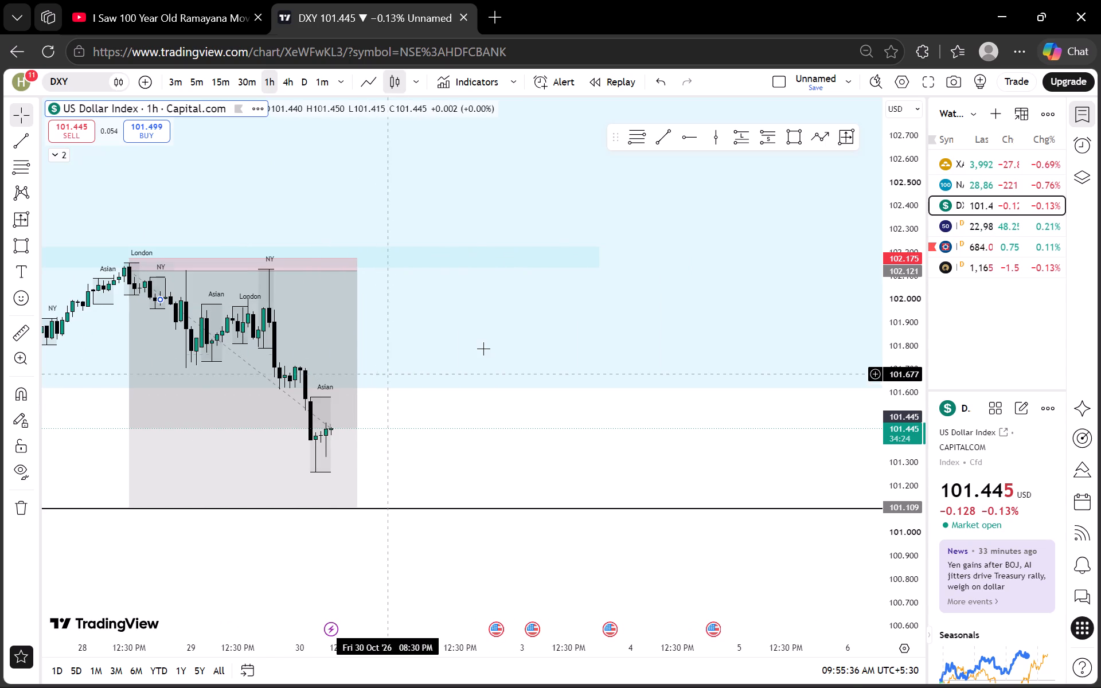
{"action": "scroll", "coordinate": [904, 383], "scroll_direction": "up", "scroll_amount": 13}
{"action": "scroll", "coordinate": [728, 390], "scroll_direction": "down", "scroll_amount": 4}
{"action": "scroll", "coordinate": [527, 436], "scroll_direction": "up", "scroll_amount": 2}
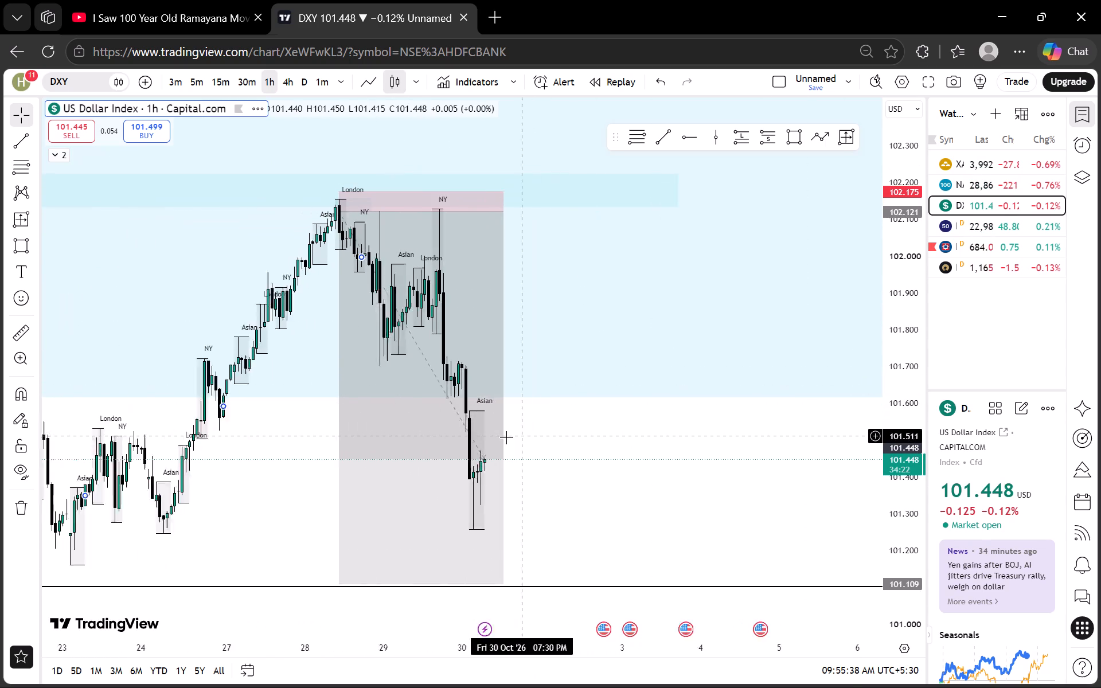
{"action": "scroll", "coordinate": [505, 437], "scroll_direction": "up", "scroll_amount": 1}
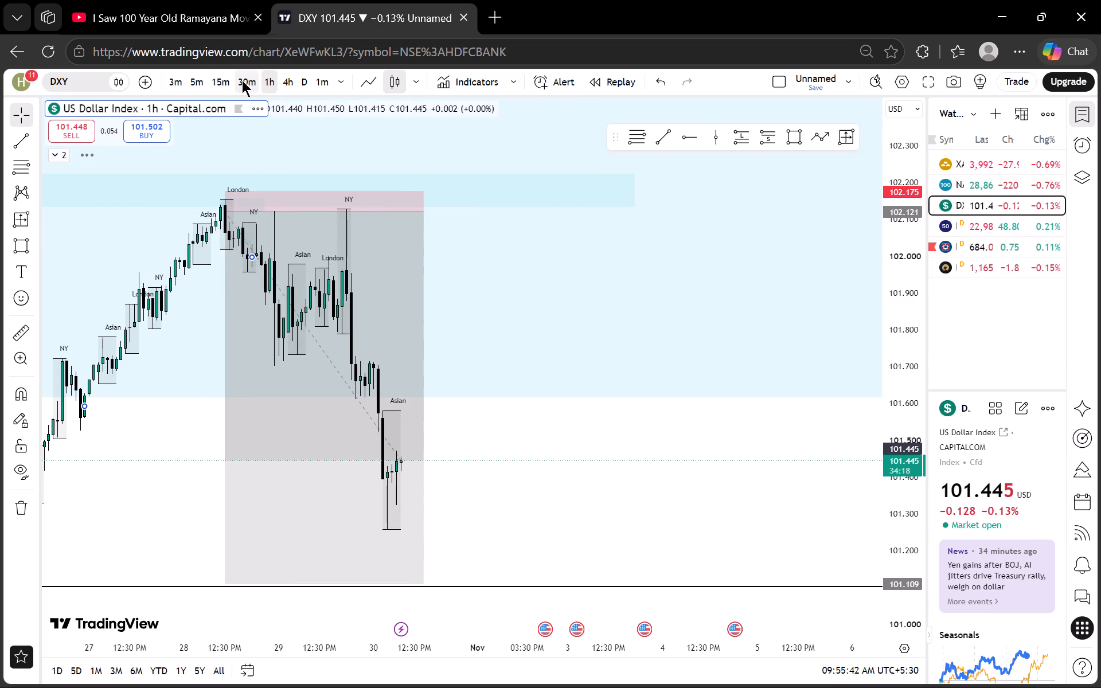
{"action": "left_click", "coordinate": [282, 77]}
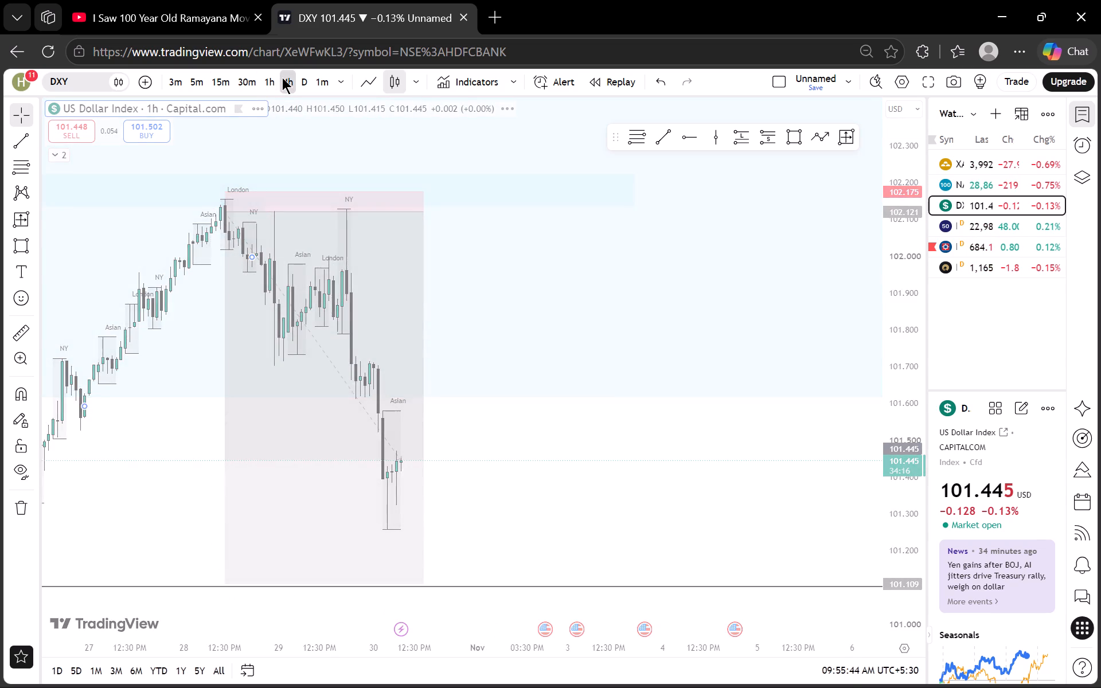
{"action": "scroll", "coordinate": [366, 230], "scroll_direction": "up", "scroll_amount": 3}
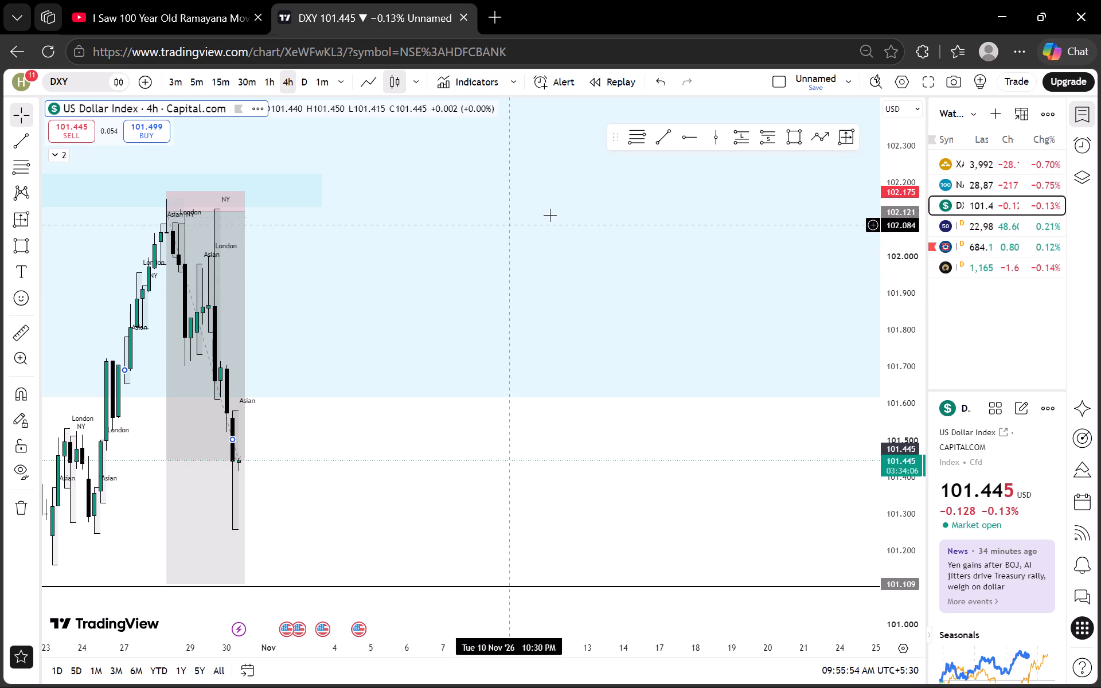
Switch the chart back to XAUUSD from the watchlist.
{"action": "left_click", "coordinate": [973, 161]}
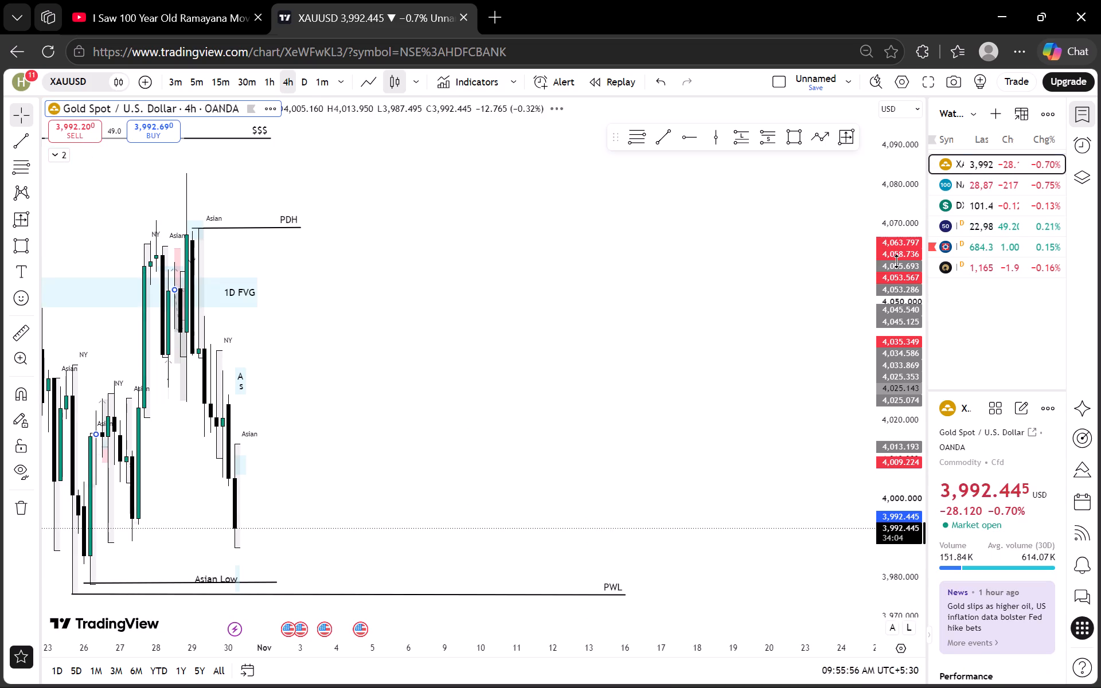
Delete the 1D FVG zone from the 4-hour XAUUSD chart.
{"action": "scroll", "coordinate": [893, 268], "scroll_direction": "down", "scroll_amount": 14}
{"action": "scroll", "coordinate": [592, 347], "scroll_direction": "up", "scroll_amount": 6}
{"action": "left_click_drag", "start_coordinate": [354, 346], "coordinate": [575, 333]}
{"action": "scroll", "coordinate": [372, 377], "scroll_direction": "up", "scroll_amount": 4}
{"action": "left_click_drag", "start_coordinate": [478, 376], "coordinate": [758, 345]}
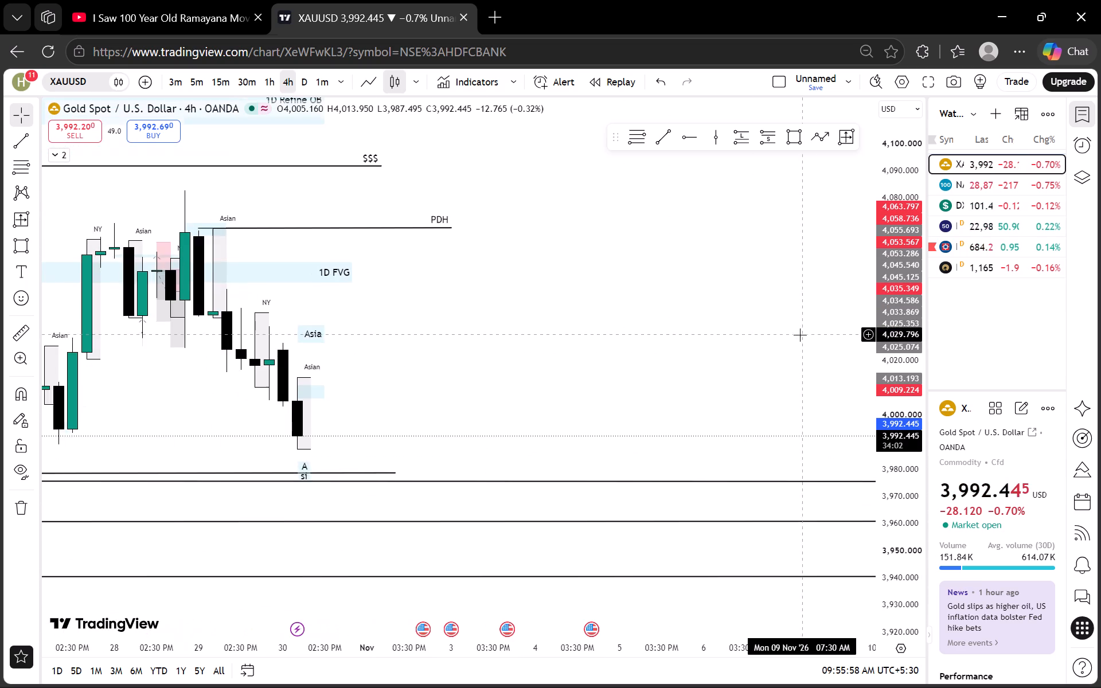
{"action": "scroll", "coordinate": [858, 316], "scroll_direction": "down", "scroll_amount": 20}
{"action": "scroll", "coordinate": [858, 316], "scroll_direction": "down", "scroll_amount": 3}
{"action": "scroll", "coordinate": [847, 326], "scroll_direction": "up", "scroll_amount": 5}
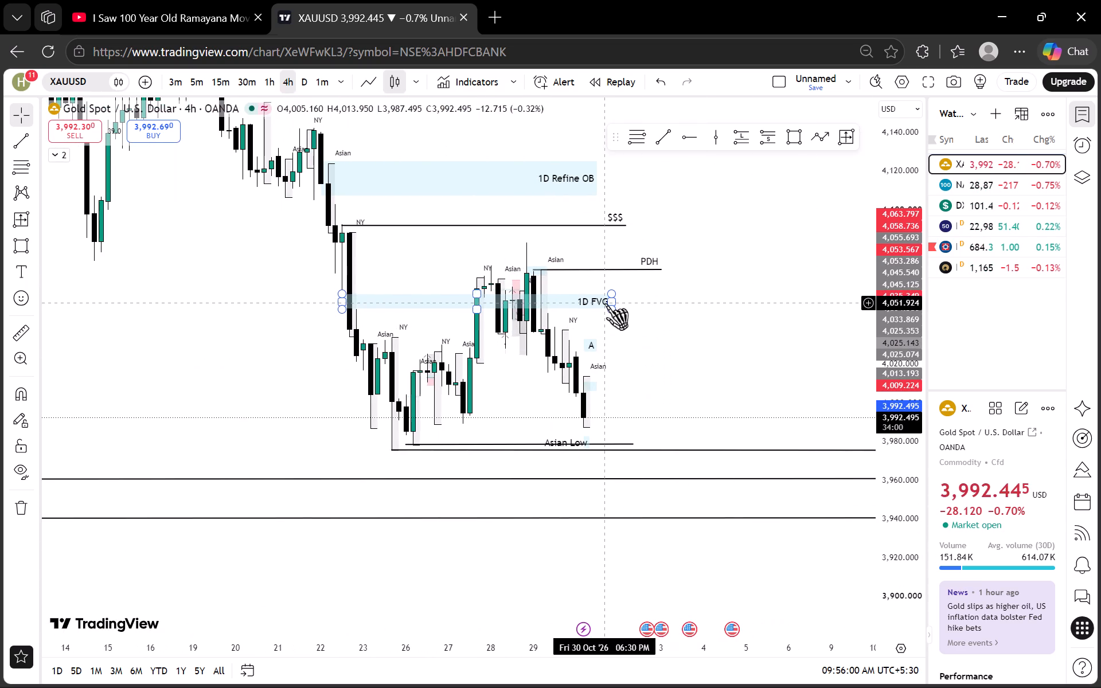
{"action": "left_click", "coordinate": [605, 303]}
{"action": "left_click", "coordinate": [828, 165]}
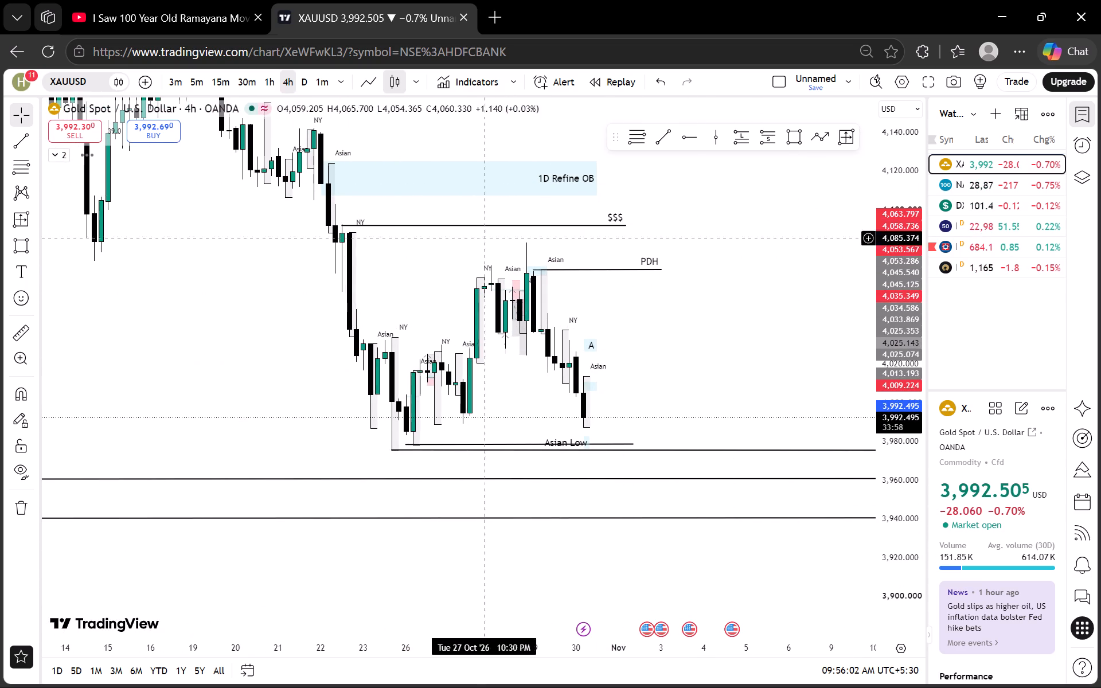
Review XAUUSD on the 1-hour and daily timeframes against the $$$, PDH and Asian session levels.
{"action": "left_click", "coordinate": [272, 74]}
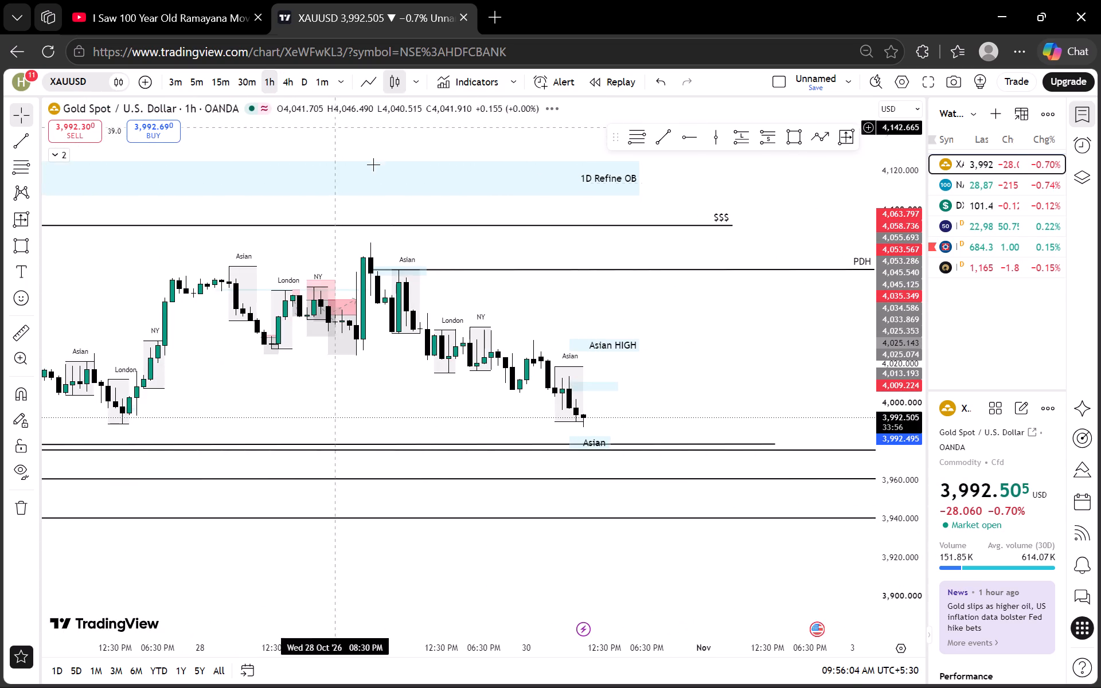
{"action": "scroll", "coordinate": [472, 257], "scroll_direction": "down", "scroll_amount": 5}
{"action": "left_click_drag", "start_coordinate": [789, 350], "coordinate": [533, 343]}
{"action": "scroll", "coordinate": [909, 350], "scroll_direction": "up", "scroll_amount": 7}
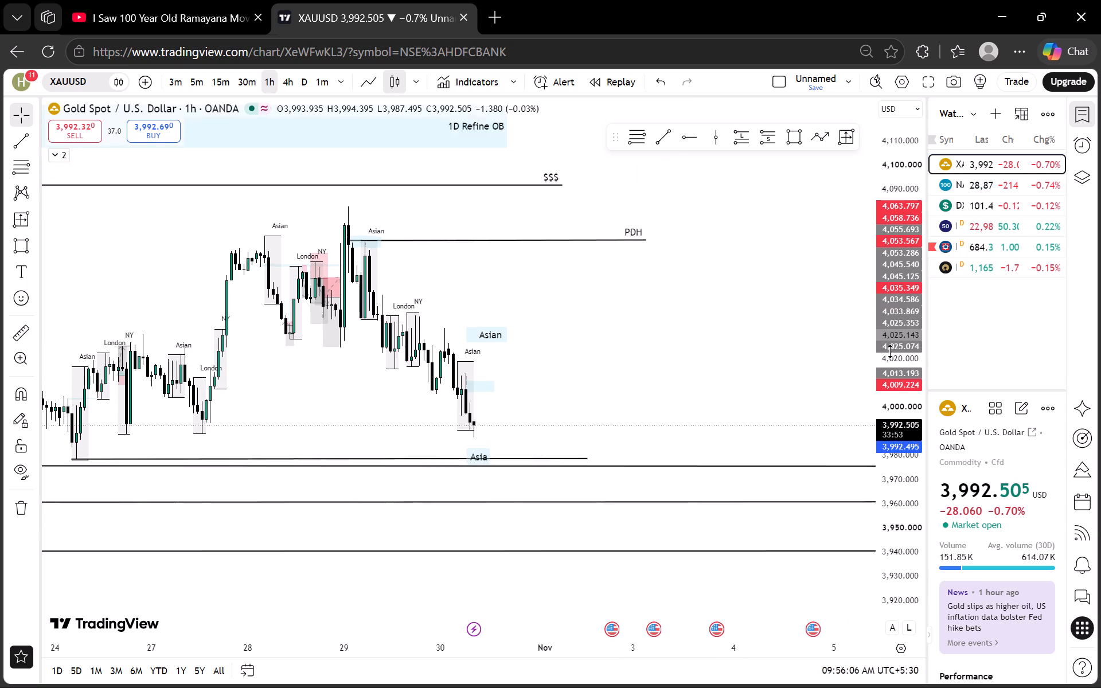
{"action": "scroll", "coordinate": [891, 351], "scroll_direction": "up", "scroll_amount": 9}
{"action": "left_click", "coordinate": [308, 79]}
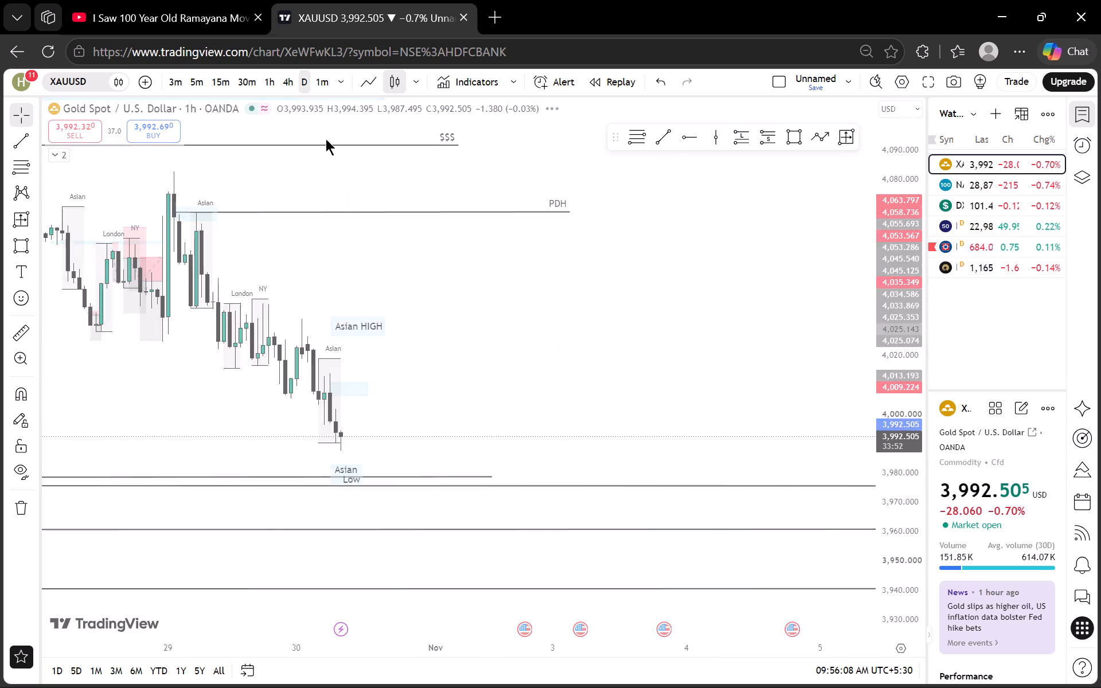
{"action": "scroll", "coordinate": [538, 300], "scroll_direction": "up", "scroll_amount": 5}
{"action": "scroll", "coordinate": [276, 360], "scroll_direction": "up", "scroll_amount": 8}
{"action": "left_click_drag", "start_coordinate": [302, 361], "coordinate": [605, 361]}
{"action": "left_click_drag", "start_coordinate": [436, 368], "coordinate": [604, 380]}
{"action": "scroll", "coordinate": [884, 312], "scroll_direction": "down", "scroll_amount": 4}
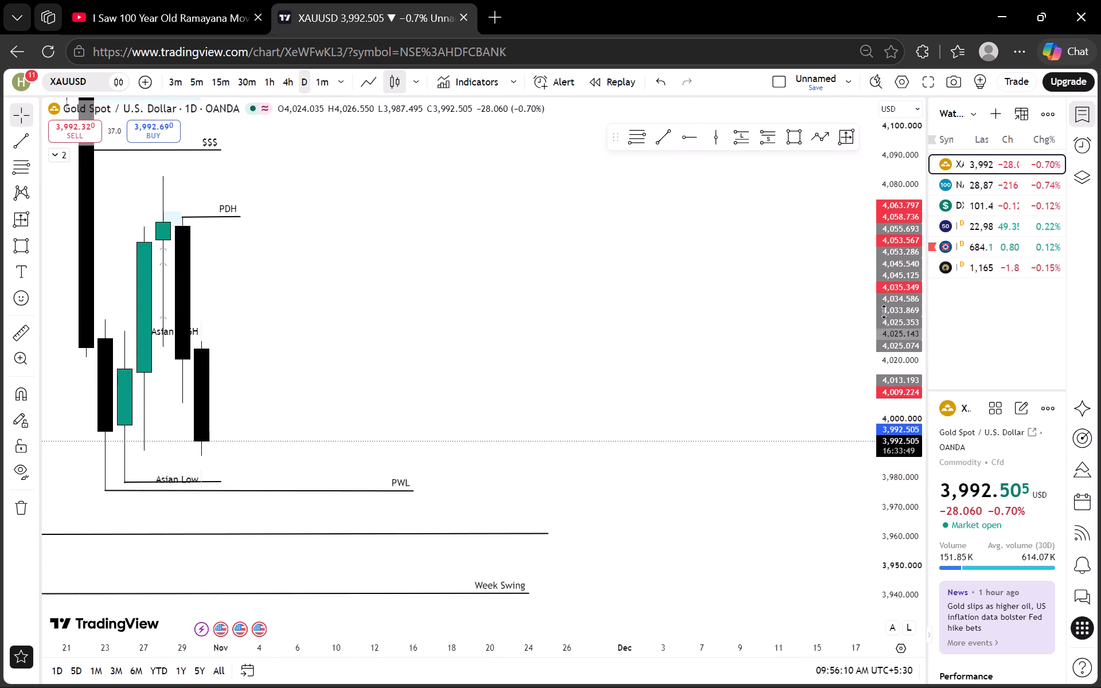
{"action": "scroll", "coordinate": [884, 312], "scroll_direction": "down", "scroll_amount": 2}
On the daily chart, reposition the PDH line at about 4,069.7 and extend its end to 5 November.
{"action": "left_click_drag", "start_coordinate": [213, 242], "coordinate": [232, 319]}
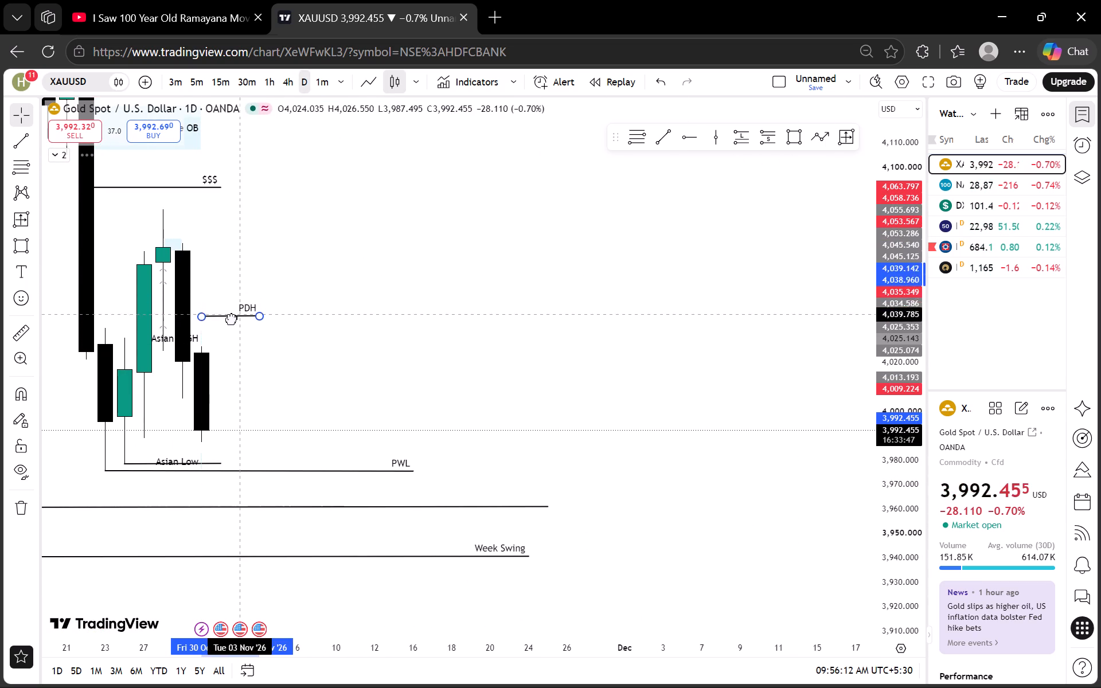
{"action": "left_click_drag", "start_coordinate": [232, 319], "coordinate": [224, 242]}
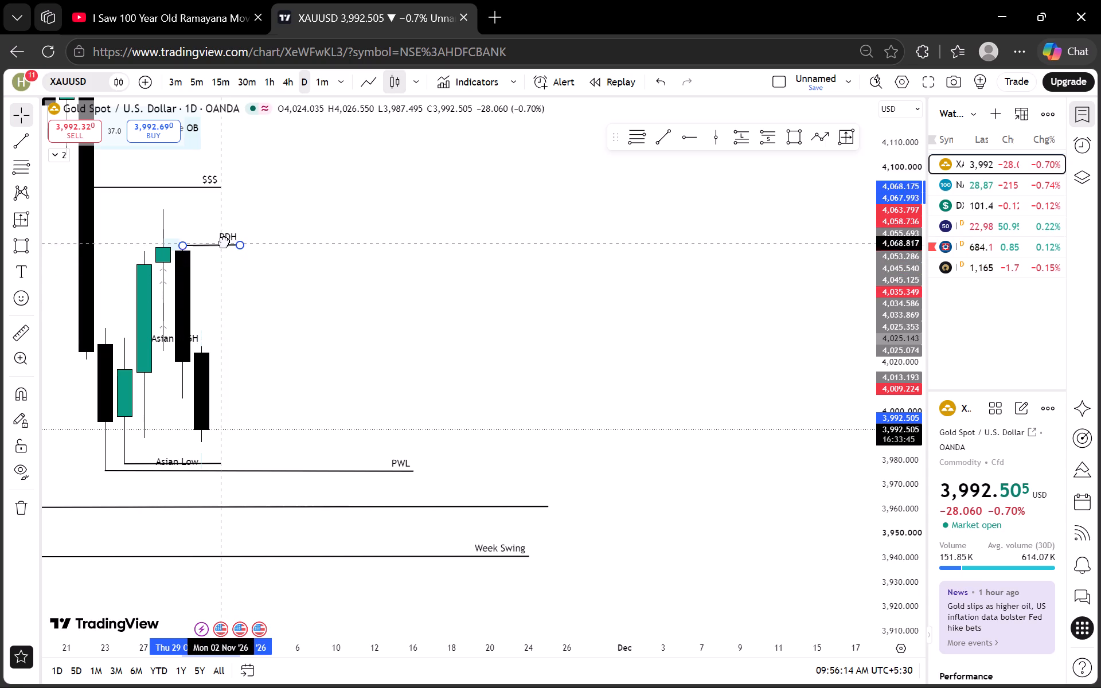
{"action": "left_click_drag", "start_coordinate": [224, 242], "coordinate": [224, 239]}
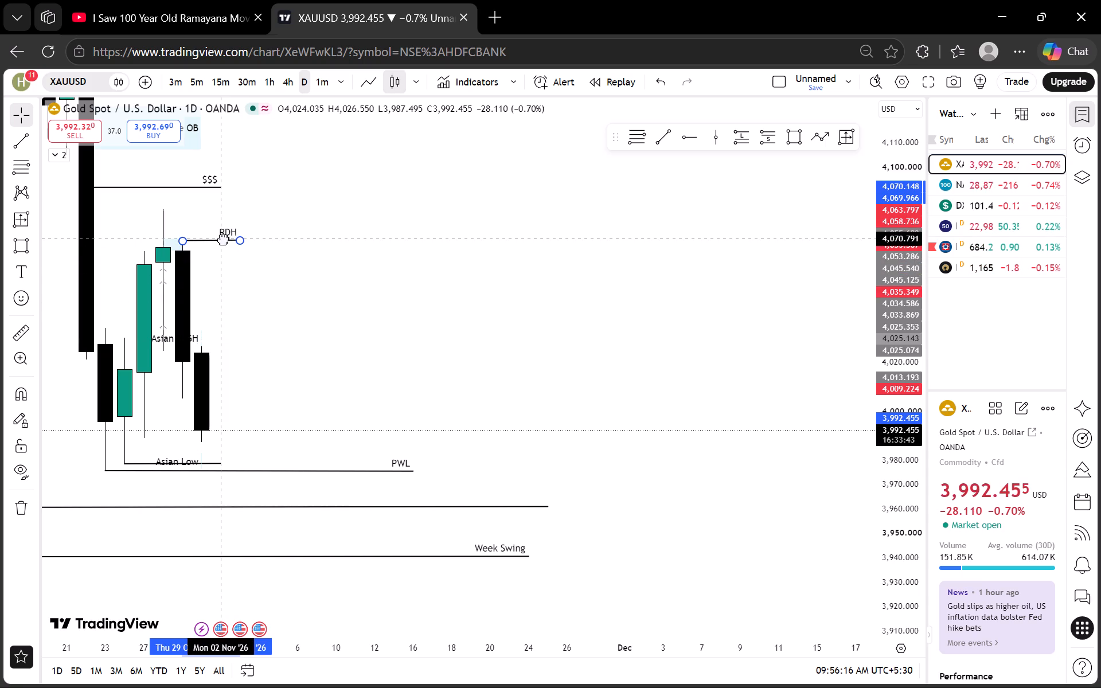
{"action": "left_click_drag", "start_coordinate": [224, 239], "coordinate": [223, 240]}
{"action": "left_click_drag", "start_coordinate": [240, 241], "coordinate": [273, 242]}
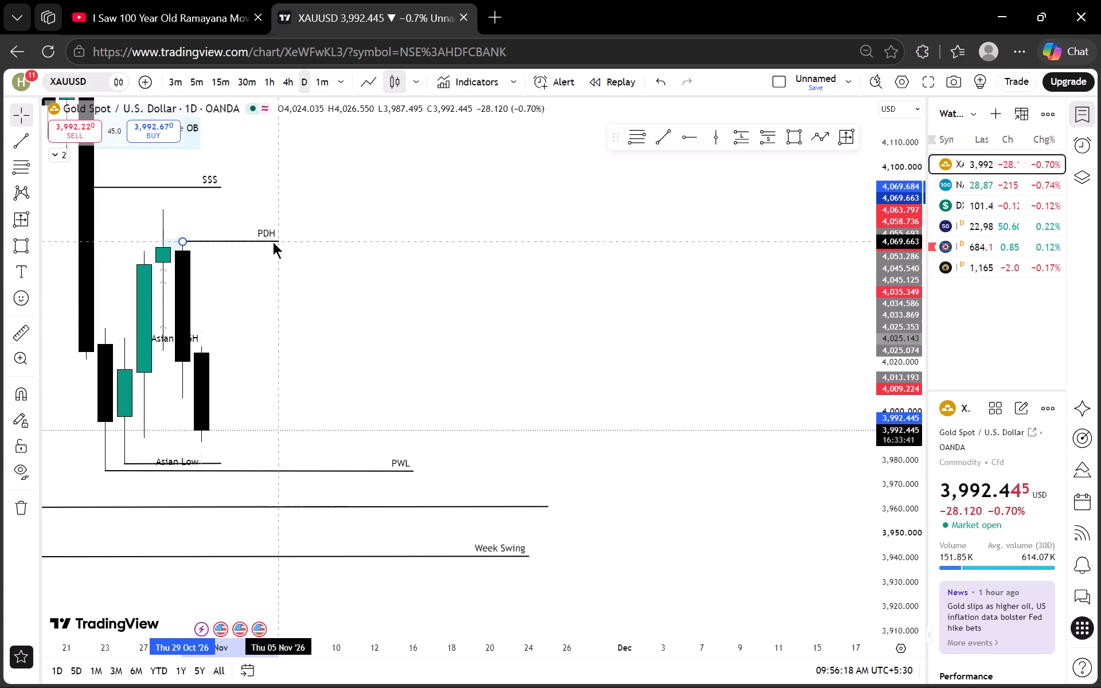
{"action": "left_click_drag", "start_coordinate": [273, 242], "coordinate": [275, 242]}
{"action": "left_click", "coordinate": [275, 260]}
Examine XAUUSD on the 4-hour and 1-hour timeframes around the 30 October Asian session and the Asian High and Low zones.
{"action": "left_click_drag", "start_coordinate": [302, 366], "coordinate": [364, 337]}
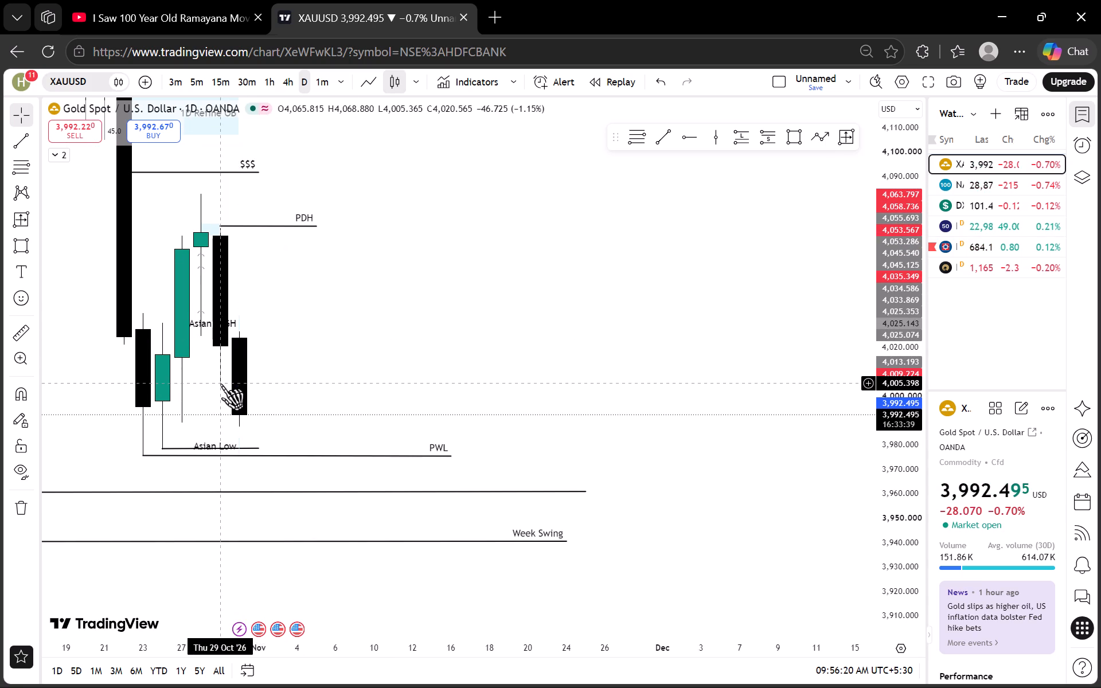
{"action": "left_click", "coordinate": [286, 85]}
{"action": "scroll", "coordinate": [351, 259], "scroll_direction": "down", "scroll_amount": 5}
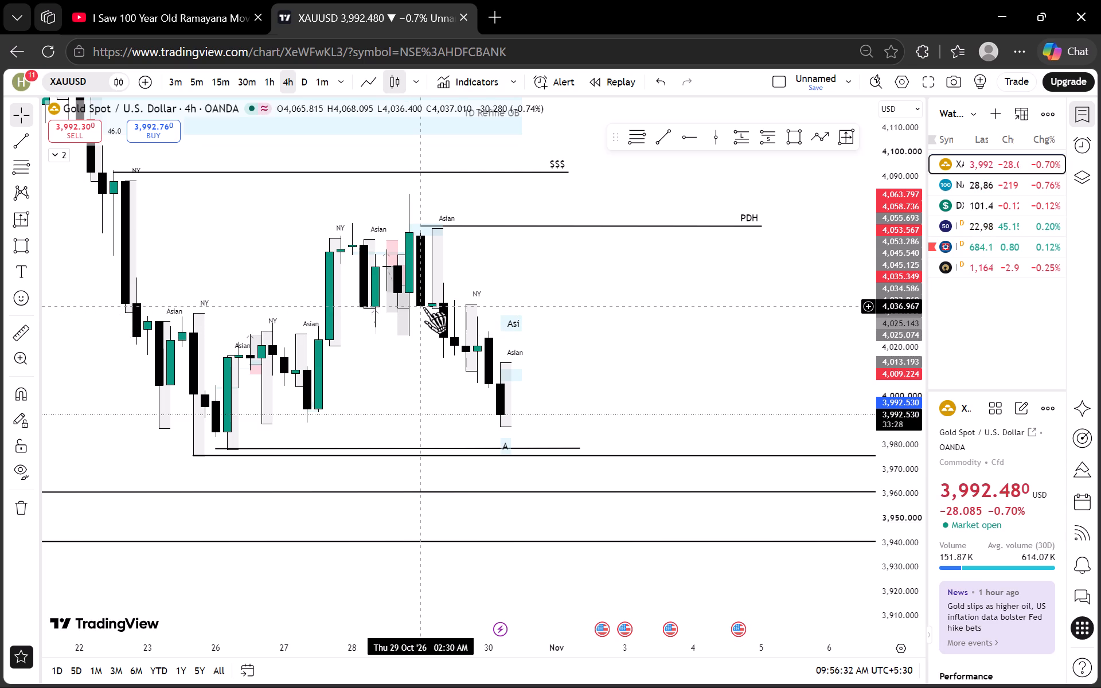
{"action": "left_click_drag", "start_coordinate": [666, 385], "coordinate": [666, 368]}
{"action": "scroll", "coordinate": [916, 338], "scroll_direction": "up", "scroll_amount": 4}
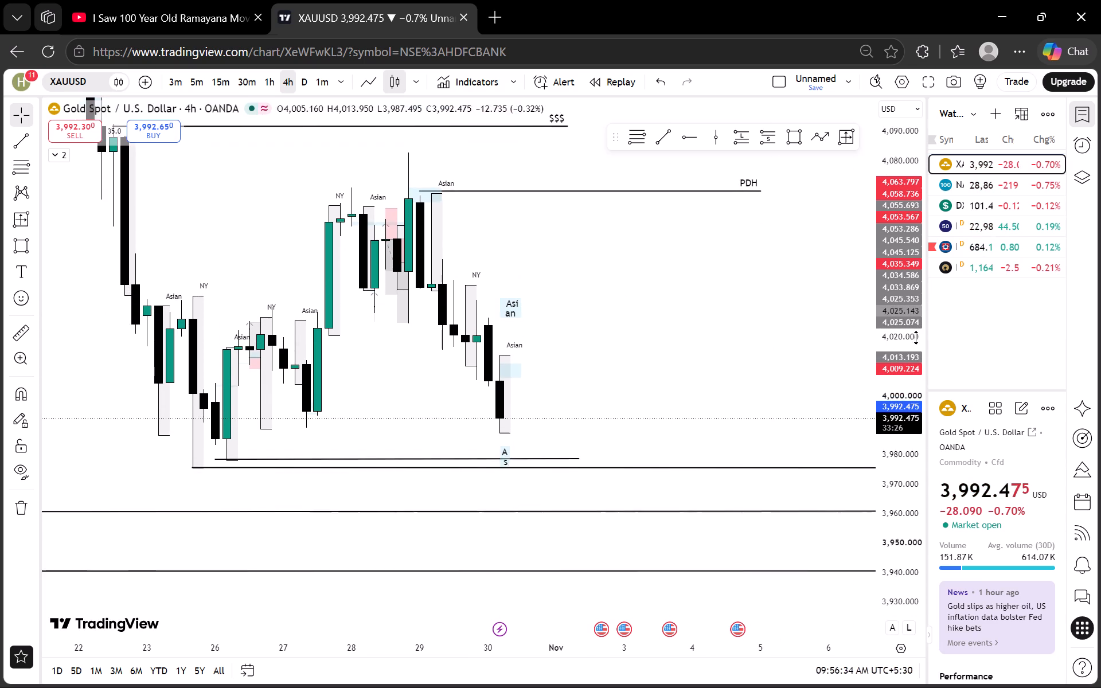
{"action": "scroll", "coordinate": [916, 338], "scroll_direction": "up", "scroll_amount": 8}
{"action": "scroll", "coordinate": [706, 339], "scroll_direction": "down", "scroll_amount": 1}
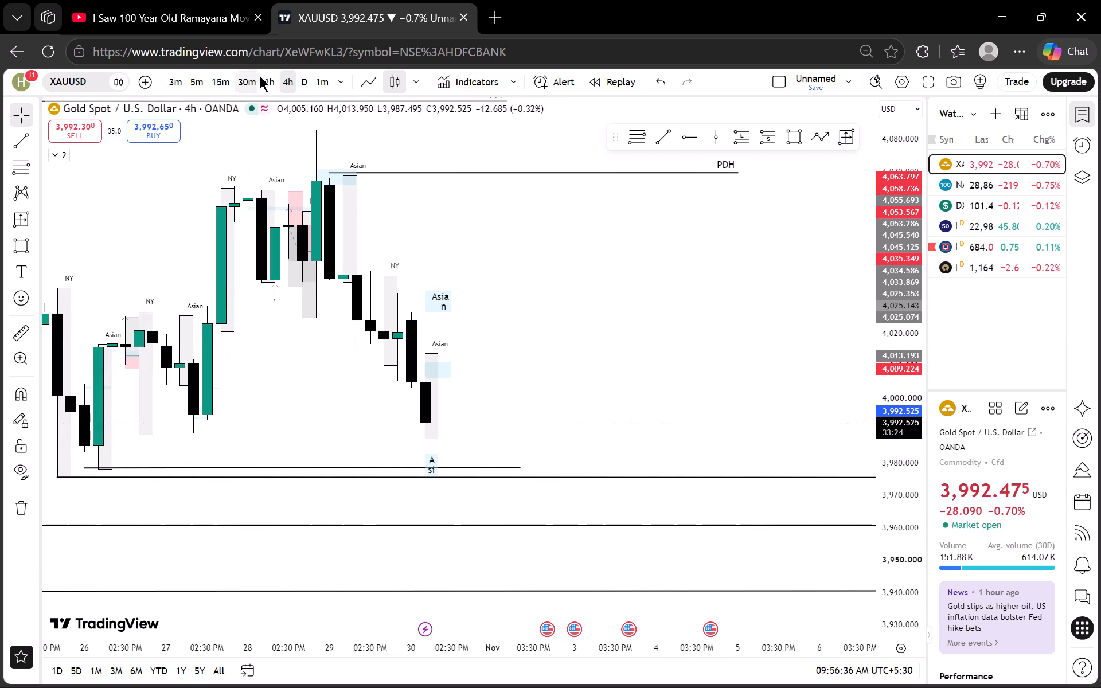
{"action": "left_click", "coordinate": [275, 73]}
{"action": "scroll", "coordinate": [504, 229], "scroll_direction": "down", "scroll_amount": 3}
{"action": "scroll", "coordinate": [947, 363], "scroll_direction": "up", "scroll_amount": 4}
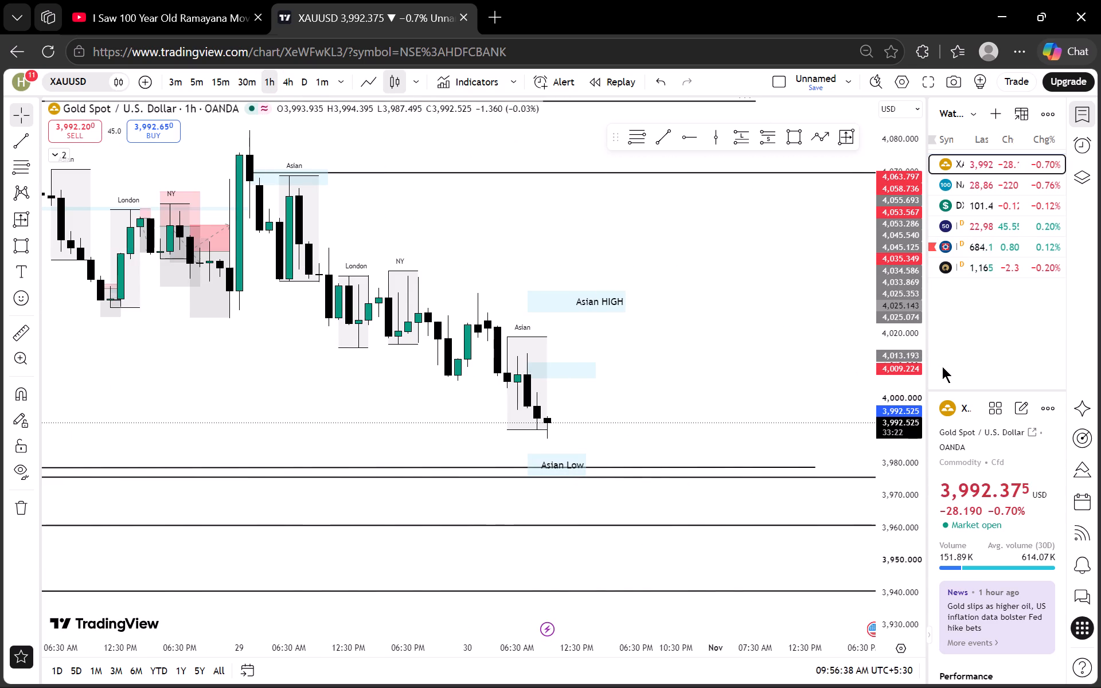
{"action": "scroll", "coordinate": [942, 366], "scroll_direction": "up", "scroll_amount": 20}
{"action": "scroll", "coordinate": [942, 366], "scroll_direction": "up", "scroll_amount": 2}
{"action": "scroll", "coordinate": [766, 368], "scroll_direction": "up", "scroll_amount": 2}
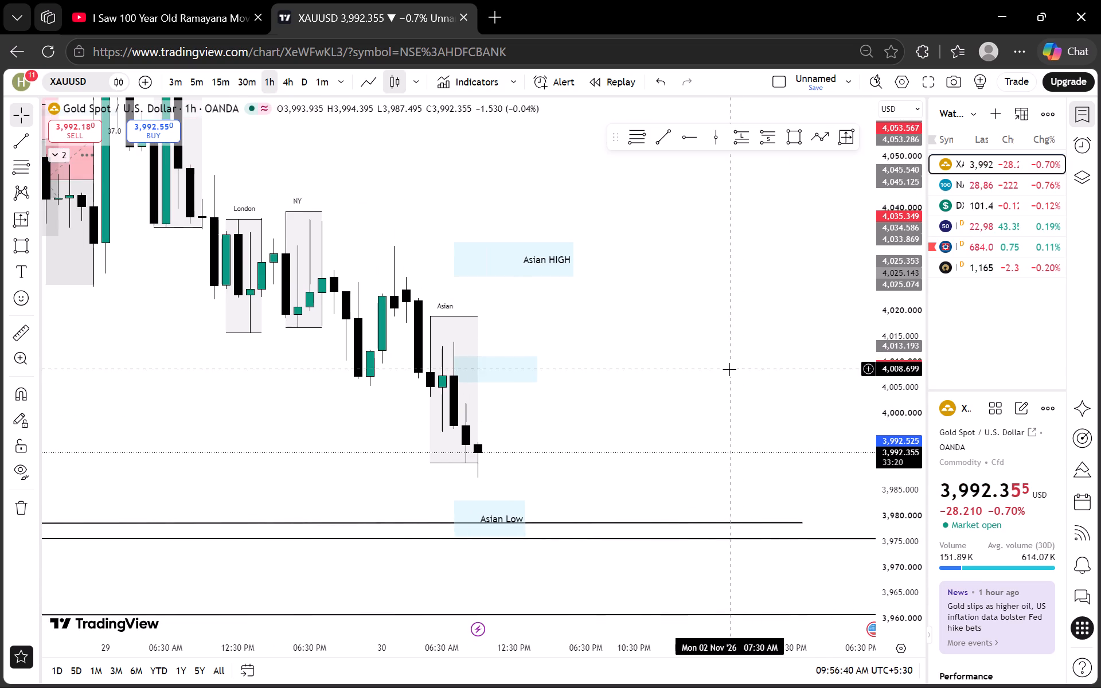
{"action": "left_click_drag", "start_coordinate": [670, 436], "coordinate": [658, 384]}
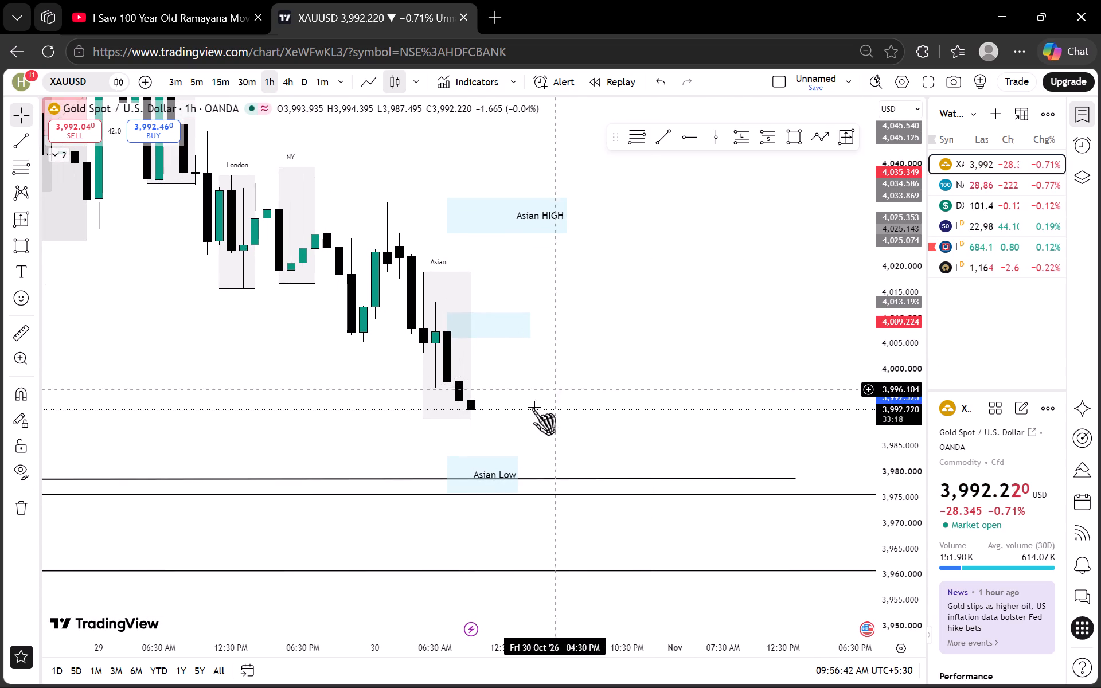
{"action": "scroll", "coordinate": [912, 407], "scroll_direction": "up", "scroll_amount": 10}
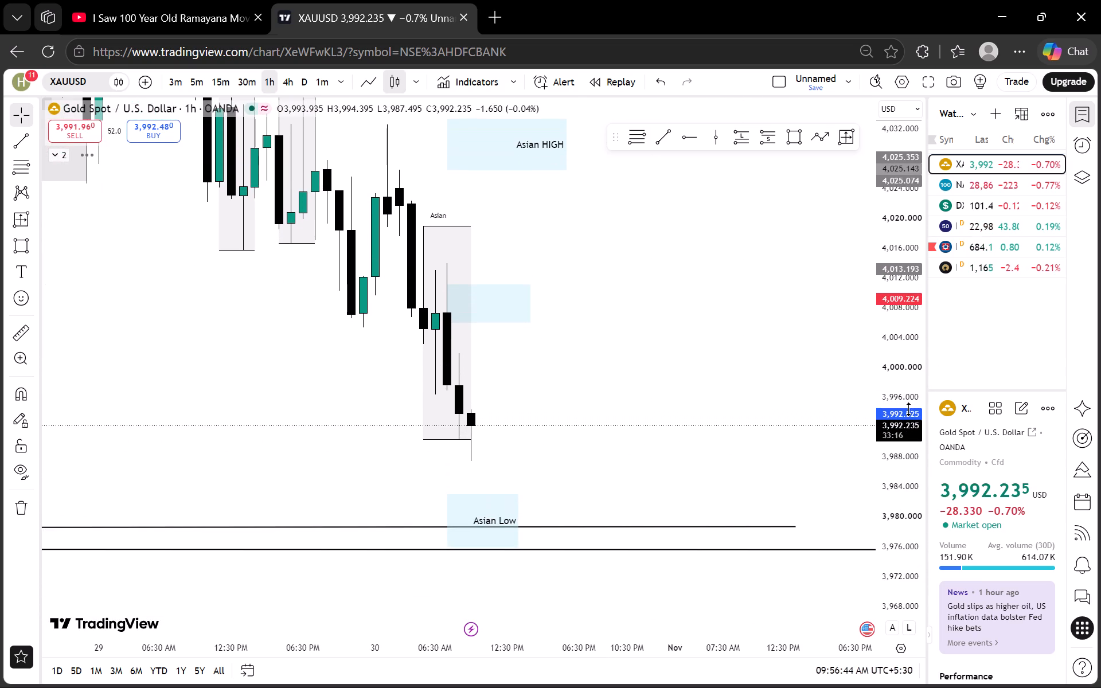
{"action": "scroll", "coordinate": [907, 409], "scroll_direction": "down", "scroll_amount": 11}
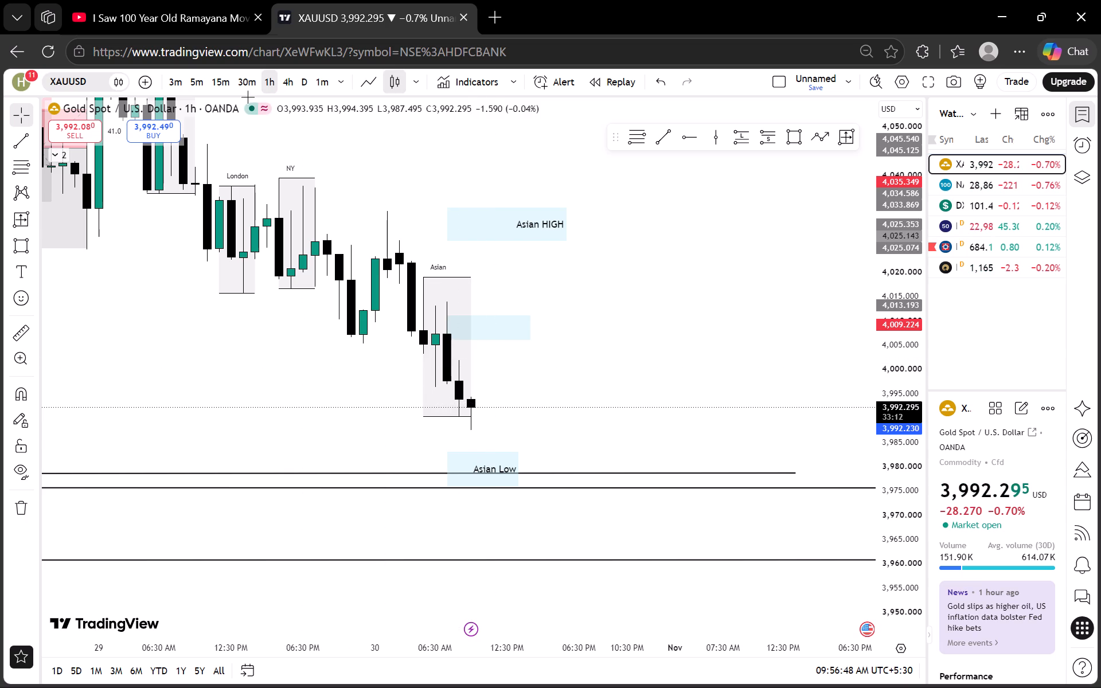
Examine the 30 October Asian session range on XAUUSD's 30-minute and 15-minute timeframes.
{"action": "left_click", "coordinate": [237, 80]}
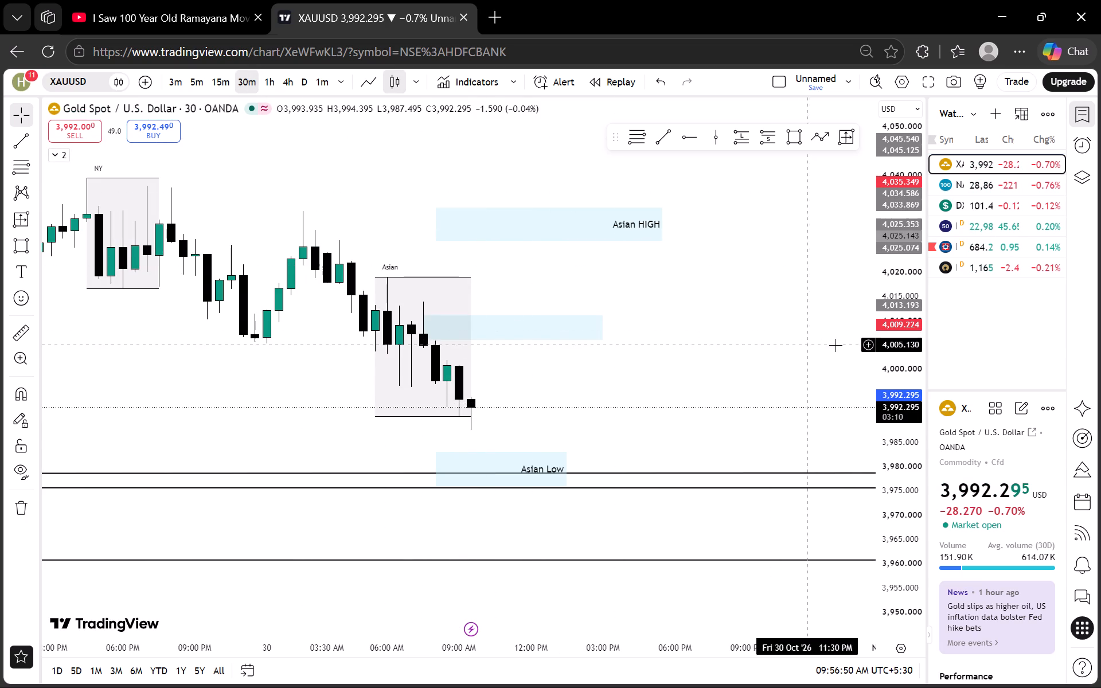
{"action": "scroll", "coordinate": [896, 350], "scroll_direction": "up", "scroll_amount": 10}
{"action": "left_click", "coordinate": [208, 84]}
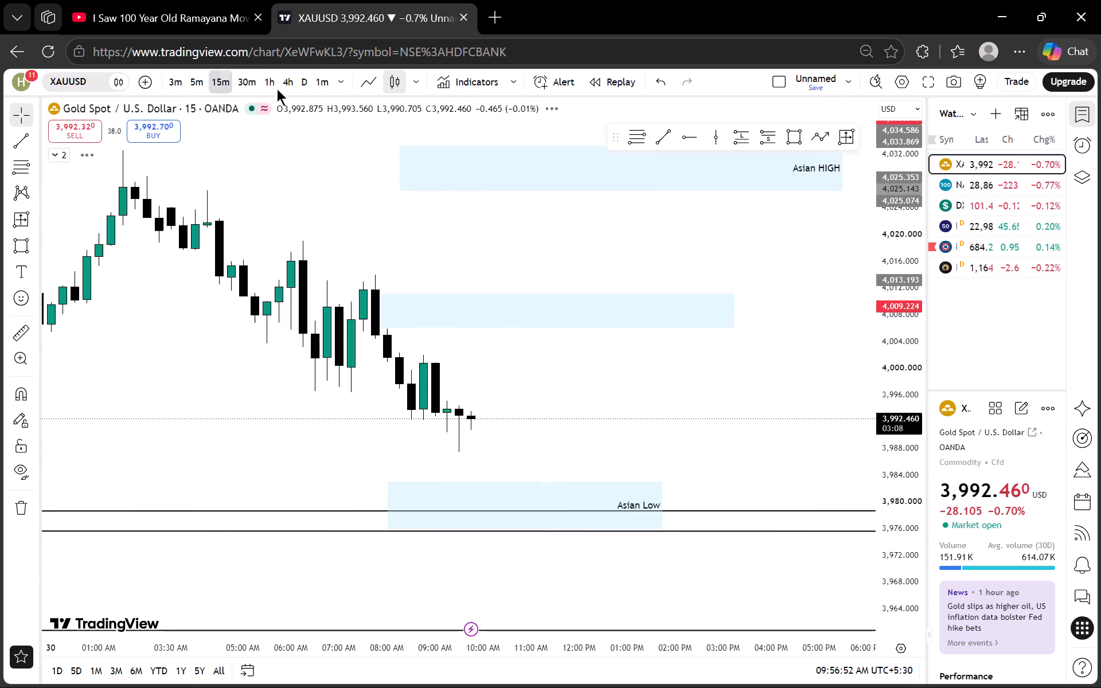
{"action": "scroll", "coordinate": [905, 289], "scroll_direction": "up", "scroll_amount": 5}
{"action": "scroll", "coordinate": [892, 273], "scroll_direction": "down", "scroll_amount": 5}
{"action": "scroll", "coordinate": [762, 344], "scroll_direction": "down", "scroll_amount": 1}
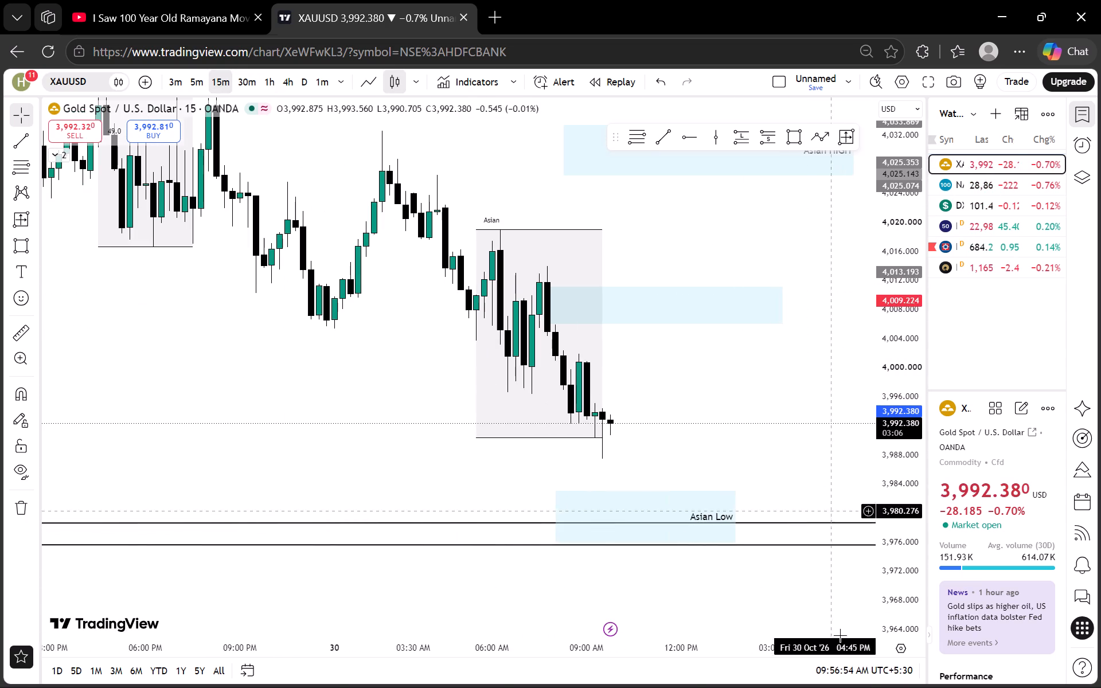
{"action": "scroll", "coordinate": [877, 358], "scroll_direction": "up", "scroll_amount": 9}
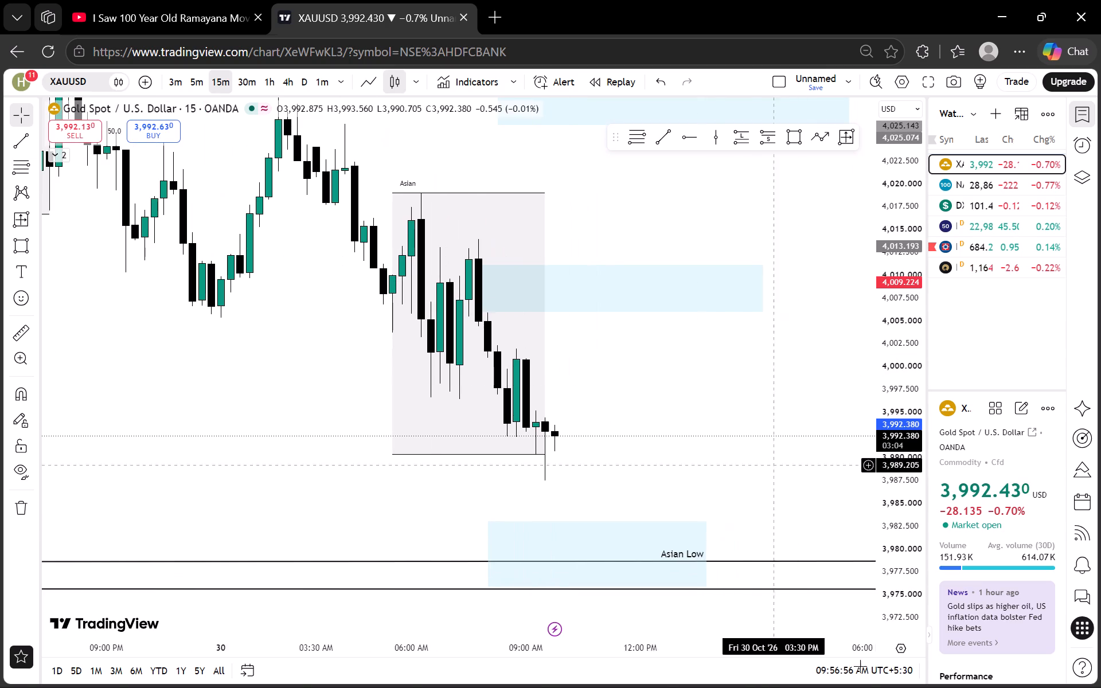
Show the hidden system tray icons.
{"action": "left_click", "coordinate": [875, 670]}
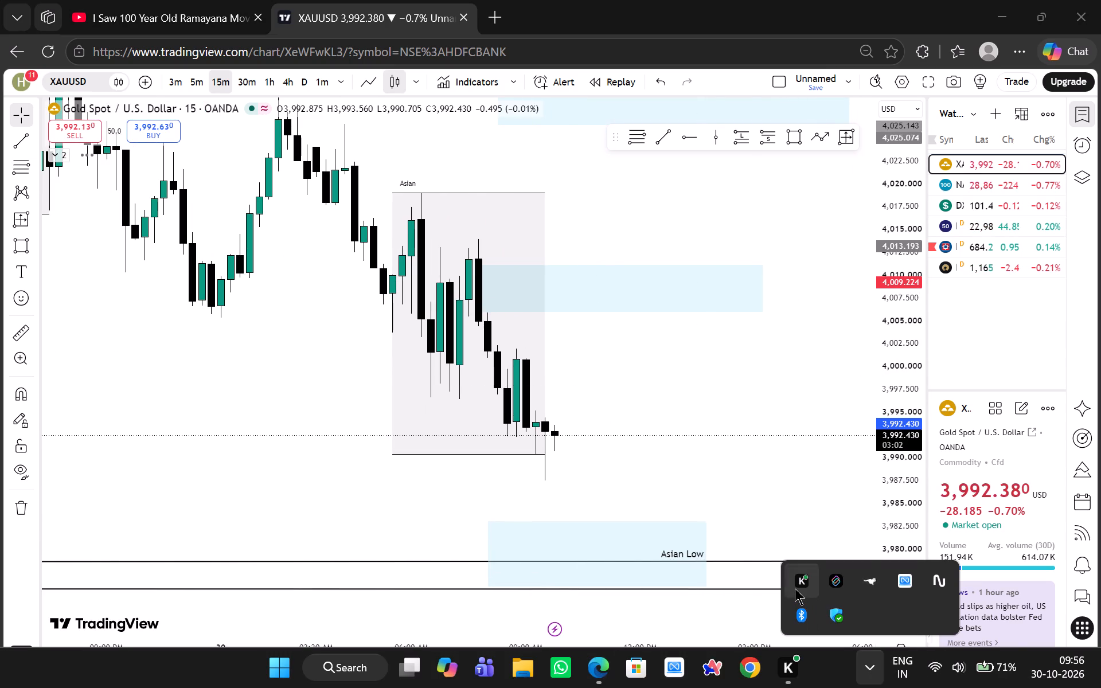
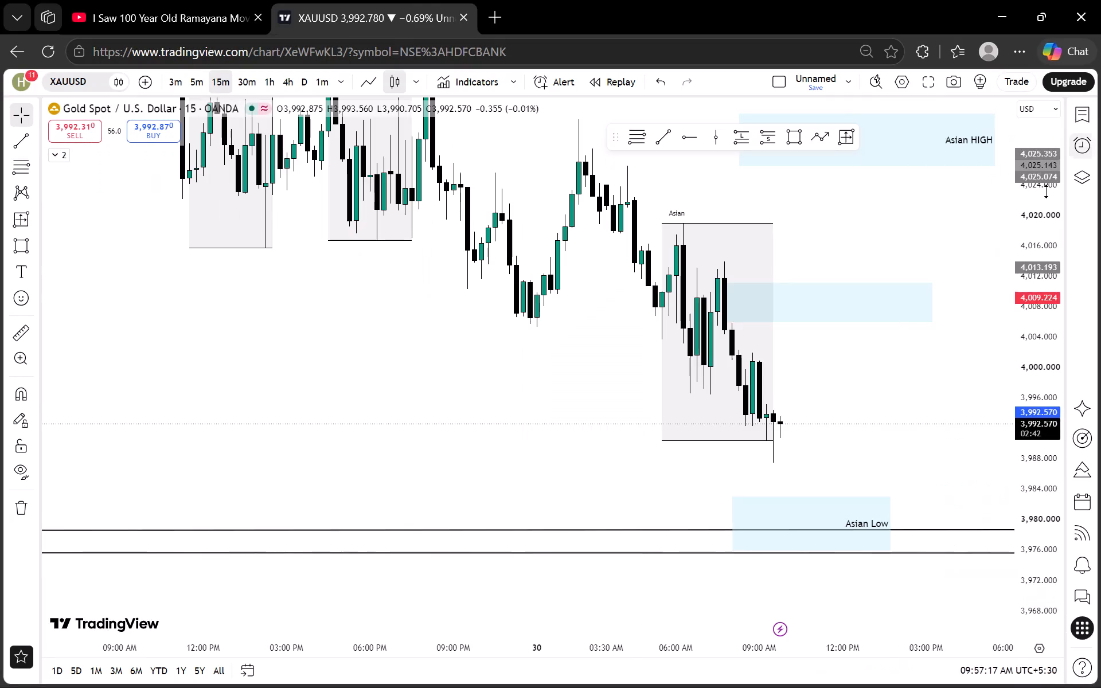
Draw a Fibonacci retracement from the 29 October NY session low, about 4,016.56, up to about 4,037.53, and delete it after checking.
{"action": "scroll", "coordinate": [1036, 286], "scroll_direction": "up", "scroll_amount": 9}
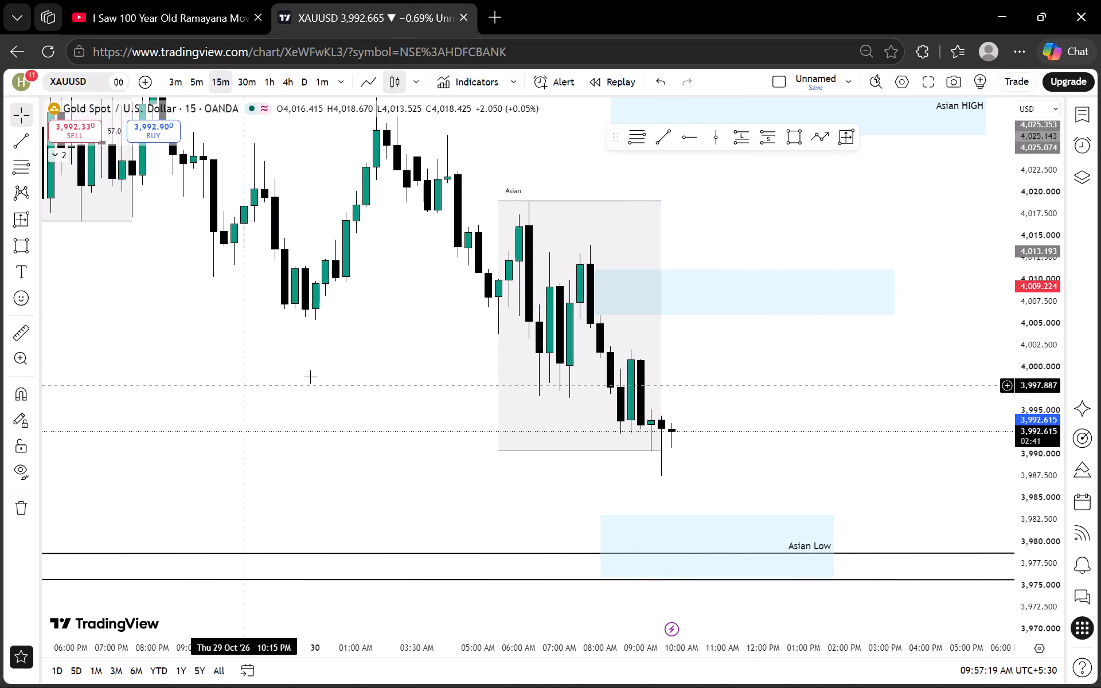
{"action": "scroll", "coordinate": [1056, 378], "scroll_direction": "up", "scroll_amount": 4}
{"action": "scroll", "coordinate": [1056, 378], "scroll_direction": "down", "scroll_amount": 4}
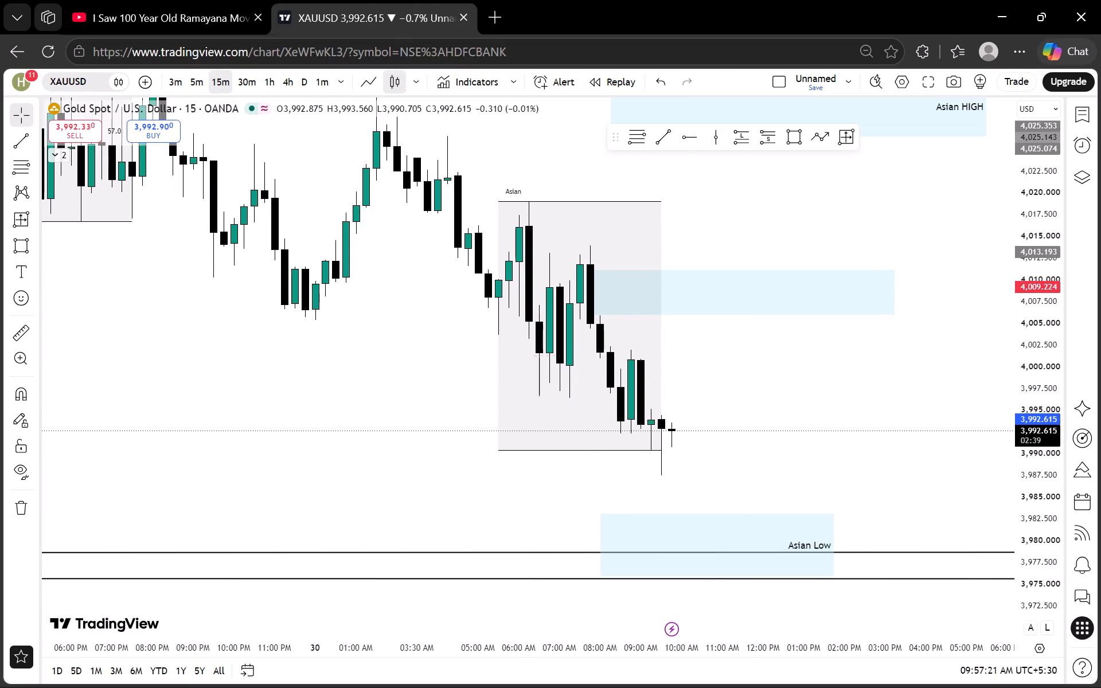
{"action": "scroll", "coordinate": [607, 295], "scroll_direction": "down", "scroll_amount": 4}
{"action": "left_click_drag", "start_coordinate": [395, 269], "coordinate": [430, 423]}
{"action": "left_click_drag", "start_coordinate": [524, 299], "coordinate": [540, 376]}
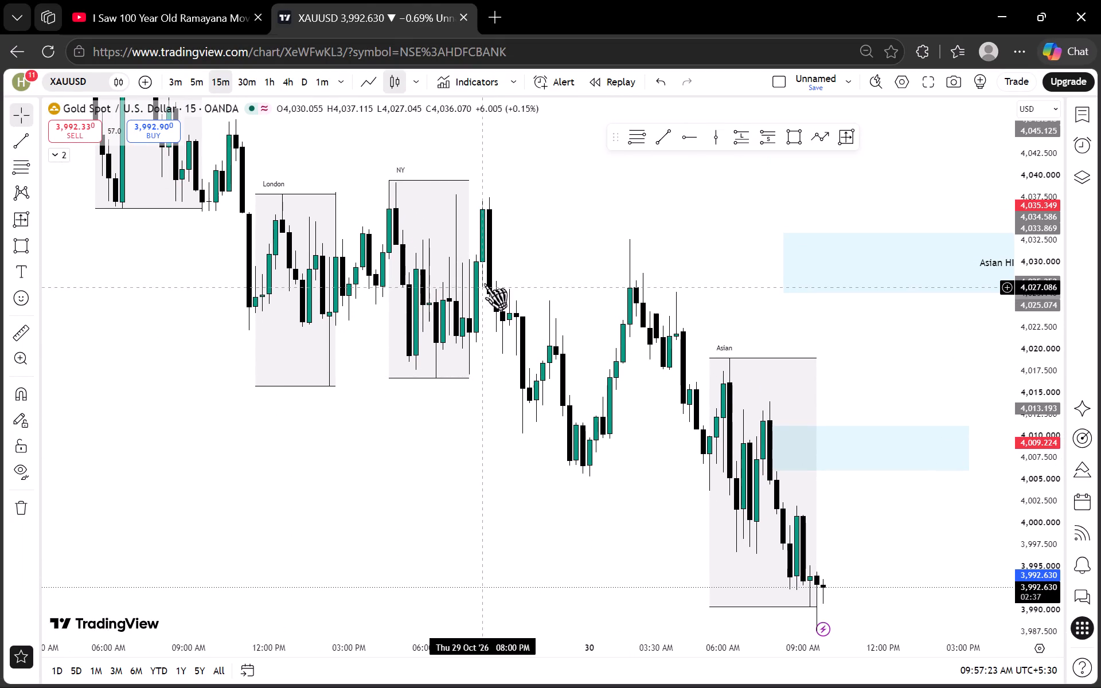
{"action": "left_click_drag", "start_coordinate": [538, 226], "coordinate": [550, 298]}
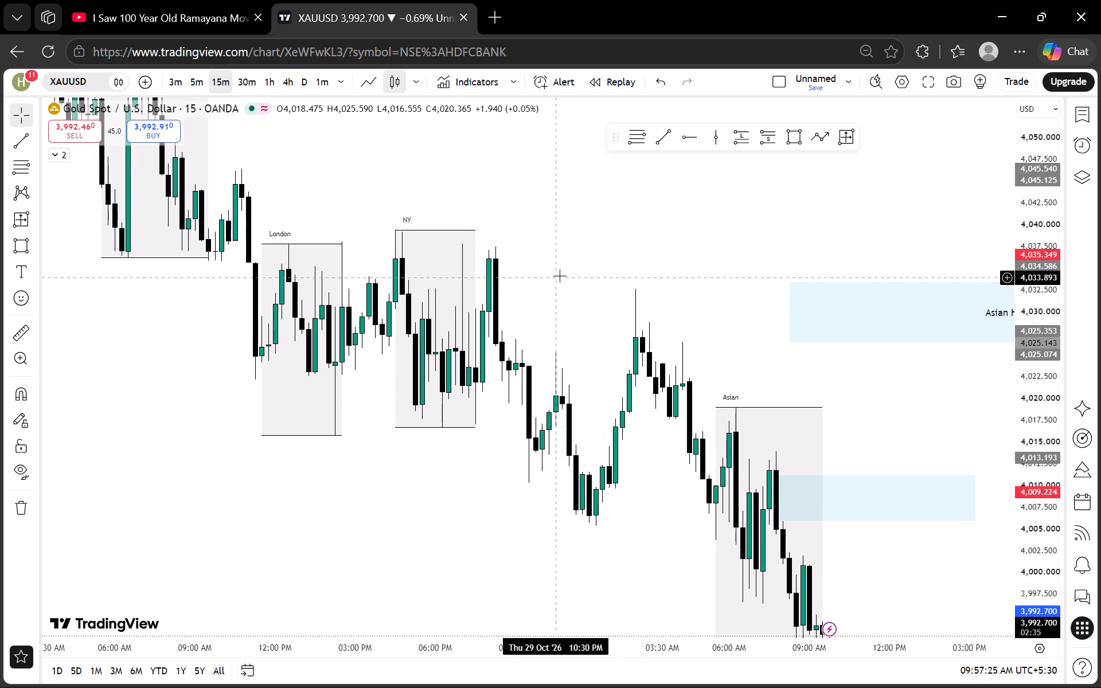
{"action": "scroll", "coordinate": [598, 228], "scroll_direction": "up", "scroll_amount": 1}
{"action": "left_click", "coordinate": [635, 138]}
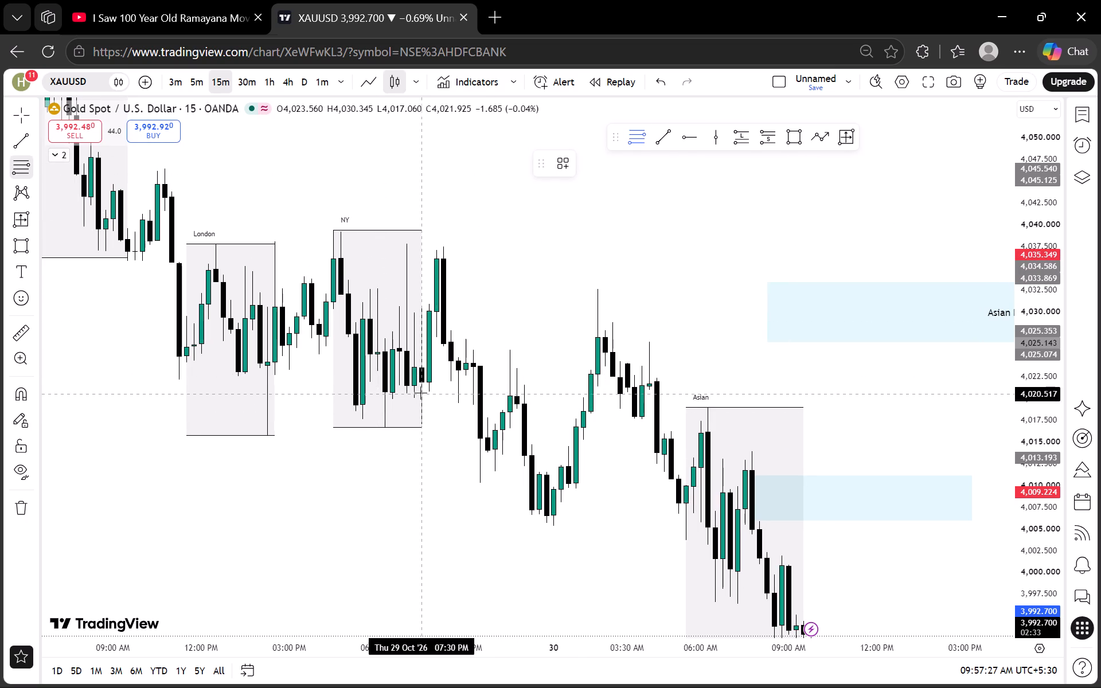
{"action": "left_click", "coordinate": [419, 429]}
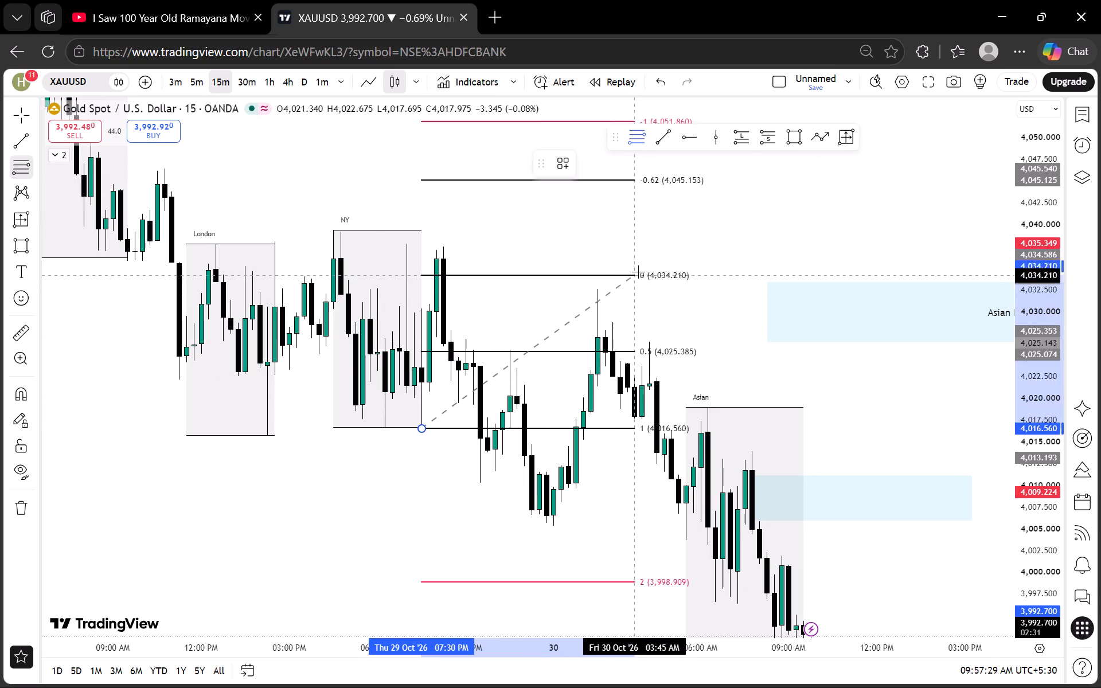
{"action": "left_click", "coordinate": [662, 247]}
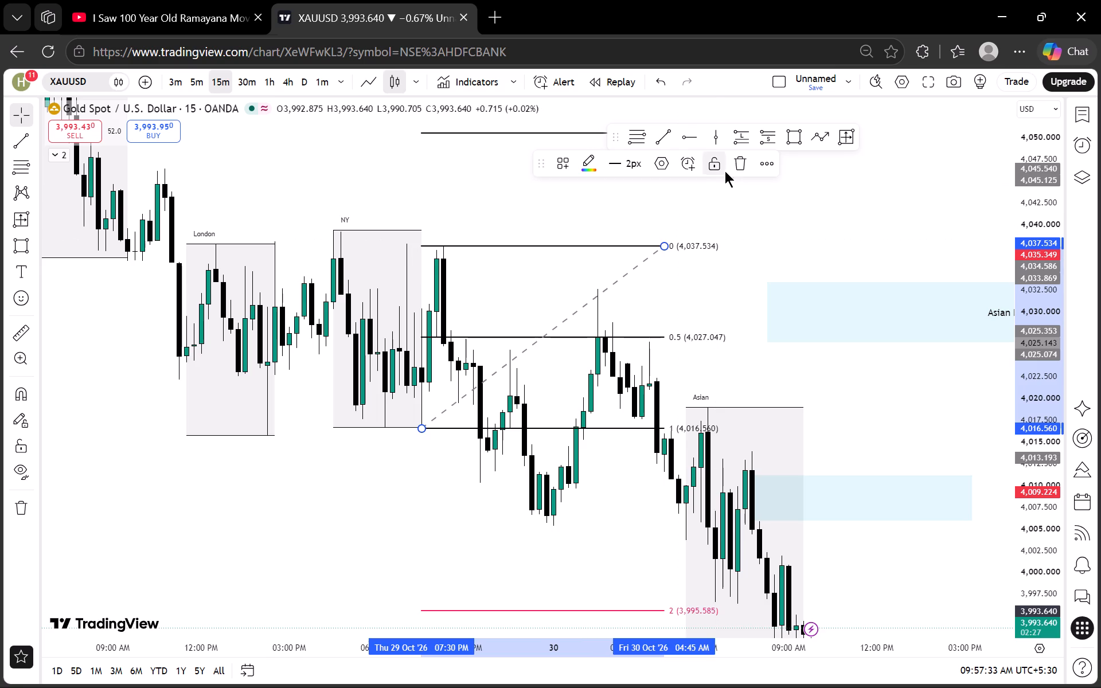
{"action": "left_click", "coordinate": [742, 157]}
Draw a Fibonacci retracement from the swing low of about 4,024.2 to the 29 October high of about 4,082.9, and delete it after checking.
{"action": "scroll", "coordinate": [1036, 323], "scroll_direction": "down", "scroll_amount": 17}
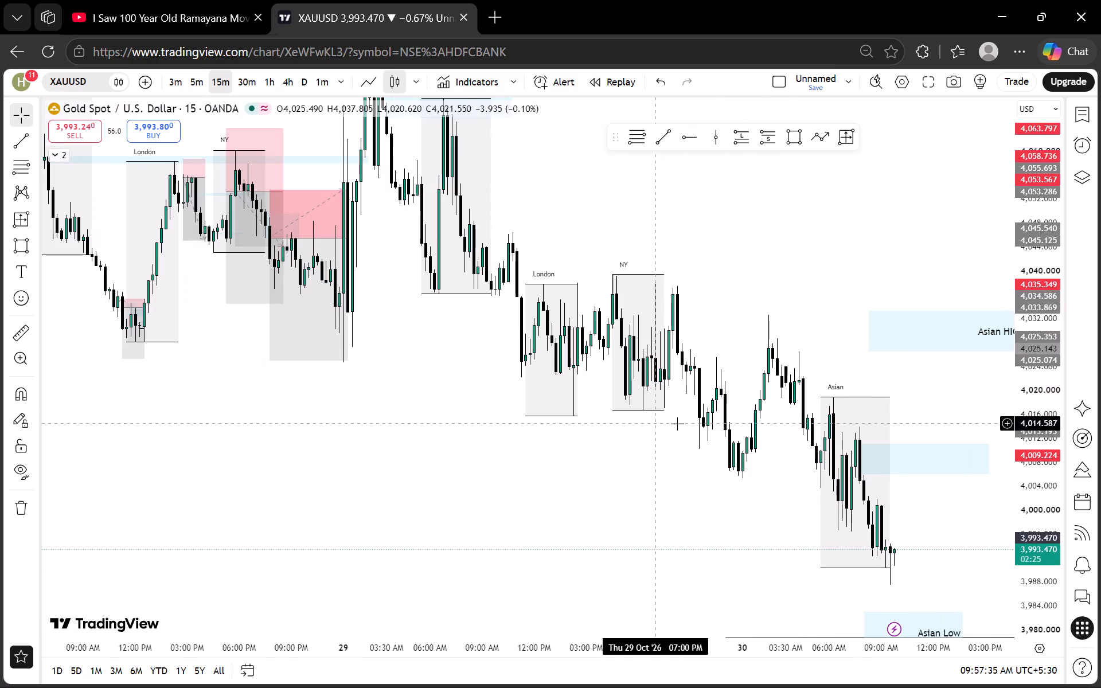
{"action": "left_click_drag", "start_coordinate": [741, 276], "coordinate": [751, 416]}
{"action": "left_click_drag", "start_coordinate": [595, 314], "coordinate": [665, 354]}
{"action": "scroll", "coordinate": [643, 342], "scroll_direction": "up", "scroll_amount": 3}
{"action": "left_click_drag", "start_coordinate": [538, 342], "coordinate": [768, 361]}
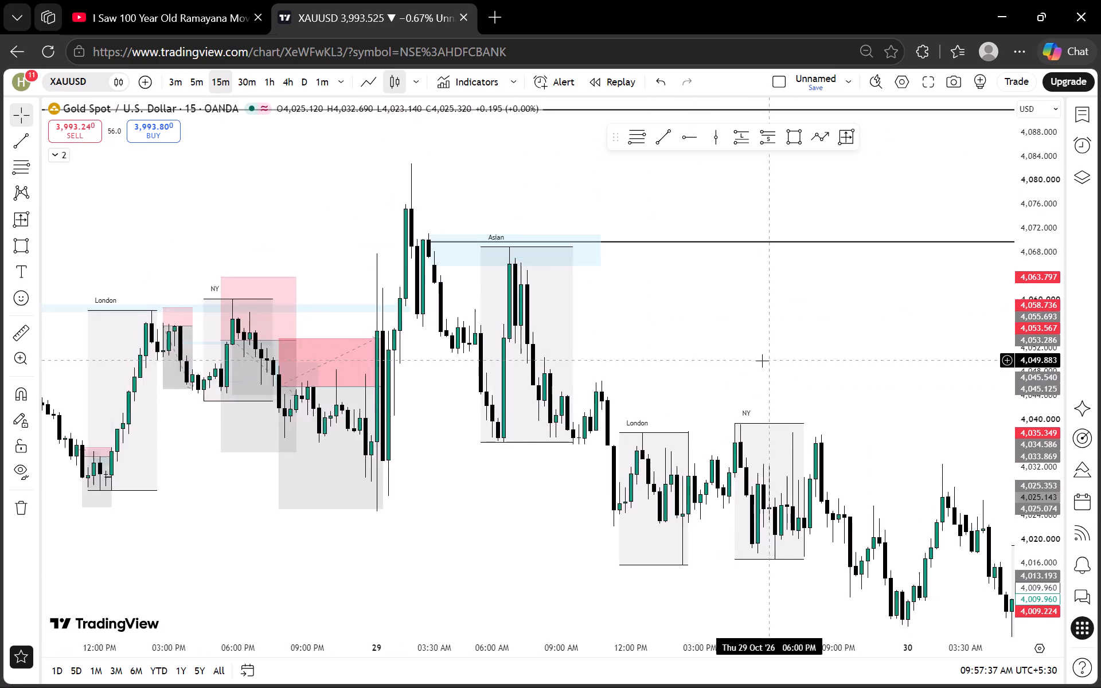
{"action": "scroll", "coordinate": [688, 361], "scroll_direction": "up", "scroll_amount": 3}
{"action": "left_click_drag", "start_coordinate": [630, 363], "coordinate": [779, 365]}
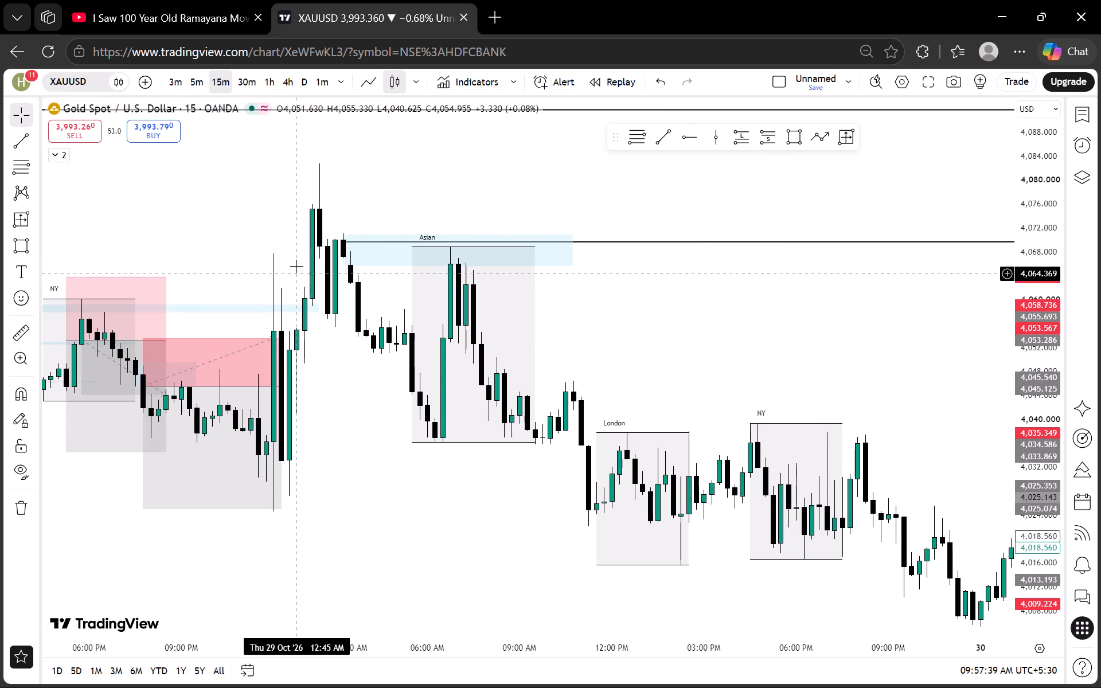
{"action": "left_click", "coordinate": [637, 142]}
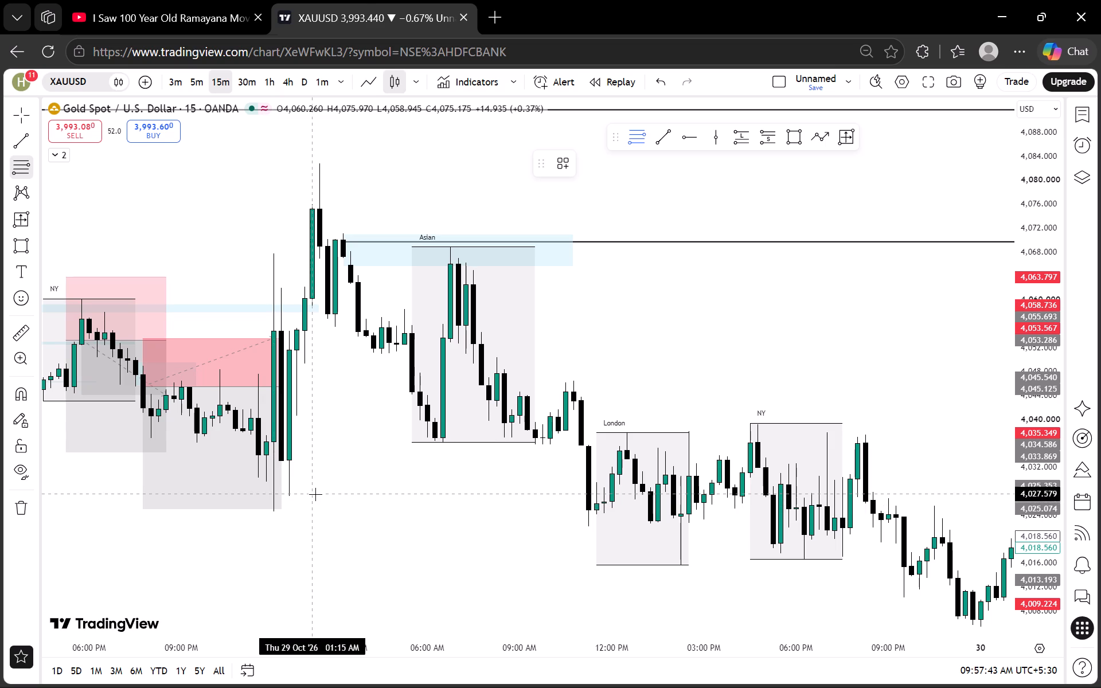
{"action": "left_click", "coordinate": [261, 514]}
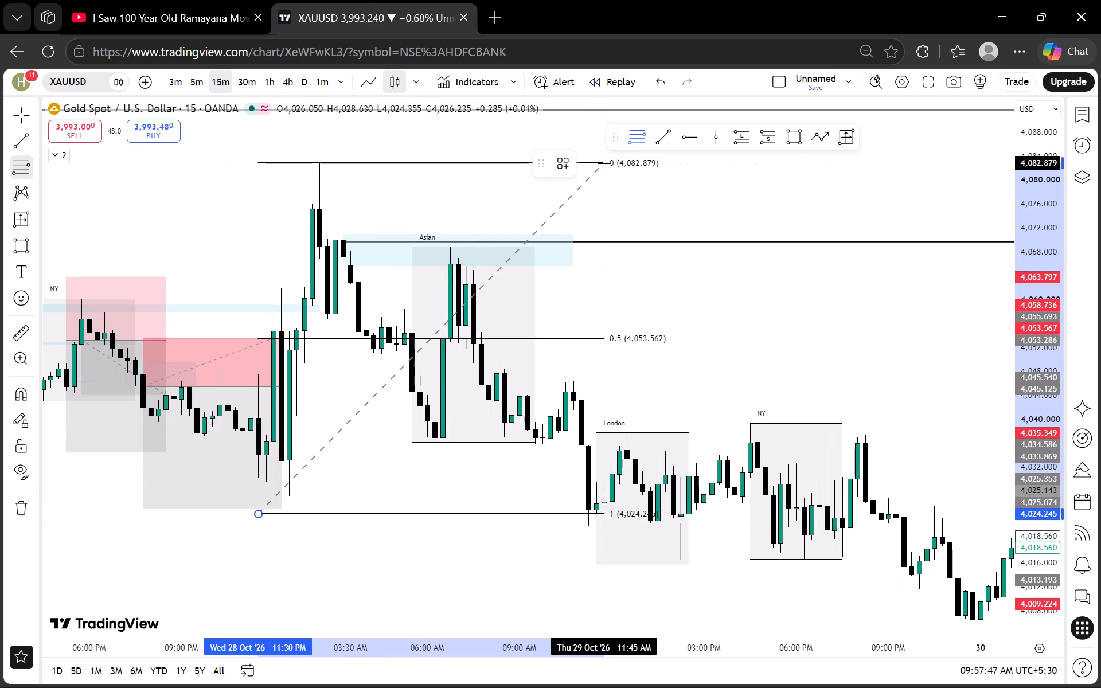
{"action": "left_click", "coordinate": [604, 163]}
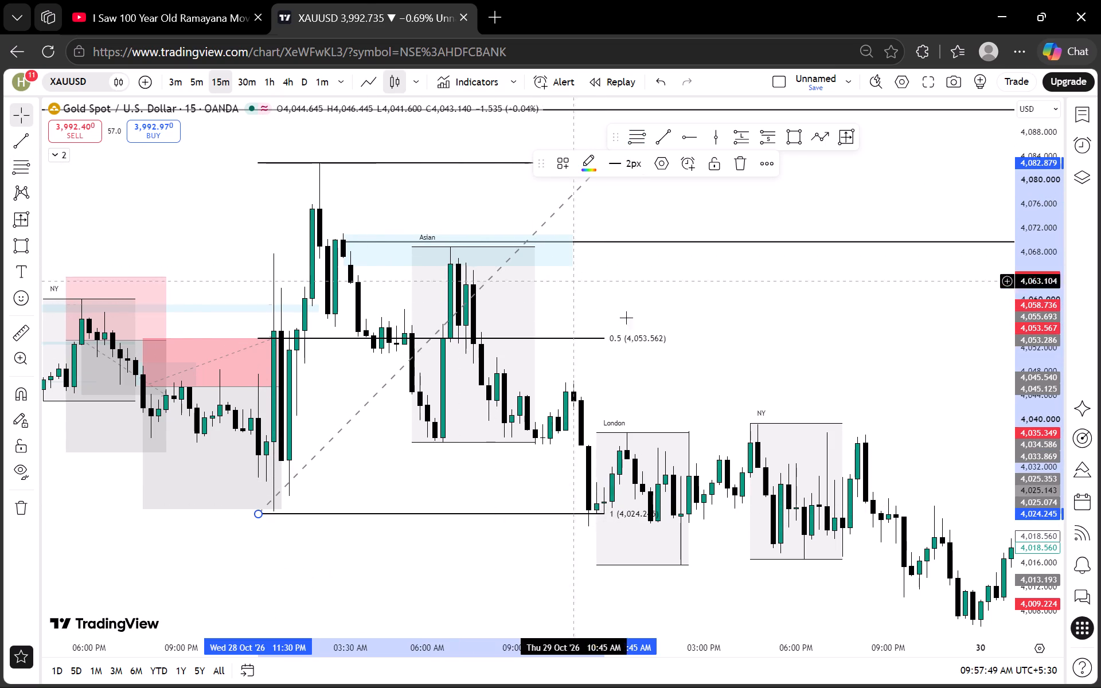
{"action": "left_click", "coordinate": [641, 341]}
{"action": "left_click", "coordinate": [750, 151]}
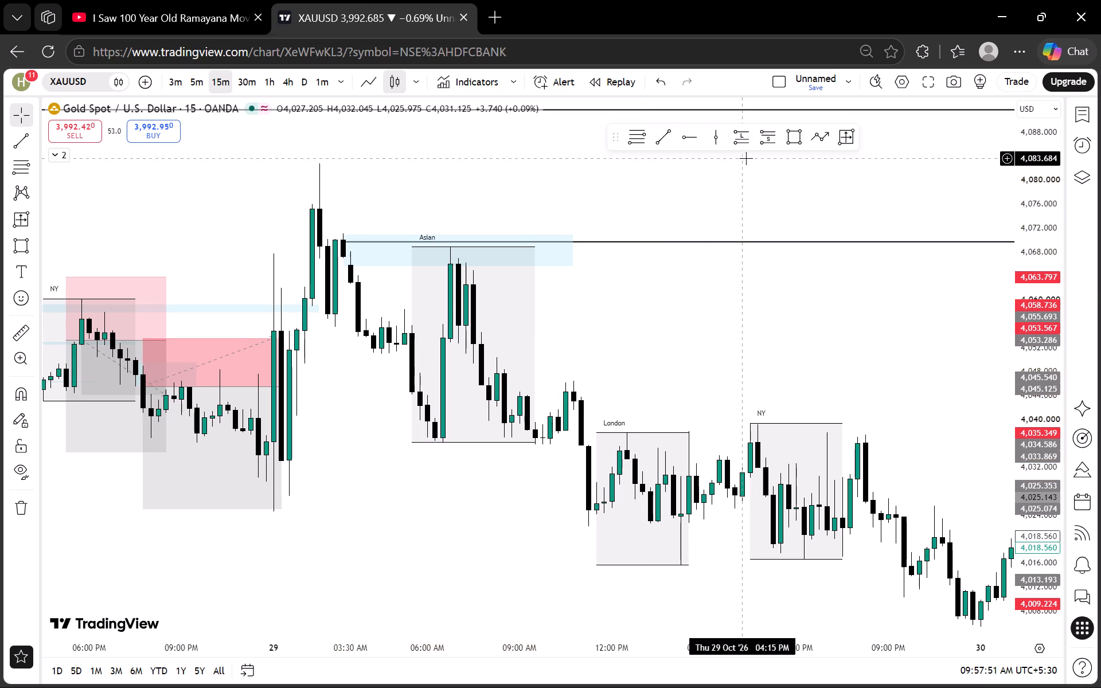
Switch XAUUSD to the 1-week timeframe.
{"action": "scroll", "coordinate": [1049, 256], "scroll_direction": "down", "scroll_amount": 20}
{"action": "left_click_drag", "start_coordinate": [888, 348], "coordinate": [607, 272]}
{"action": "scroll", "coordinate": [685, 295], "scroll_direction": "down", "scroll_amount": 1}
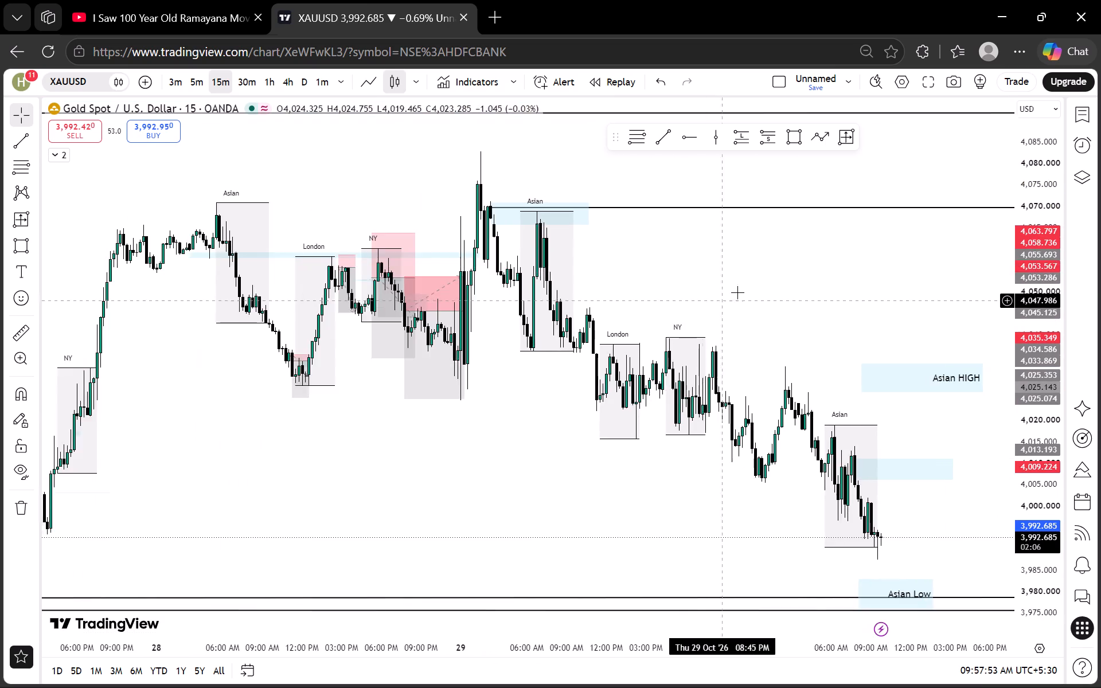
{"action": "left_click_drag", "start_coordinate": [739, 291], "coordinate": [474, 218]}
{"action": "left_click", "coordinate": [334, 71]}
{"action": "scroll", "coordinate": [409, 364], "scroll_direction": "down", "scroll_amount": 5}
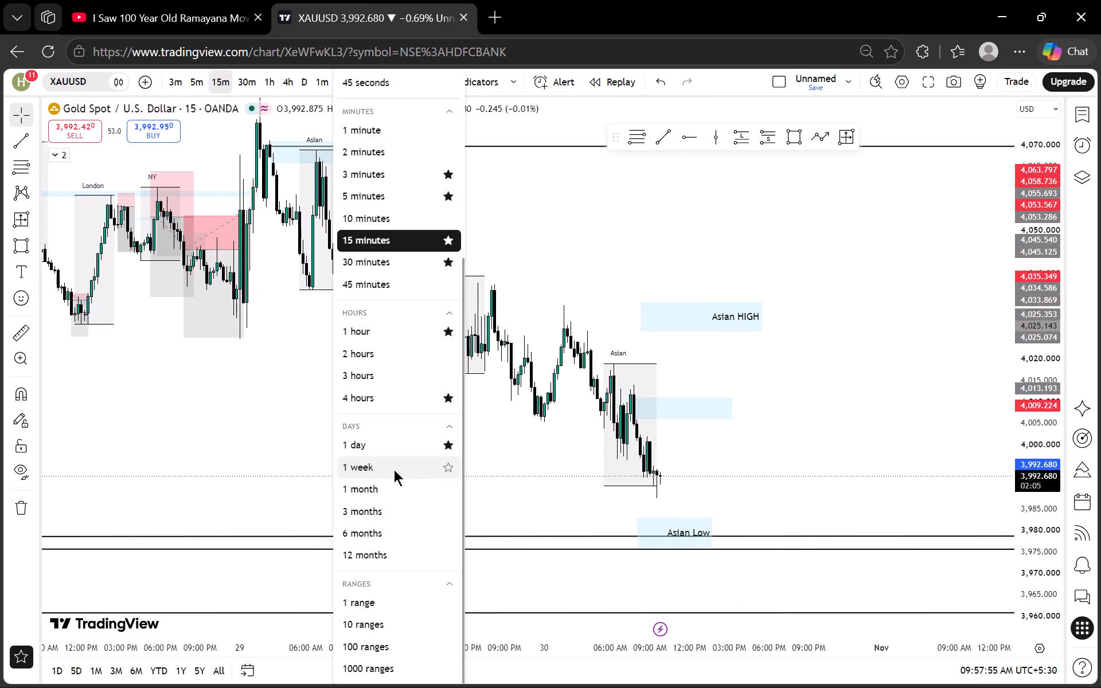
{"action": "left_click", "coordinate": [378, 473]}
Examine XAUUSD's weekly price swings around the PWH, PWL and Week Swing levels.
{"action": "scroll", "coordinate": [1037, 334], "scroll_direction": "down", "scroll_amount": 6}
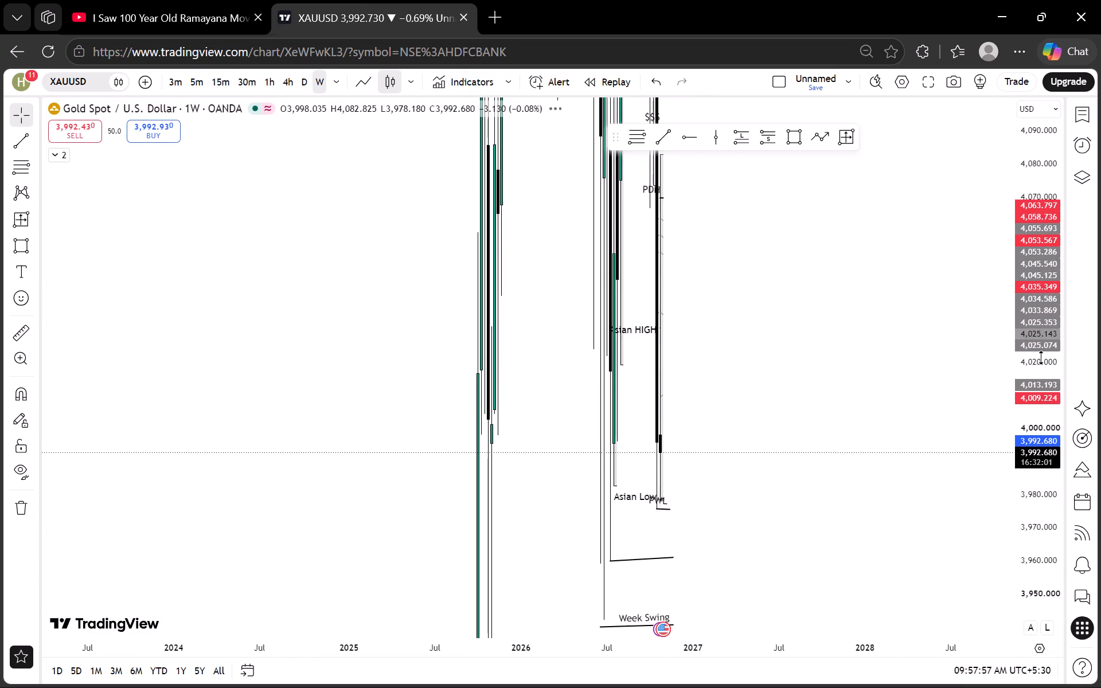
{"action": "scroll", "coordinate": [1041, 358], "scroll_direction": "down", "scroll_amount": 20}
{"action": "scroll", "coordinate": [1041, 358], "scroll_direction": "down", "scroll_amount": 19}
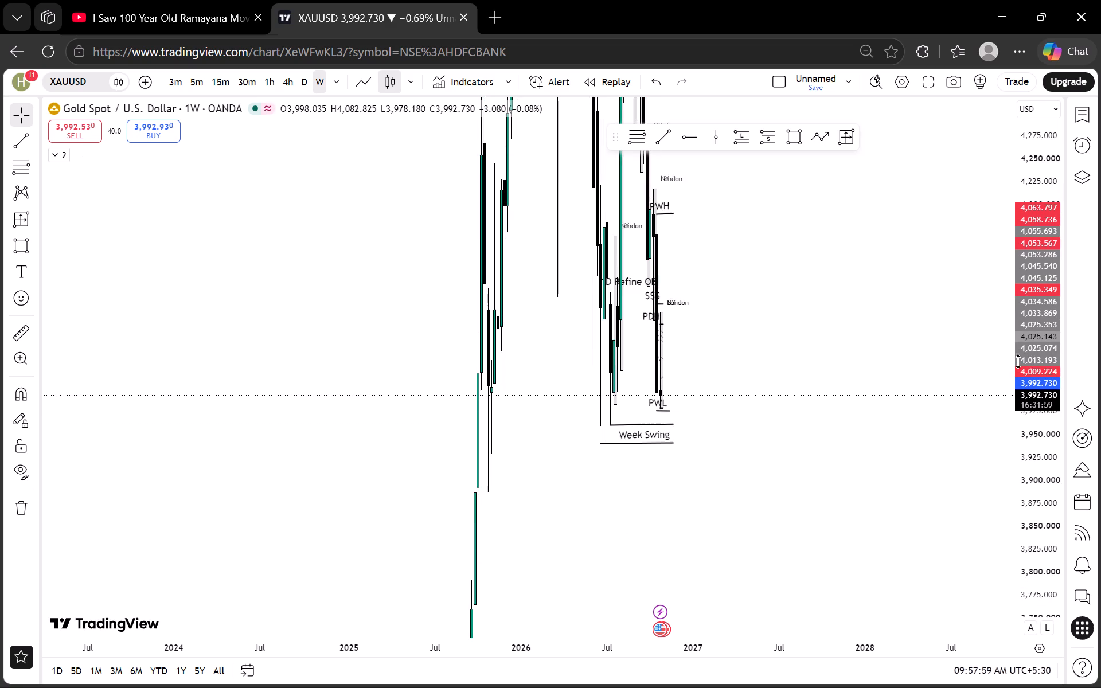
{"action": "scroll", "coordinate": [932, 339], "scroll_direction": "up", "scroll_amount": 17}
{"action": "left_click_drag", "start_coordinate": [486, 400], "coordinate": [971, 363]}
{"action": "scroll", "coordinate": [1013, 306], "scroll_direction": "down", "scroll_amount": 10}
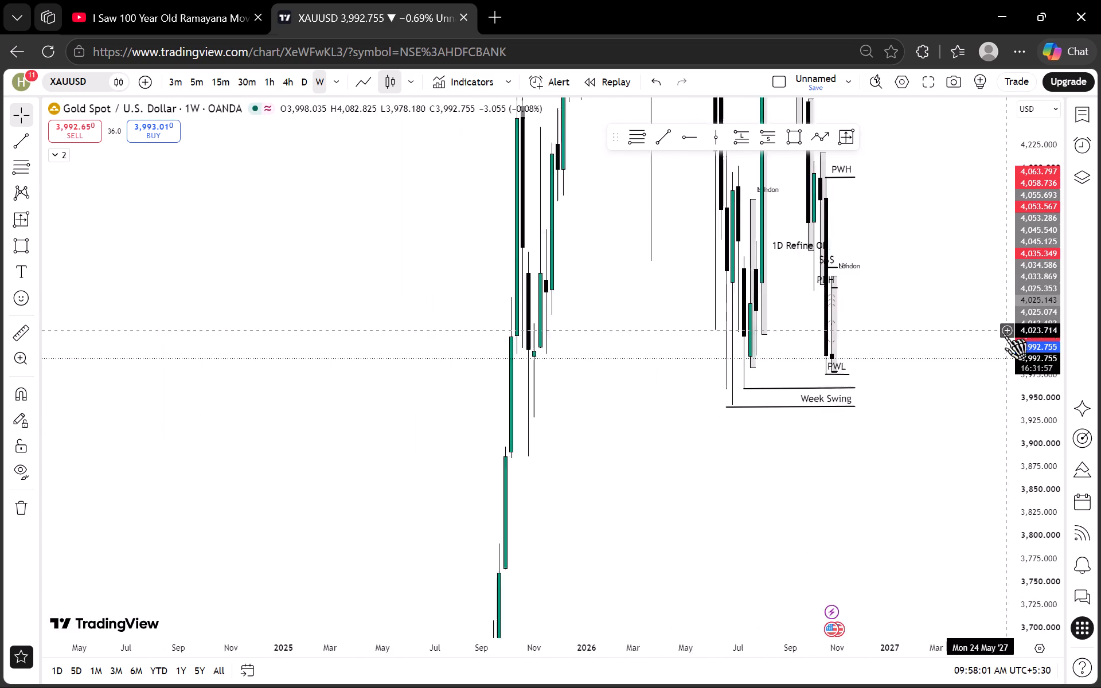
{"action": "scroll", "coordinate": [1004, 334], "scroll_direction": "down", "scroll_amount": 20}
{"action": "scroll", "coordinate": [1004, 334], "scroll_direction": "down", "scroll_amount": 20}
{"action": "scroll", "coordinate": [1004, 334], "scroll_direction": "down", "scroll_amount": 4}
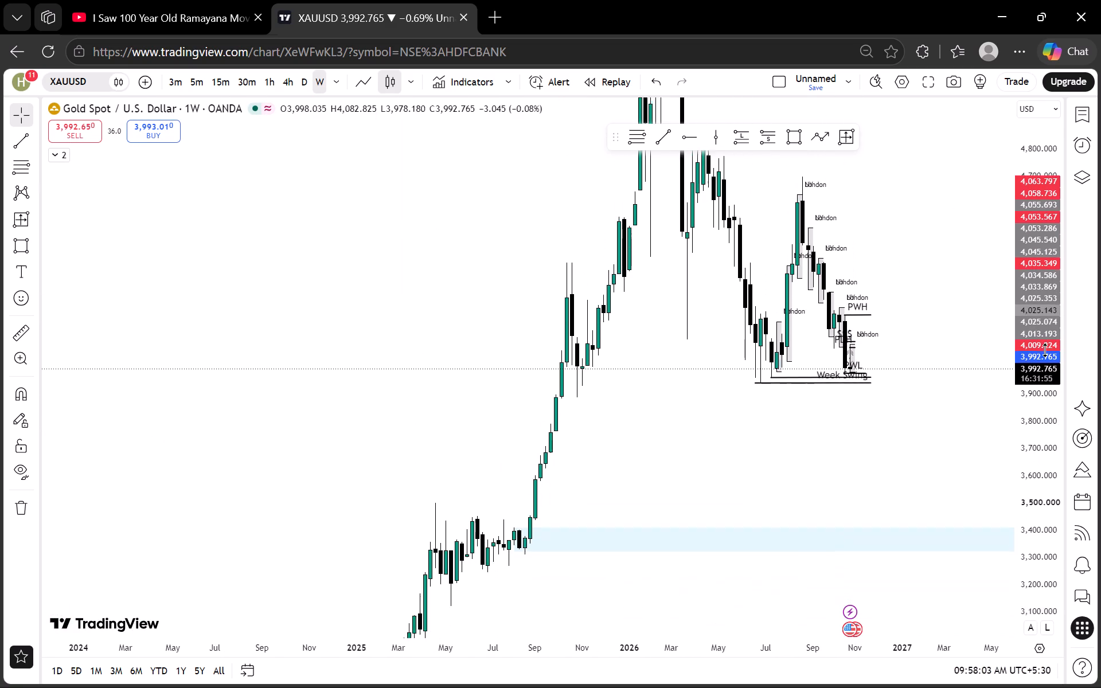
{"action": "scroll", "coordinate": [1045, 350], "scroll_direction": "down", "scroll_amount": 10}
{"action": "scroll", "coordinate": [1045, 362], "scroll_direction": "up", "scroll_amount": 6}
{"action": "scroll", "coordinate": [975, 316], "scroll_direction": "down", "scroll_amount": 1}
{"action": "scroll", "coordinate": [971, 311], "scroll_direction": "up", "scroll_amount": 7}
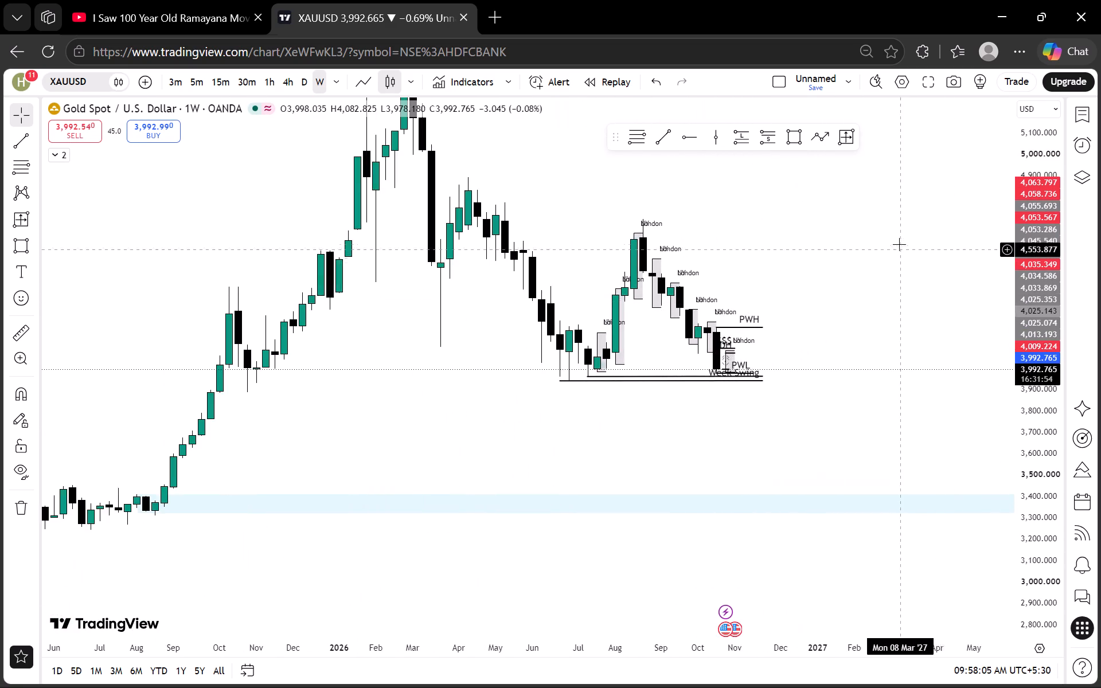
{"action": "left_click_drag", "start_coordinate": [896, 243], "coordinate": [805, 294]}
{"action": "scroll", "coordinate": [1082, 360], "scroll_direction": "up", "scroll_amount": 10}
{"action": "left_click_drag", "start_coordinate": [813, 240], "coordinate": [811, 251]}
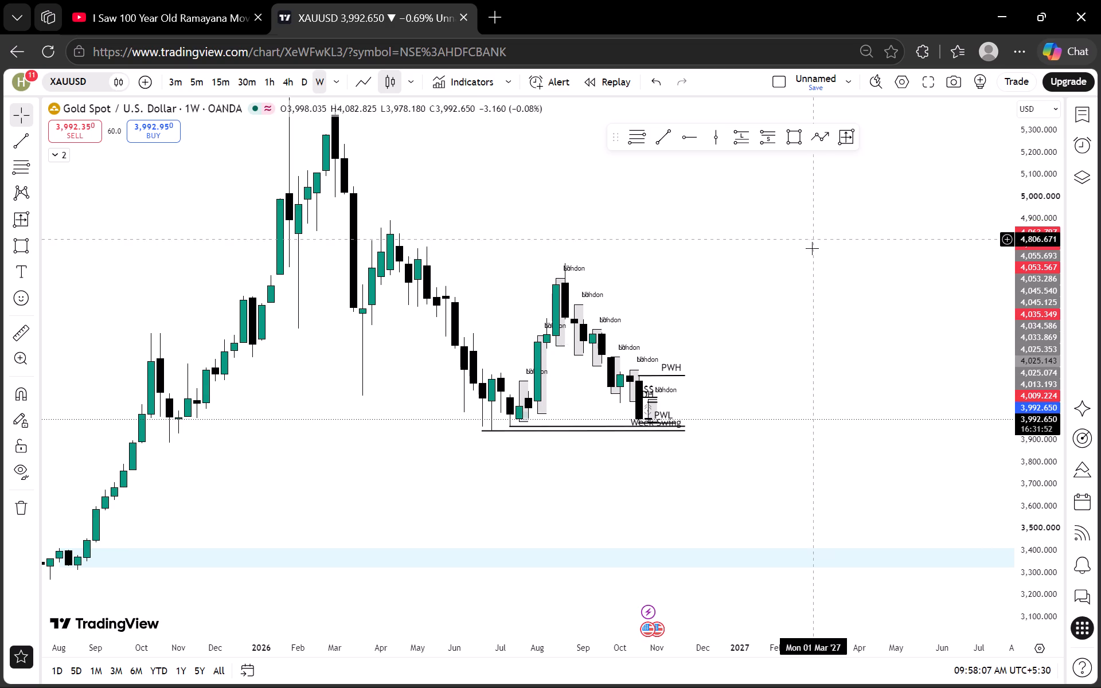
{"action": "left_click_drag", "start_coordinate": [811, 251], "coordinate": [791, 320]}
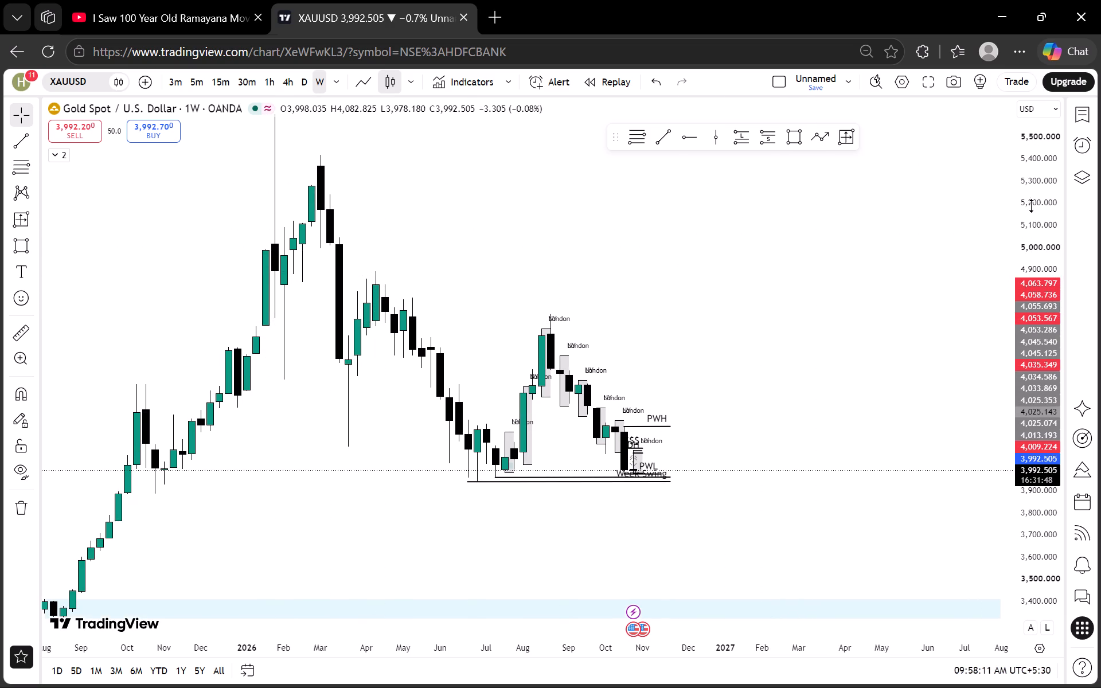
{"action": "scroll", "coordinate": [1032, 210], "scroll_direction": "down", "scroll_amount": 5}
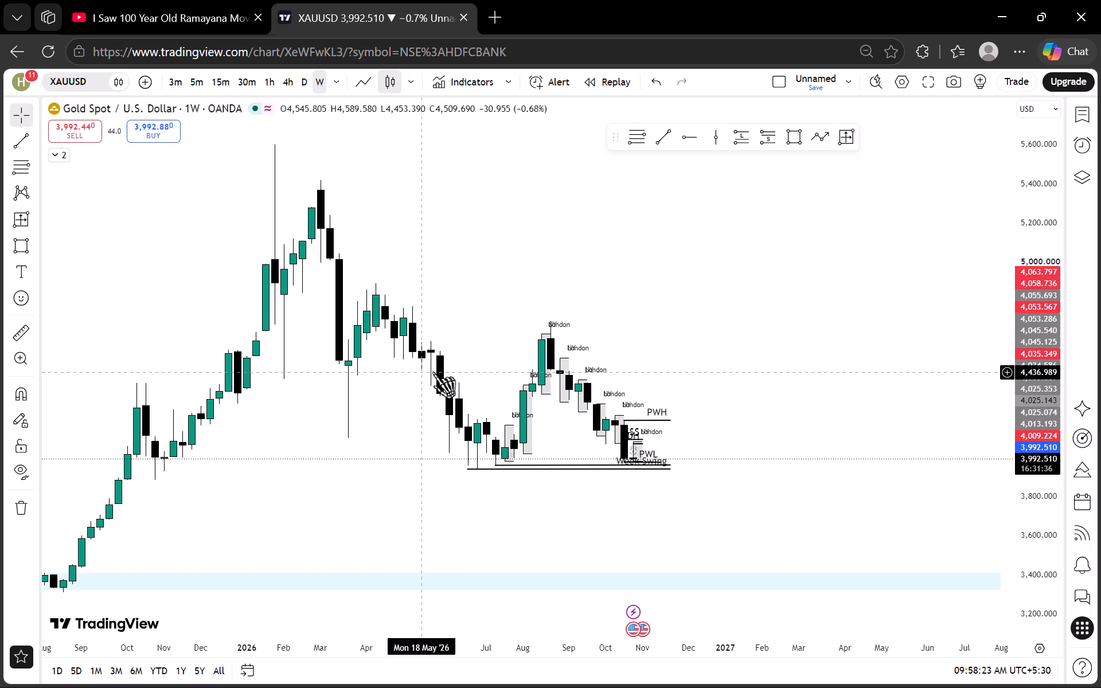
{"action": "scroll", "coordinate": [1029, 297], "scroll_direction": "up", "scroll_amount": 19}
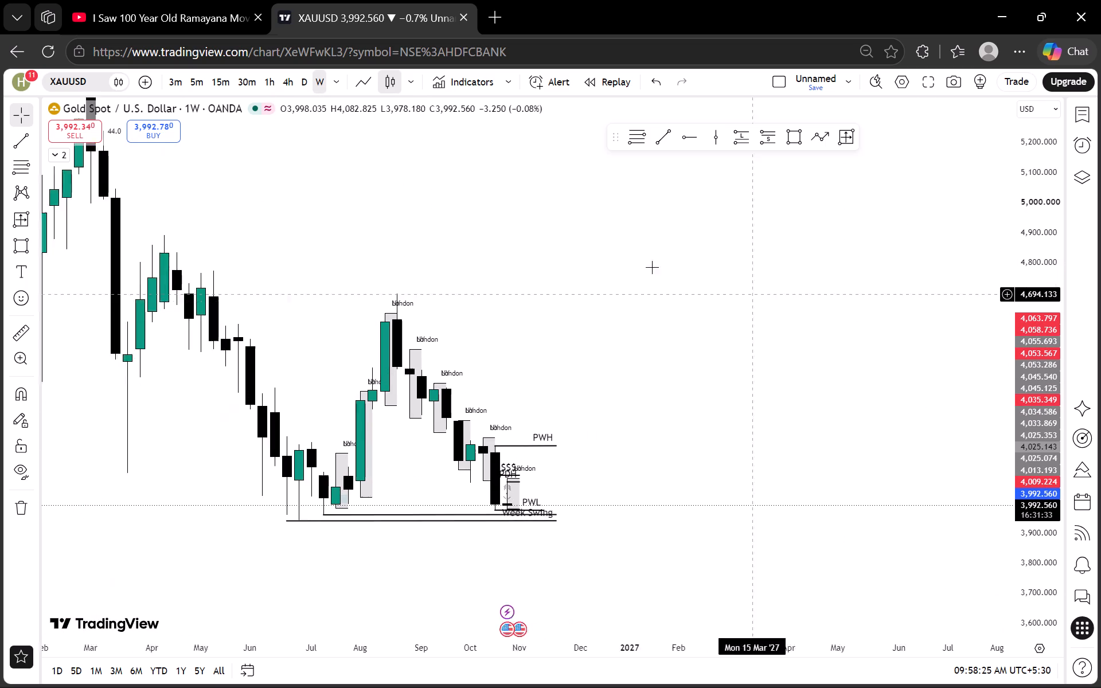
{"action": "left_click_drag", "start_coordinate": [427, 193], "coordinate": [612, 248]}
{"action": "scroll", "coordinate": [555, 252], "scroll_direction": "down", "scroll_amount": 1}
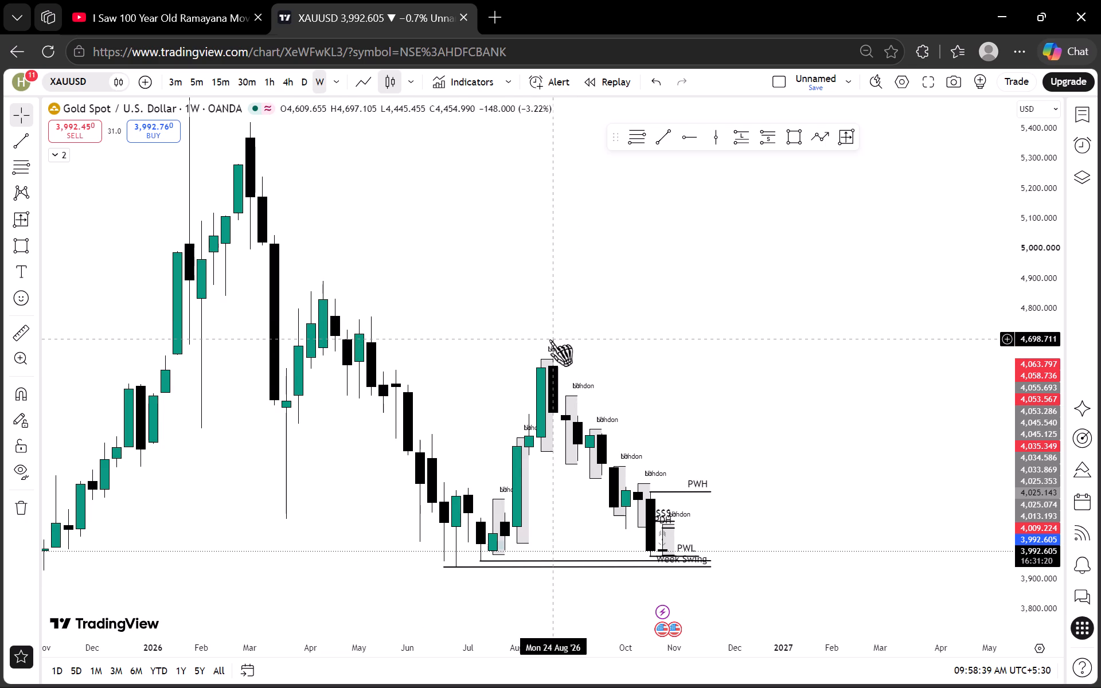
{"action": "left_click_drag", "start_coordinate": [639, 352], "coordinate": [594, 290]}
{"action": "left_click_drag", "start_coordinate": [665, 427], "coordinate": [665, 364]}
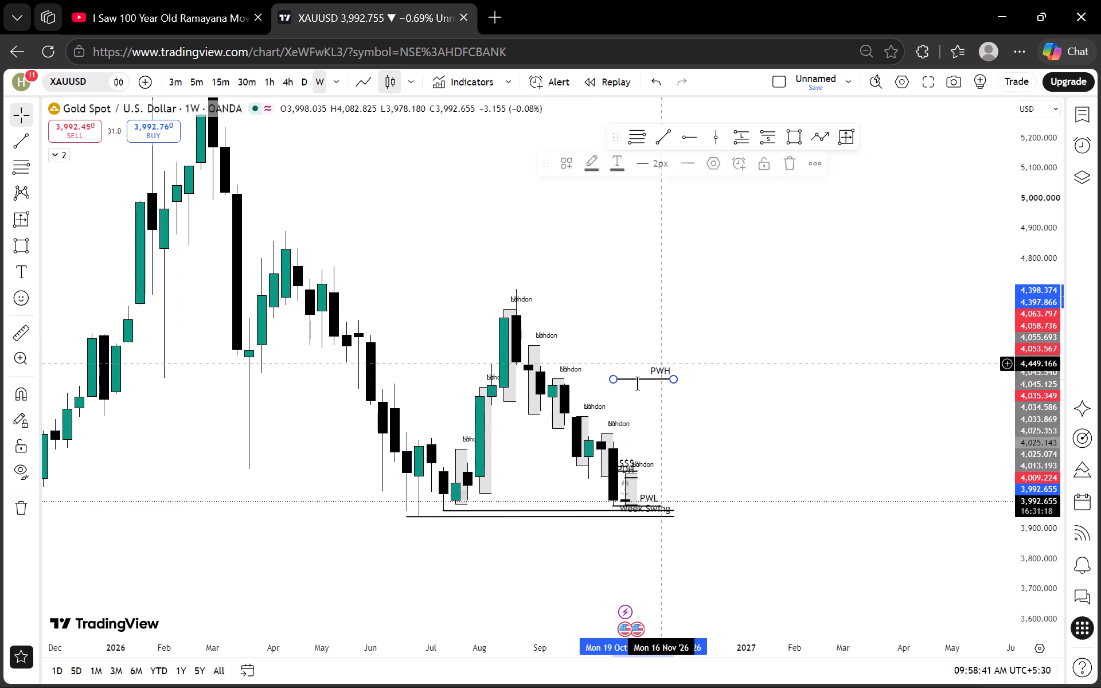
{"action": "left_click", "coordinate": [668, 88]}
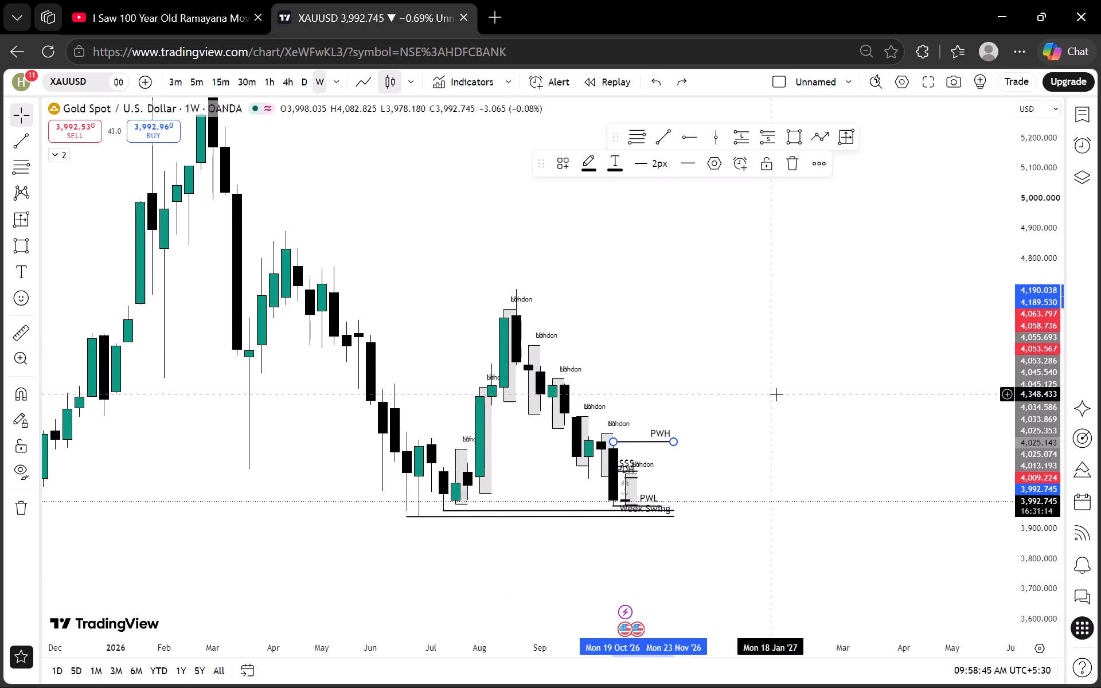
Examine the wider weekly XAUUSD trend back to early 2025, including the blue zone near 3,400.
{"action": "scroll", "coordinate": [776, 394], "scroll_direction": "down", "scroll_amount": 2}
{"action": "left_click_drag", "start_coordinate": [857, 367], "coordinate": [828, 342]}
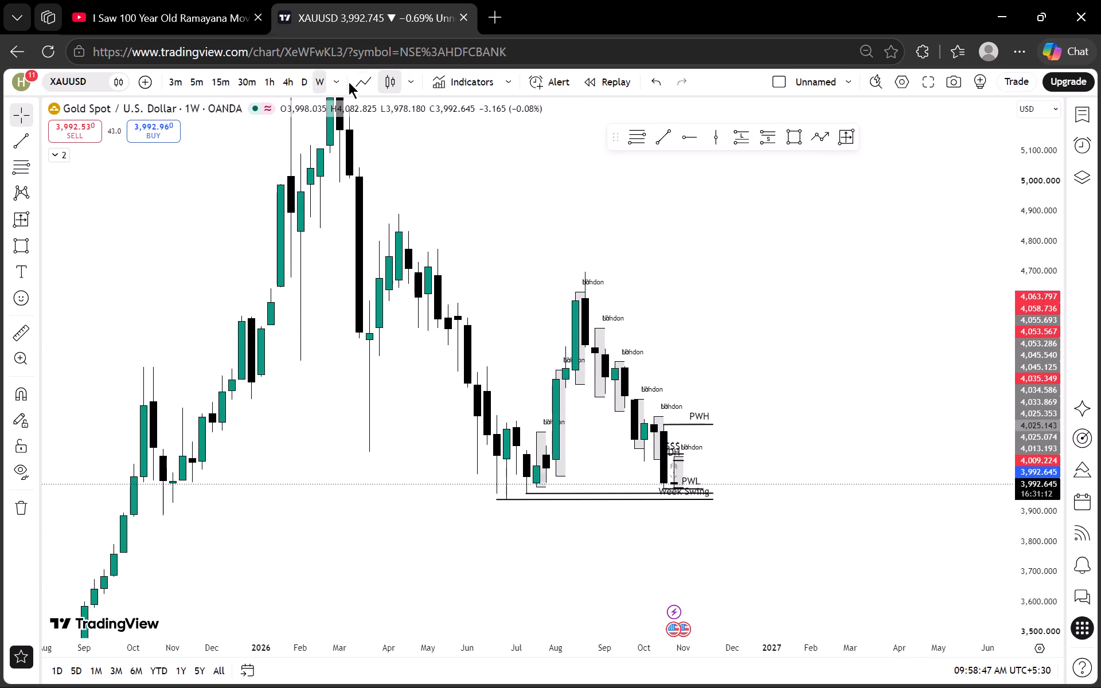
{"action": "left_click", "coordinate": [336, 78]}
{"action": "scroll", "coordinate": [373, 387], "scroll_direction": "down", "scroll_amount": 5}
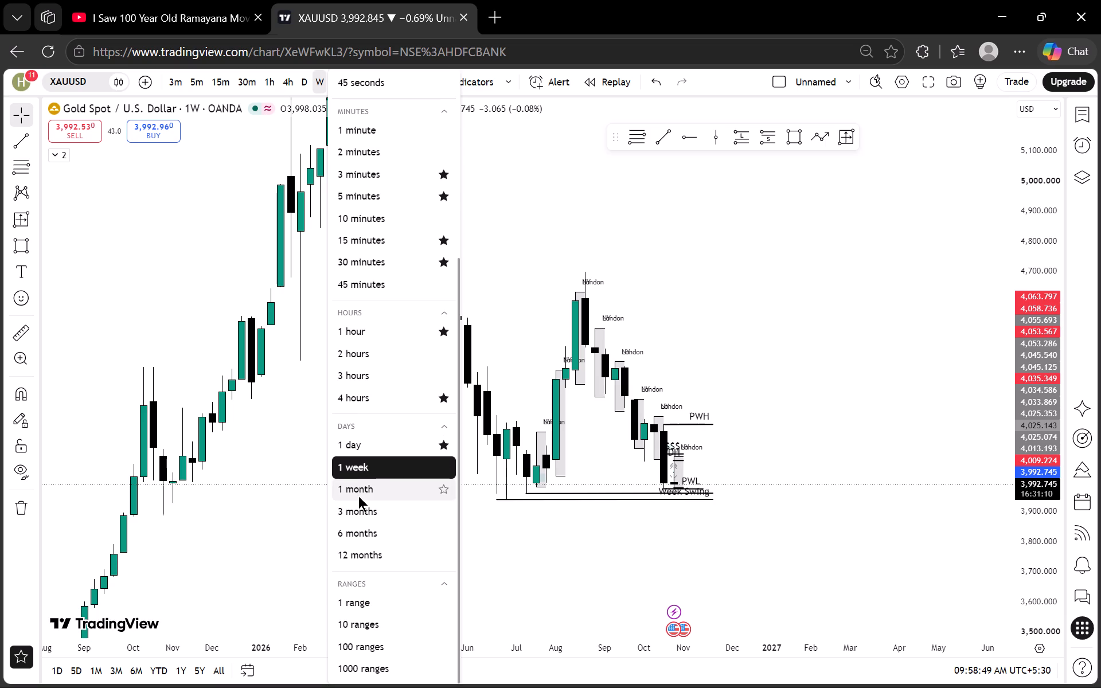
{"action": "left_click", "coordinate": [725, 346]}
{"action": "scroll", "coordinate": [1061, 329], "scroll_direction": "down", "scroll_amount": 14}
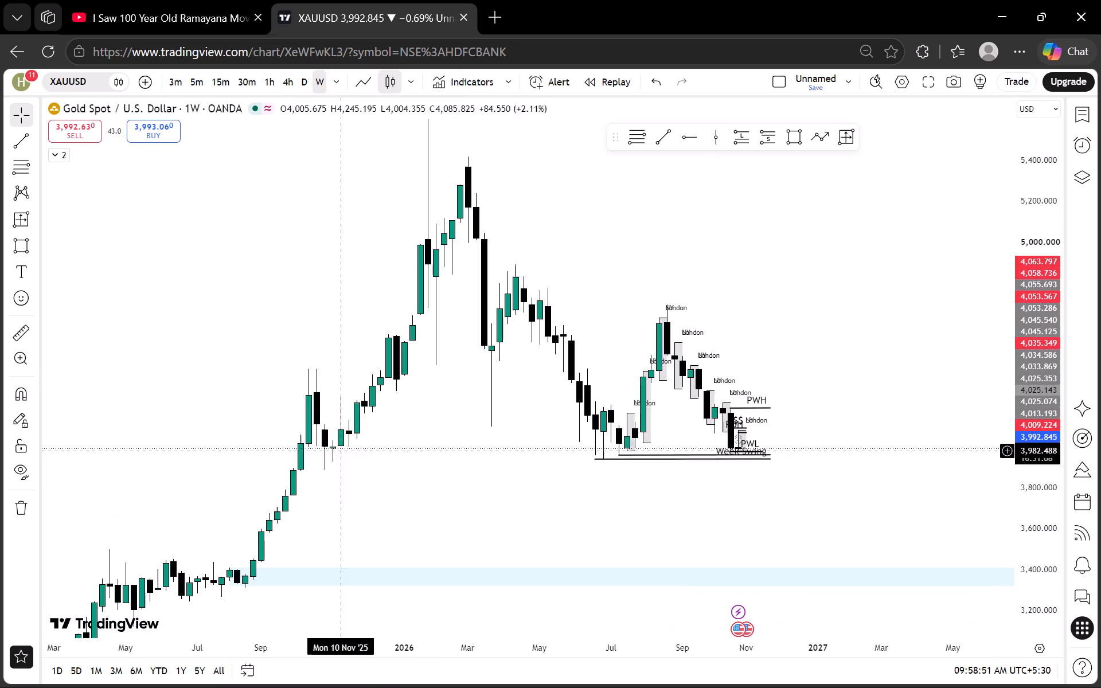
{"action": "left_click_drag", "start_coordinate": [354, 513], "coordinate": [381, 423]}
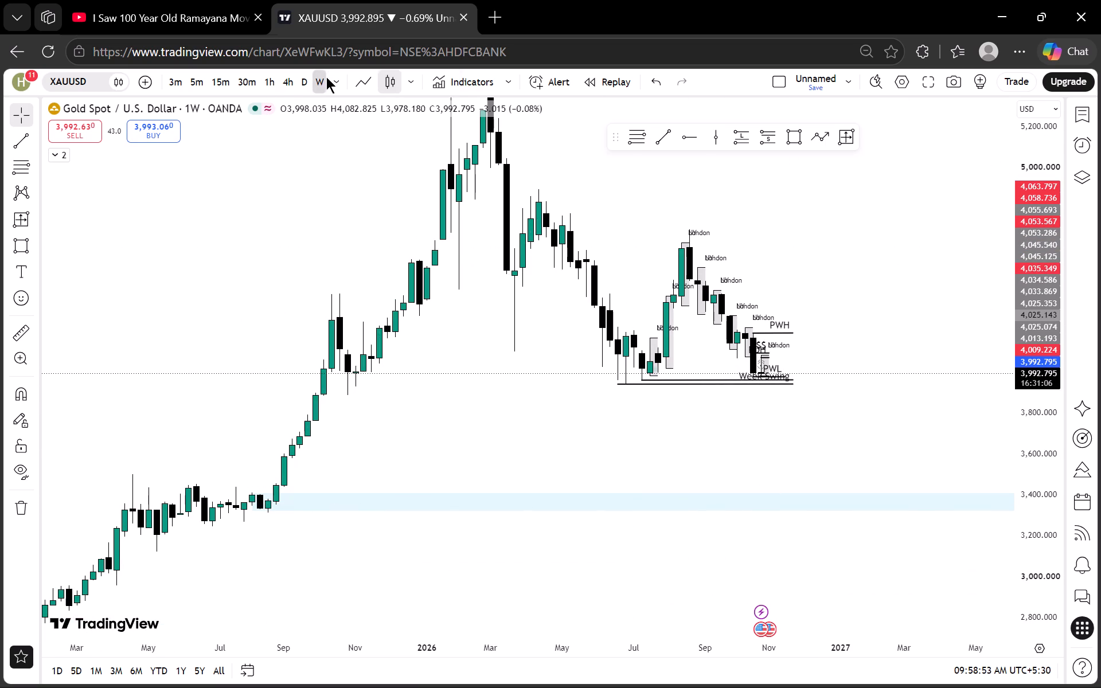
Examine the 30 October Asian session range and the Asian High and Low zones on XAUUSD's 15-minute timeframe.
{"action": "left_click", "coordinate": [214, 75]}
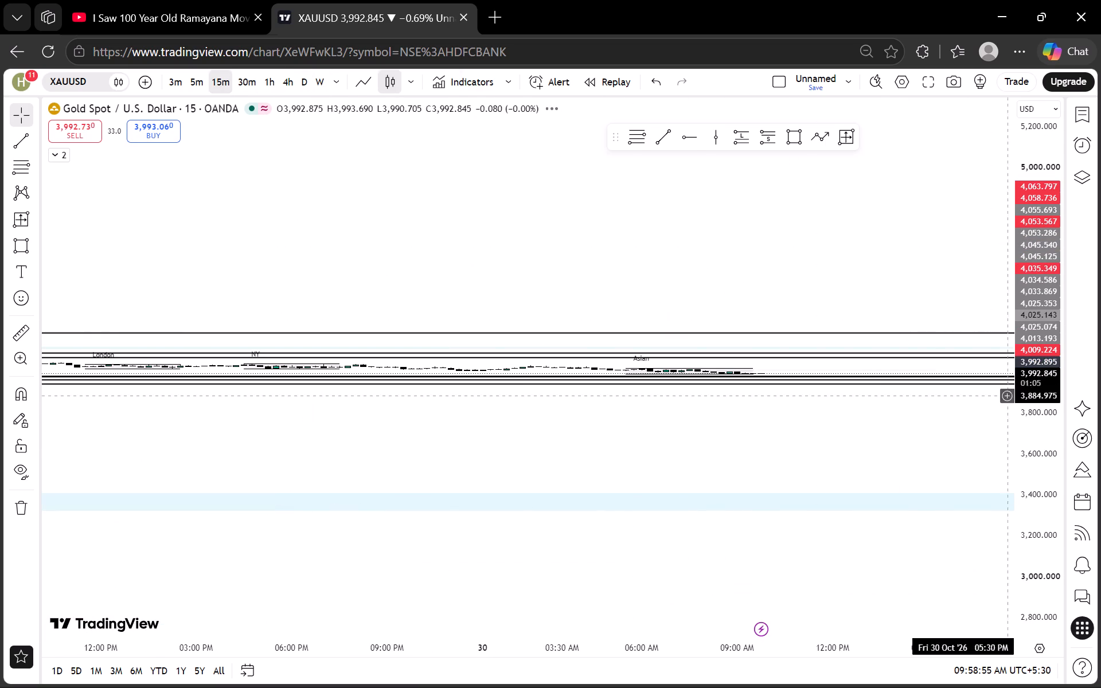
{"action": "left_click", "coordinate": [592, 605]}
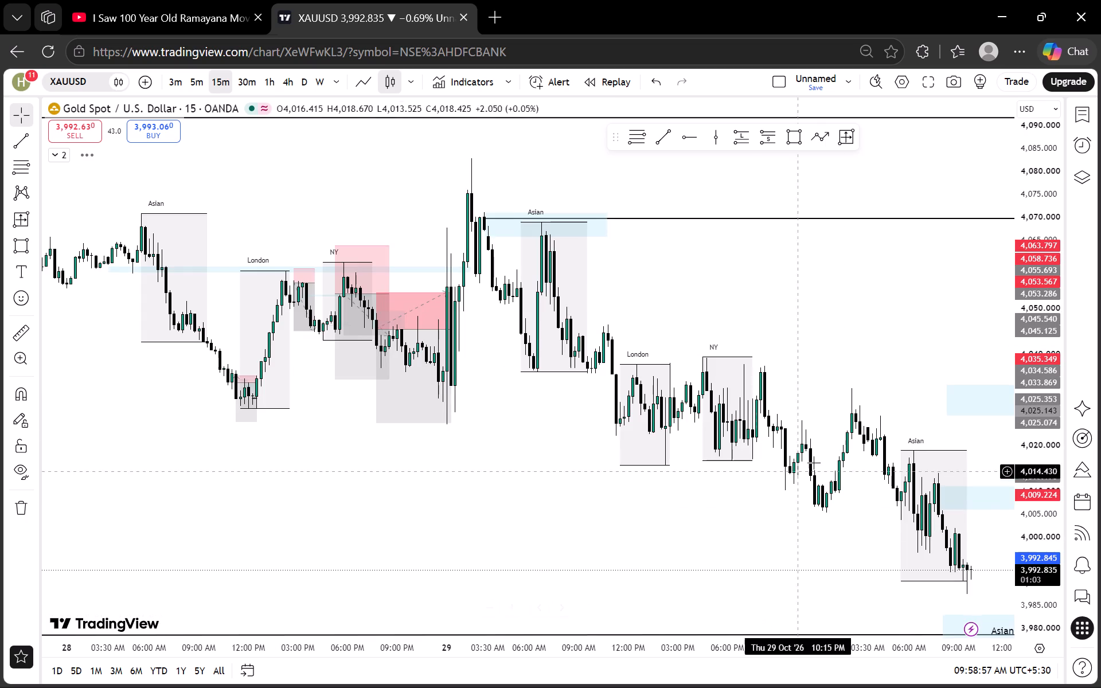
{"action": "left_click_drag", "start_coordinate": [887, 327], "coordinate": [643, 262]}
{"action": "scroll", "coordinate": [1021, 427], "scroll_direction": "up", "scroll_amount": 6}
{"action": "left_click_drag", "start_coordinate": [937, 550], "coordinate": [880, 335]}
{"action": "scroll", "coordinate": [1002, 354], "scroll_direction": "down", "scroll_amount": 2}
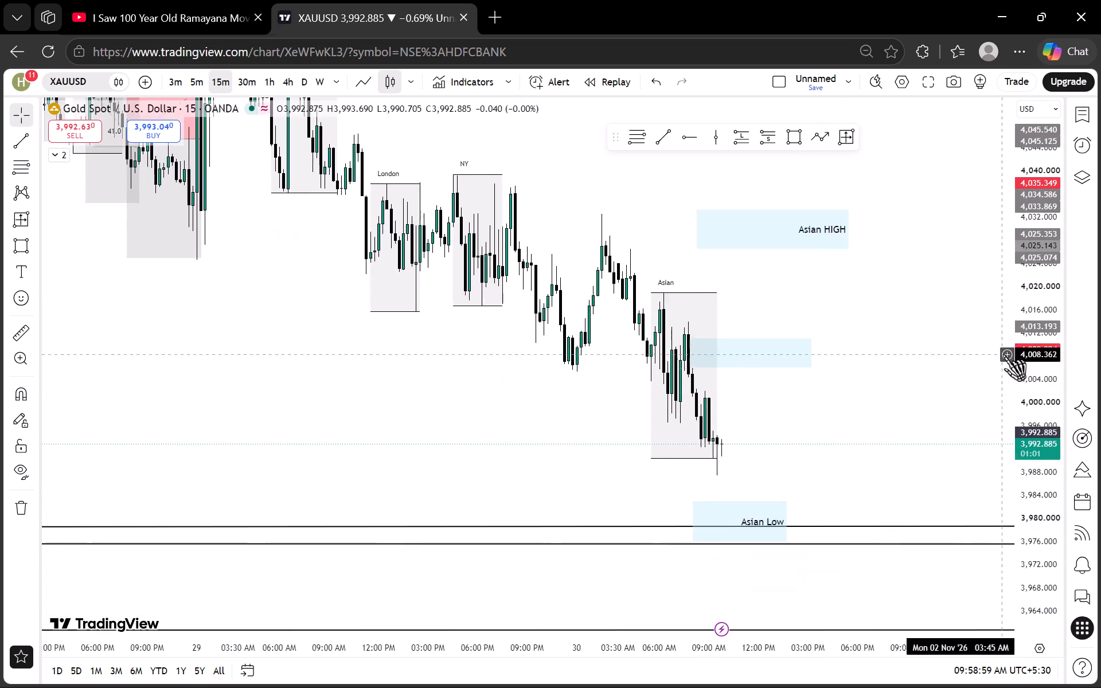
{"action": "scroll", "coordinate": [1003, 354], "scroll_direction": "down", "scroll_amount": 3}
{"action": "scroll", "coordinate": [927, 392], "scroll_direction": "up", "scroll_amount": 13}
{"action": "left_click_drag", "start_coordinate": [667, 414], "coordinate": [886, 354]}
{"action": "scroll", "coordinate": [962, 351], "scroll_direction": "down", "scroll_amount": 1}
{"action": "scroll", "coordinate": [1031, 378], "scroll_direction": "up", "scroll_amount": 10}
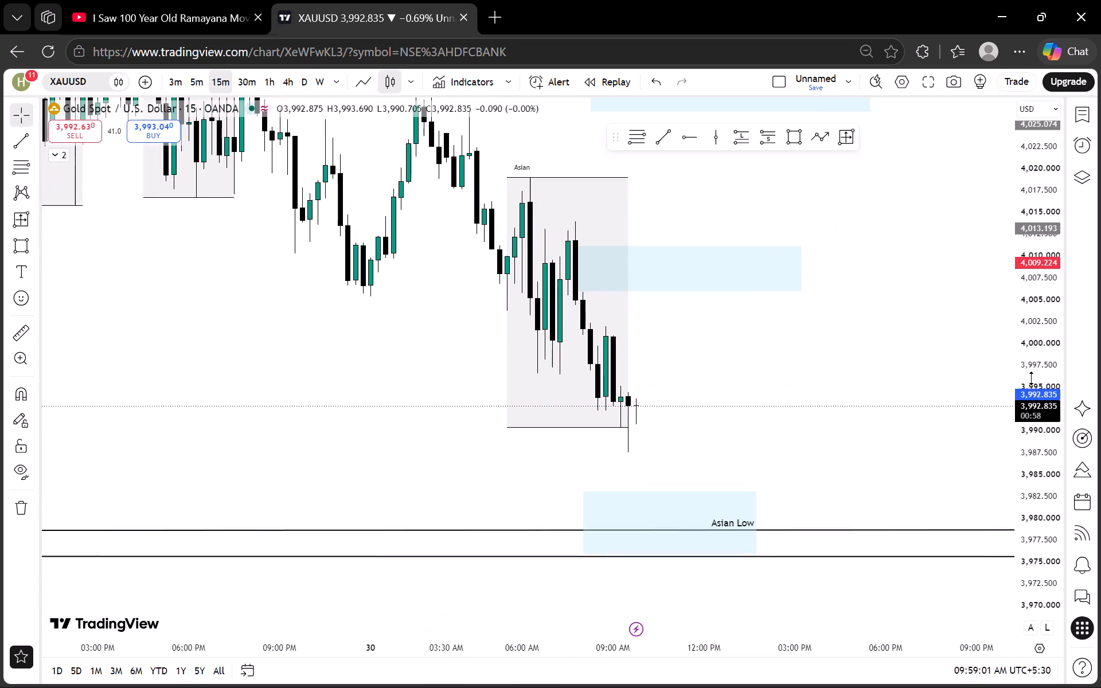
{"action": "scroll", "coordinate": [1032, 378], "scroll_direction": "up", "scroll_amount": 7}
Examine price action around the Asian session low and the Asian Low zone on XAUUSD's 5-minute timeframe.
{"action": "left_click", "coordinate": [206, 81]}
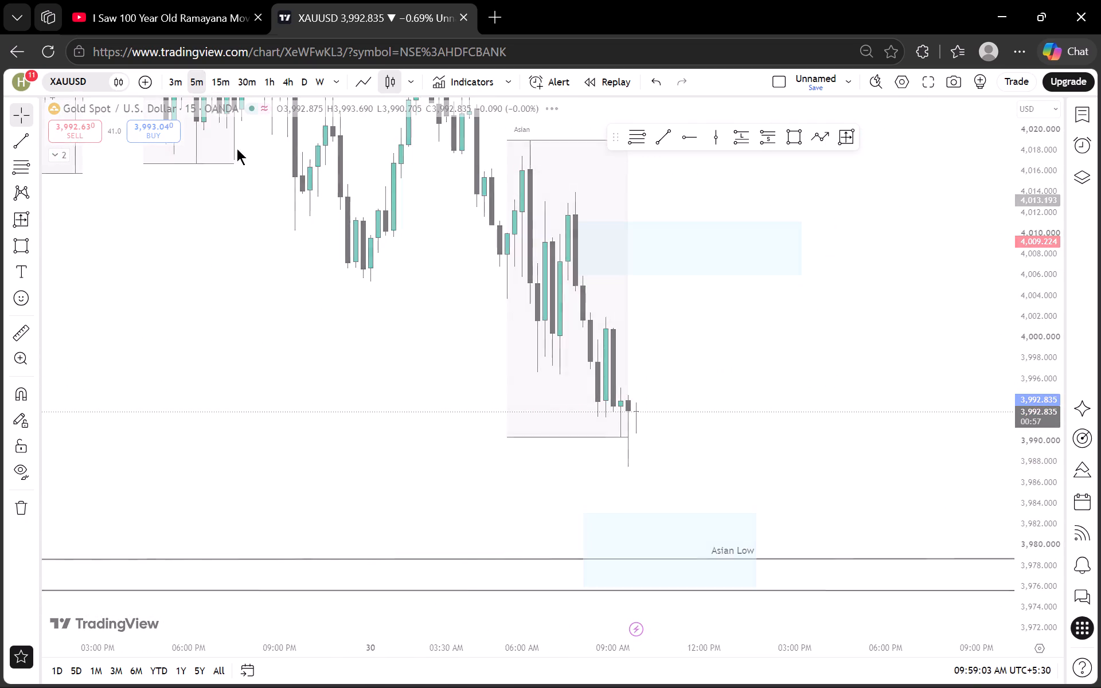
{"action": "scroll", "coordinate": [553, 318], "scroll_direction": "down", "scroll_amount": 1}
{"action": "left_click_drag", "start_coordinate": [650, 306], "coordinate": [569, 284]}
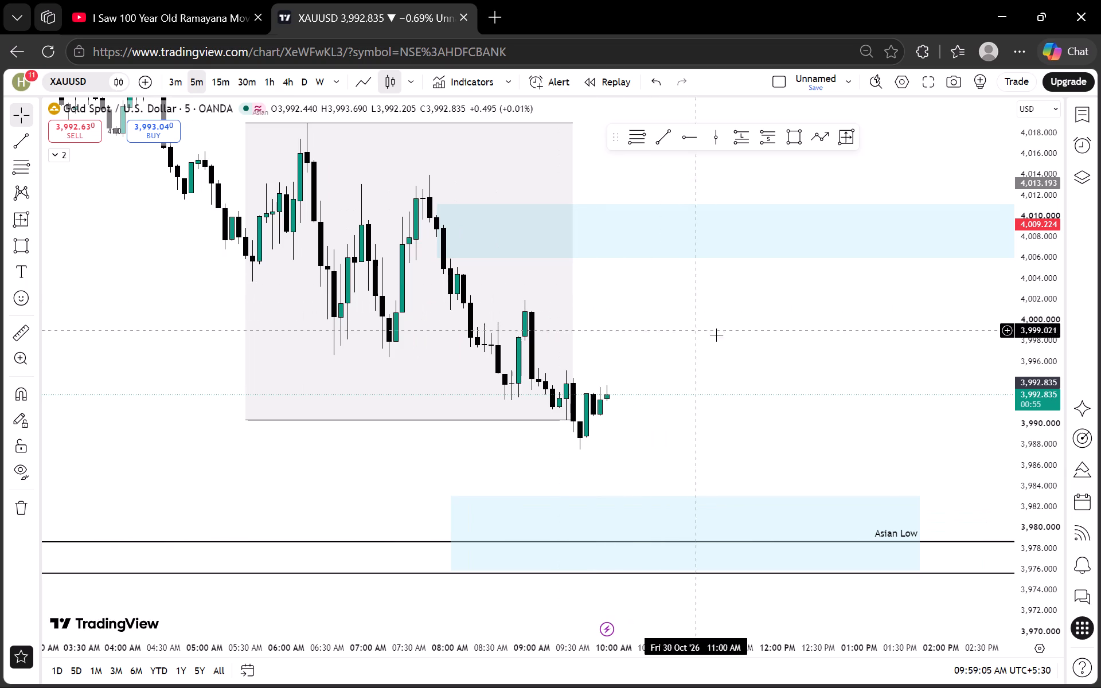
{"action": "scroll", "coordinate": [1076, 318], "scroll_direction": "down", "scroll_amount": 5}
{"action": "scroll", "coordinate": [1078, 331], "scroll_direction": "up", "scroll_amount": 5}
{"action": "scroll", "coordinate": [1055, 327], "scroll_direction": "down", "scroll_amount": 11}
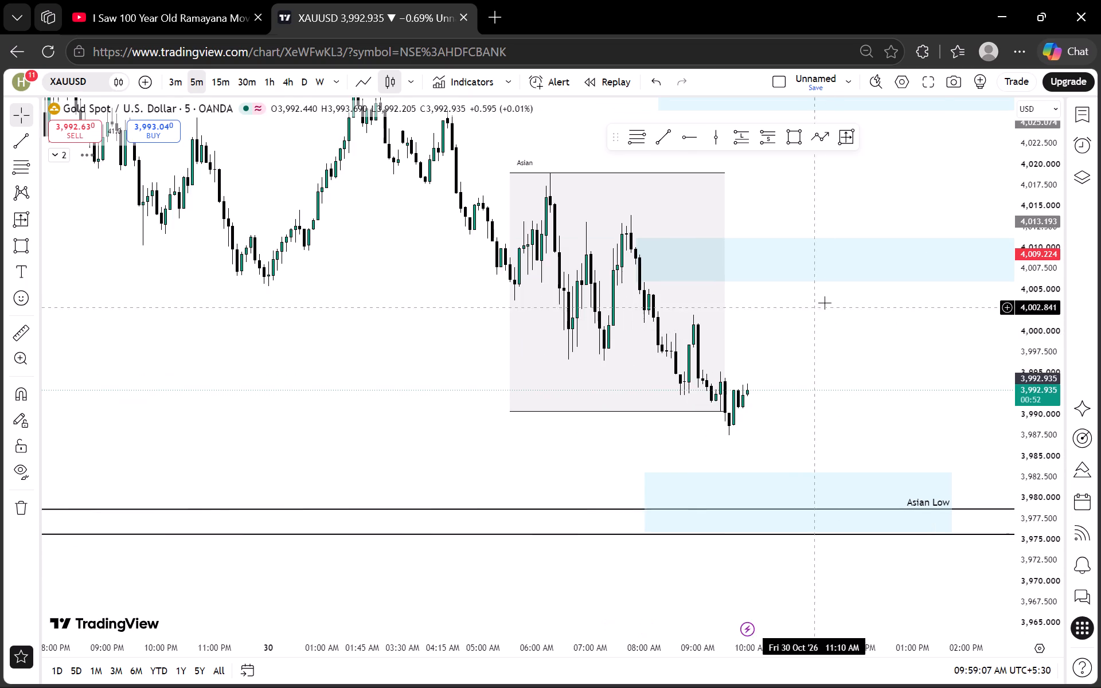
{"action": "left_click_drag", "start_coordinate": [825, 302], "coordinate": [727, 331]}
{"action": "scroll", "coordinate": [754, 339], "scroll_direction": "up", "scroll_amount": 2}
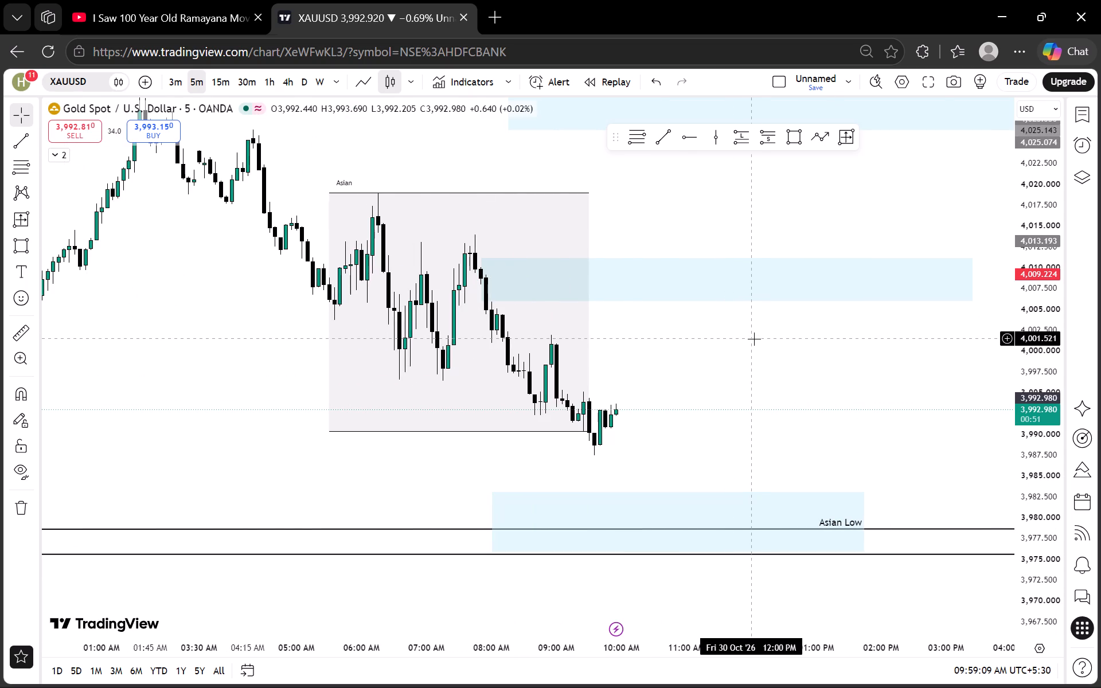
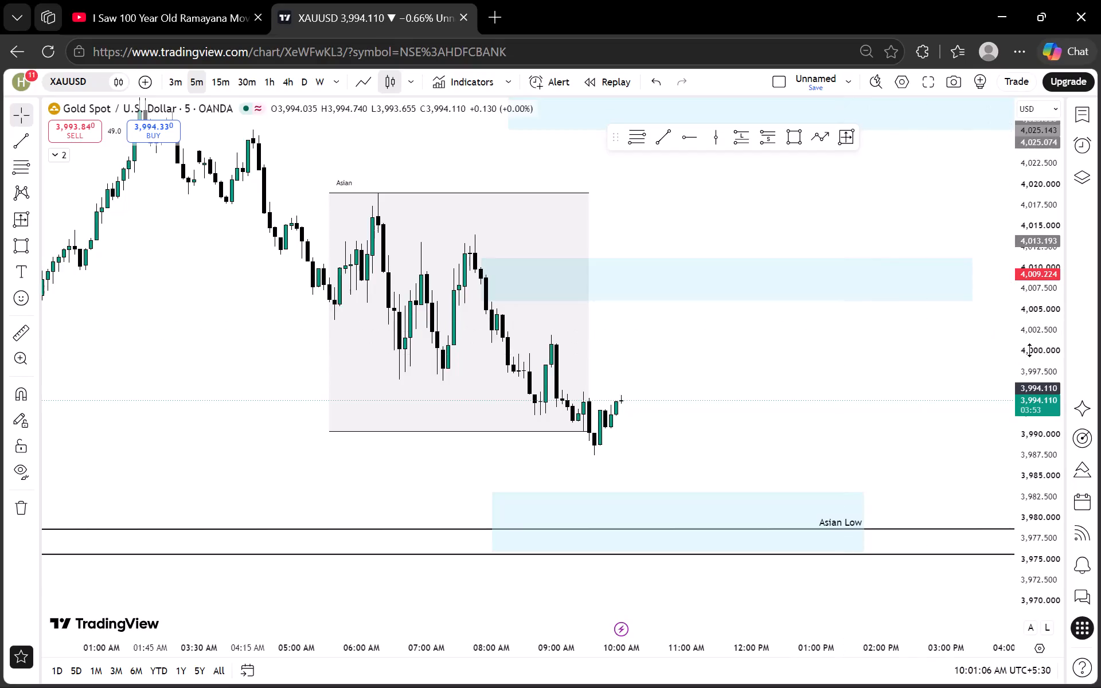
Examine XAUUSD's 5-minute price action between the mid-range blue zone and the Asian Low zone.
{"action": "scroll", "coordinate": [1030, 350], "scroll_direction": "up", "scroll_amount": 1}
{"action": "scroll", "coordinate": [813, 363], "scroll_direction": "down", "scroll_amount": 4}
{"action": "left_click_drag", "start_coordinate": [896, 372], "coordinate": [808, 350]}
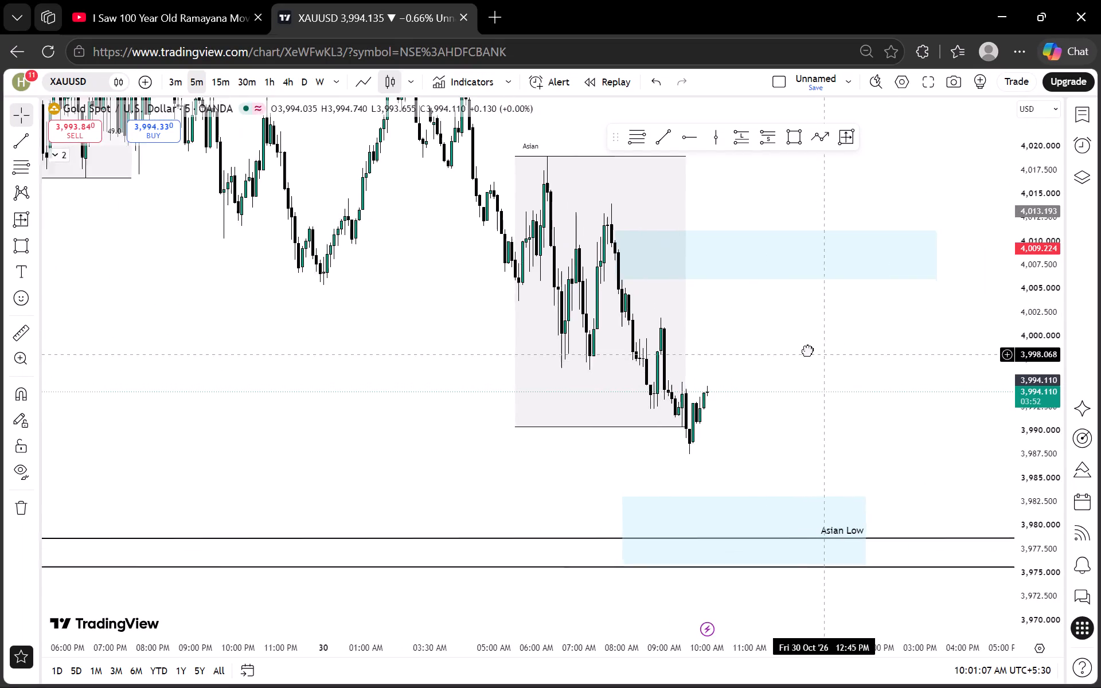
{"action": "left_click_drag", "start_coordinate": [808, 350], "coordinate": [863, 329]}
{"action": "scroll", "coordinate": [1055, 315], "scroll_direction": "down", "scroll_amount": 7}
{"action": "scroll", "coordinate": [963, 358], "scroll_direction": "up", "scroll_amount": 6}
{"action": "scroll", "coordinate": [848, 376], "scroll_direction": "down", "scroll_amount": 2}
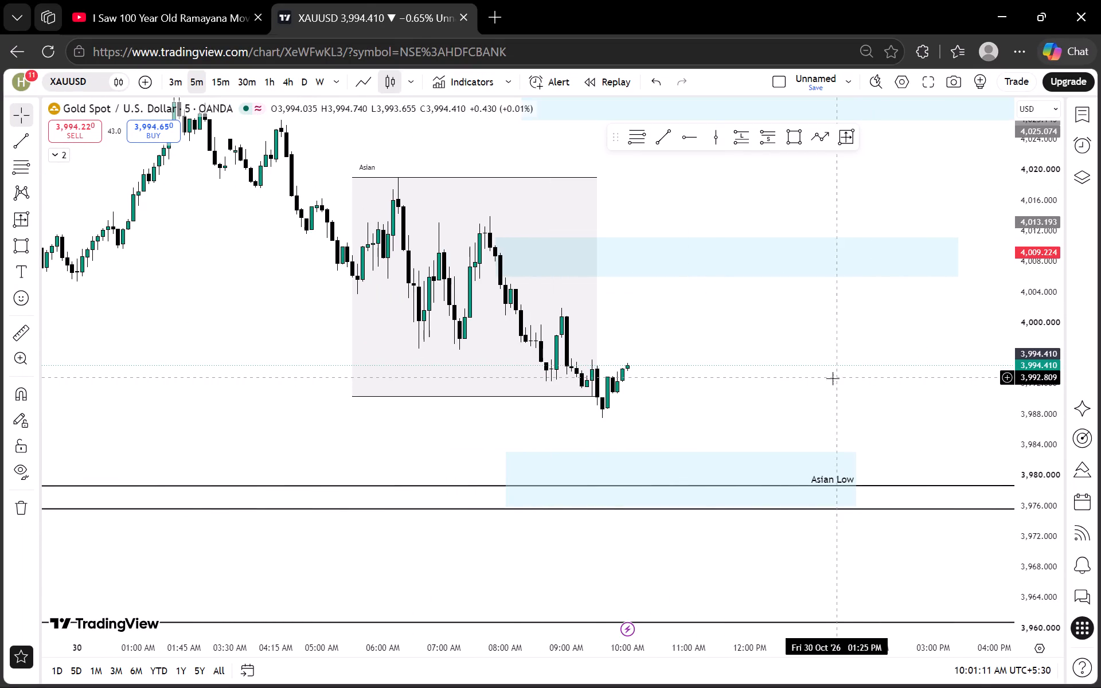
{"action": "scroll", "coordinate": [944, 332], "scroll_direction": "down", "scroll_amount": 1}
{"action": "scroll", "coordinate": [1062, 291], "scroll_direction": "down", "scroll_amount": 5}
{"action": "scroll", "coordinate": [1069, 331], "scroll_direction": "up", "scroll_amount": 5}
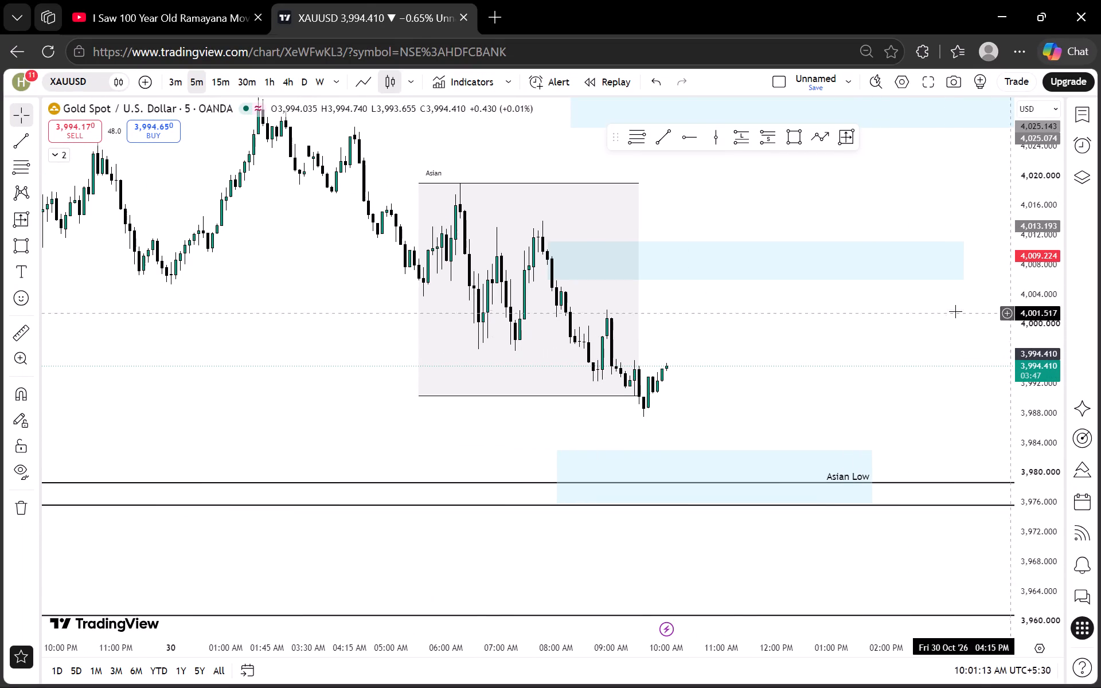
{"action": "scroll", "coordinate": [919, 337], "scroll_direction": "down", "scroll_amount": 3}
{"action": "left_click_drag", "start_coordinate": [899, 327], "coordinate": [854, 390]}
{"action": "scroll", "coordinate": [854, 390], "scroll_direction": "up", "scroll_amount": 2}
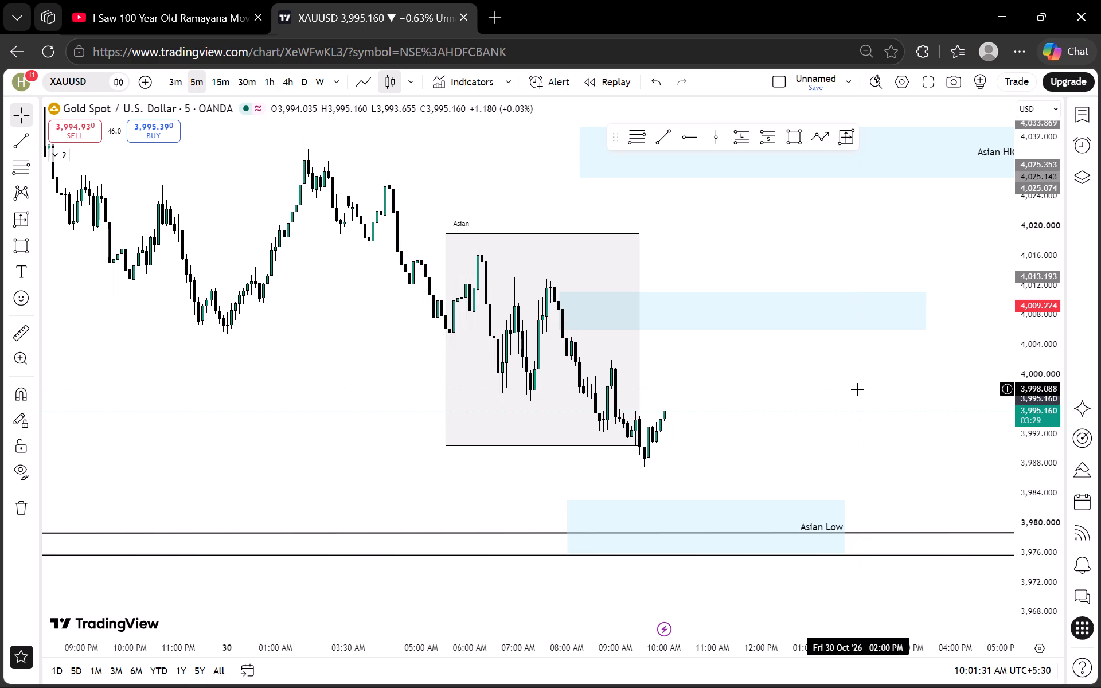
{"action": "scroll", "coordinate": [1025, 339], "scroll_direction": "up", "scroll_amount": 7}
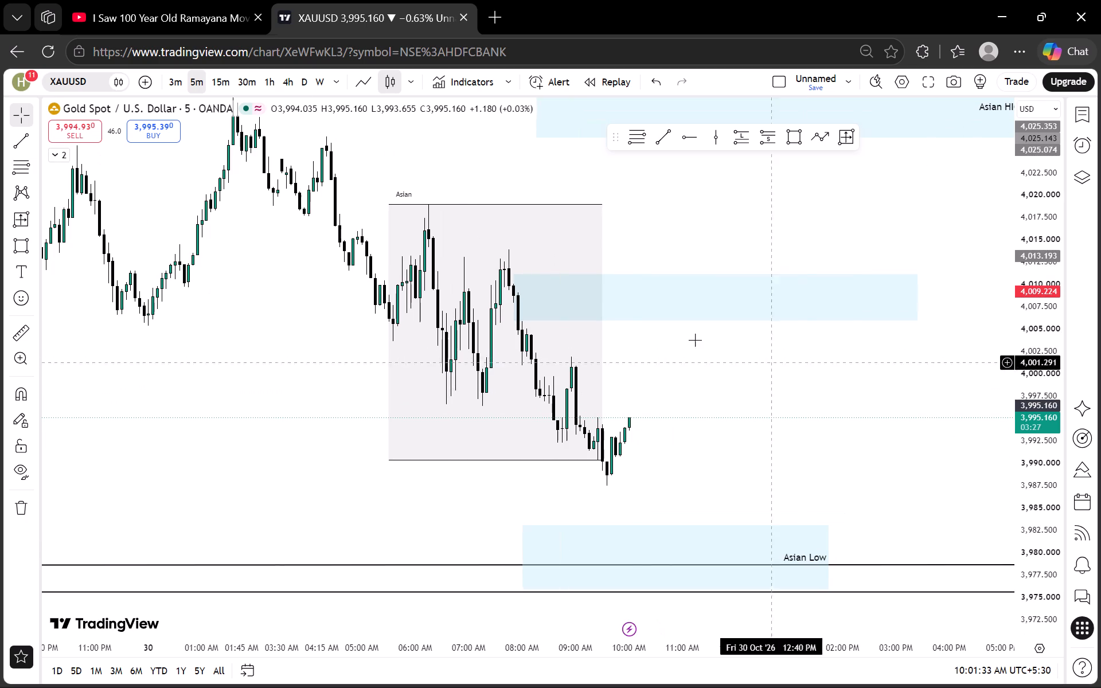
Examine the 30 October Asian range and its surrounding blue zones on XAUUSD's 15-minute timeframe.
{"action": "left_click", "coordinate": [227, 72]}
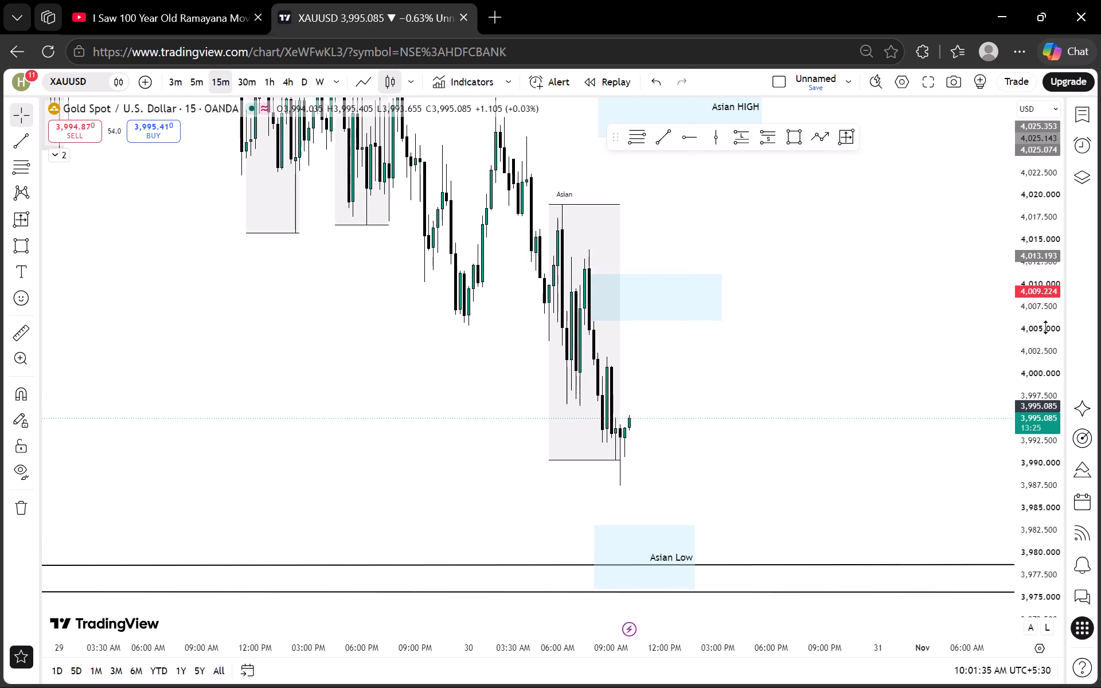
{"action": "scroll", "coordinate": [1046, 327], "scroll_direction": "down", "scroll_amount": 8}
{"action": "scroll", "coordinate": [902, 386], "scroll_direction": "up", "scroll_amount": 6}
{"action": "left_click_drag", "start_coordinate": [506, 385], "coordinate": [662, 381]}
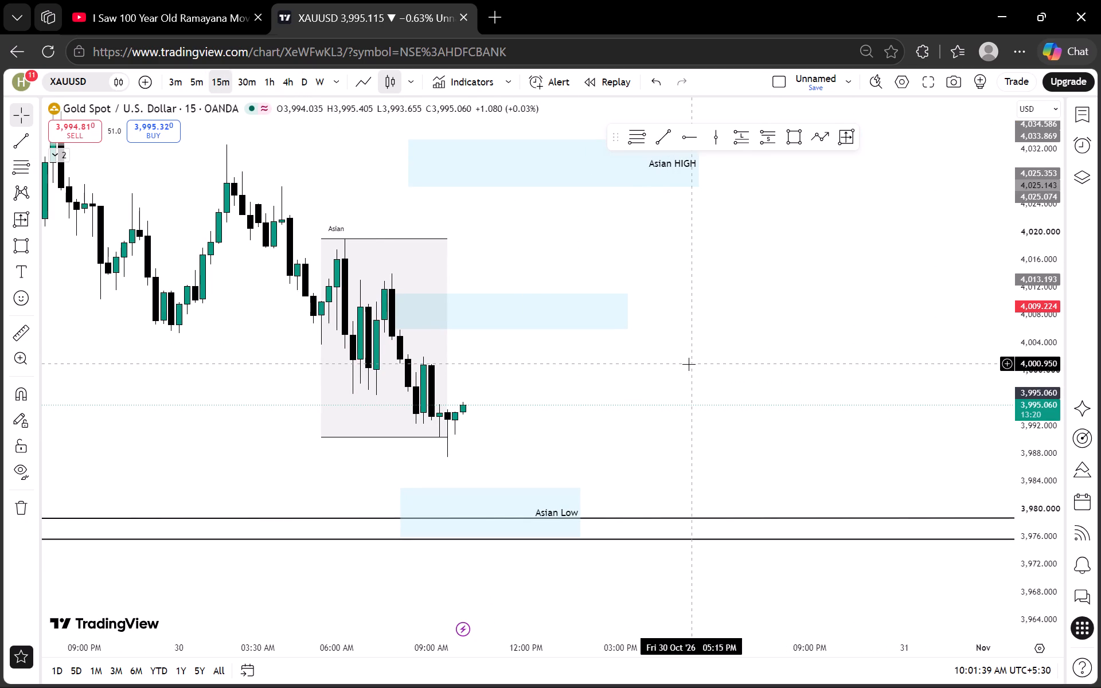
{"action": "scroll", "coordinate": [689, 364], "scroll_direction": "down", "scroll_amount": 2}
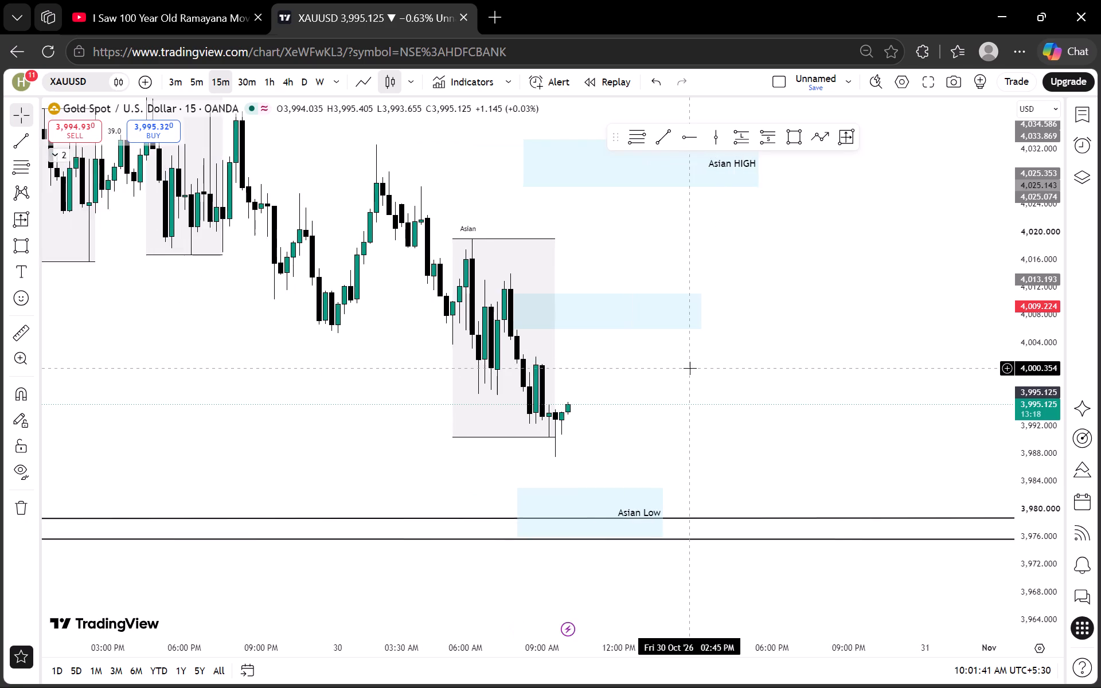
{"action": "scroll", "coordinate": [686, 370], "scroll_direction": "up", "scroll_amount": 1}
{"action": "left_click_drag", "start_coordinate": [654, 376], "coordinate": [859, 376]}
{"action": "scroll", "coordinate": [1060, 402], "scroll_direction": "up", "scroll_amount": 14}
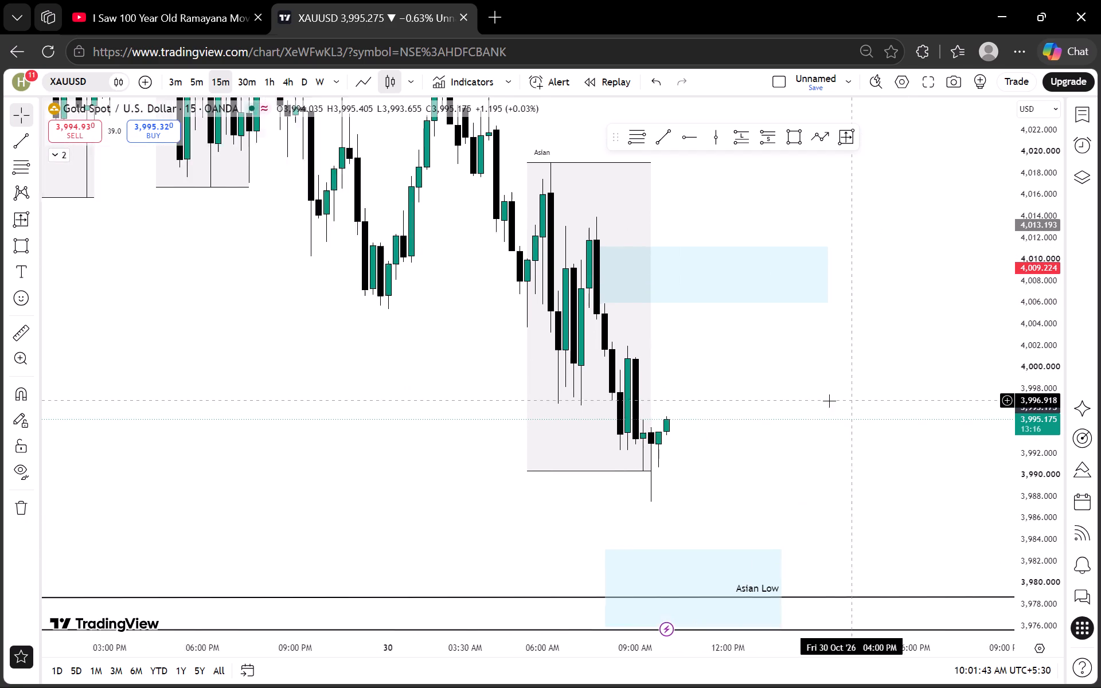
{"action": "scroll", "coordinate": [720, 380], "scroll_direction": "up", "scroll_amount": 1}
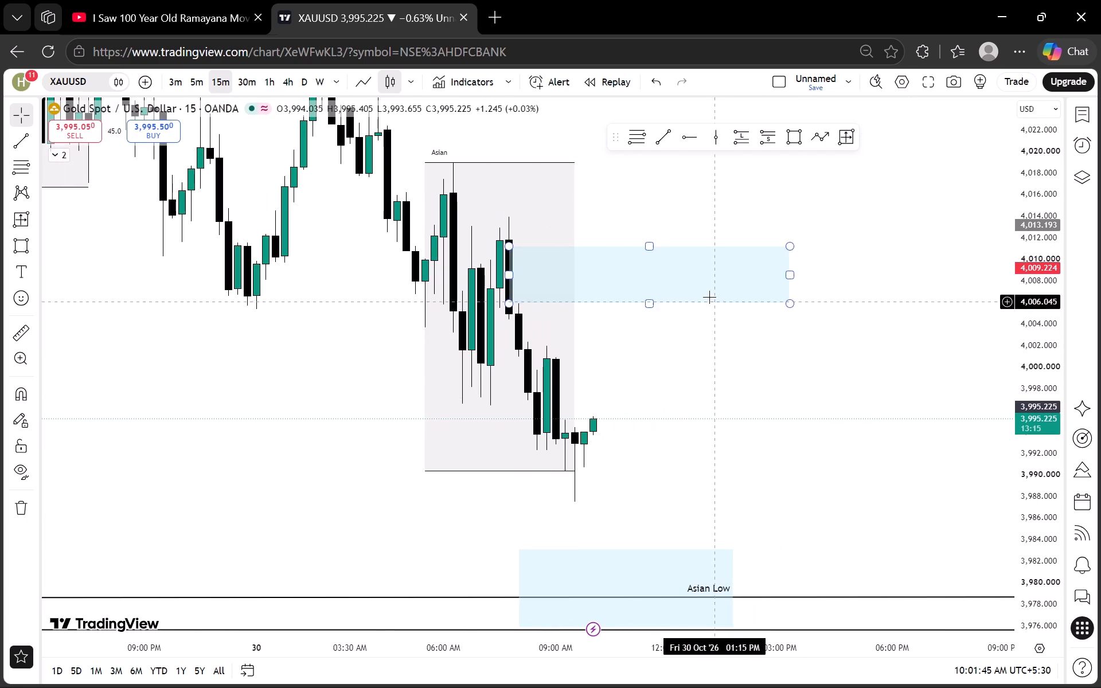
{"action": "left_click_drag", "start_coordinate": [702, 392], "coordinate": [712, 357]}
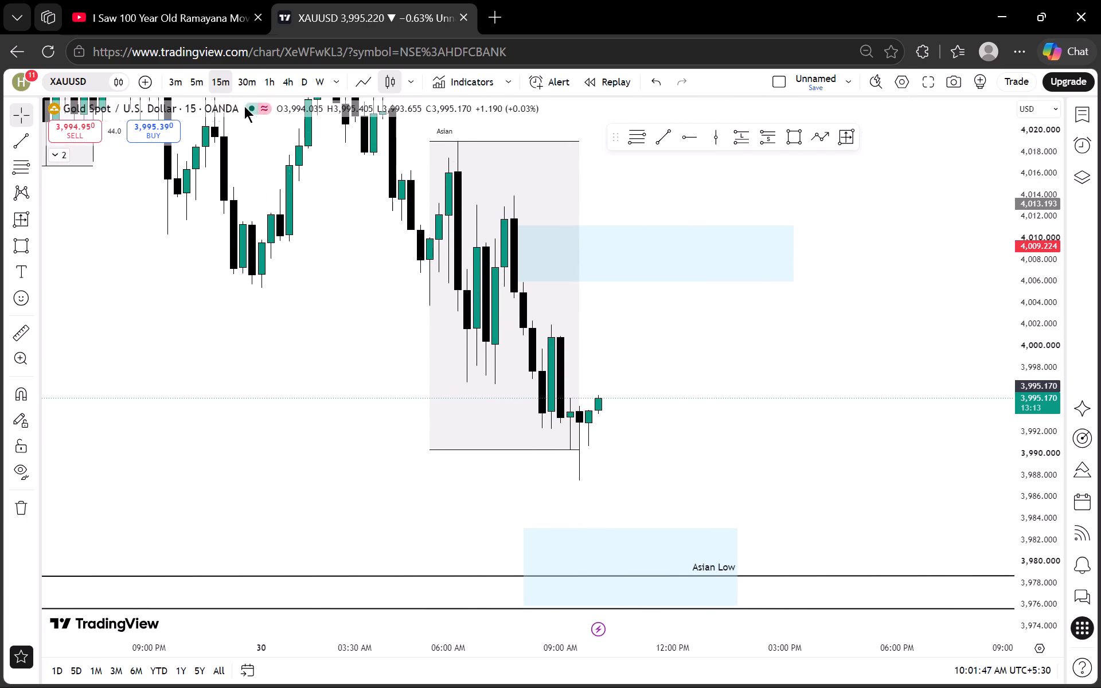
{"action": "left_click", "coordinate": [245, 80]}
{"action": "left_click", "coordinate": [222, 81]}
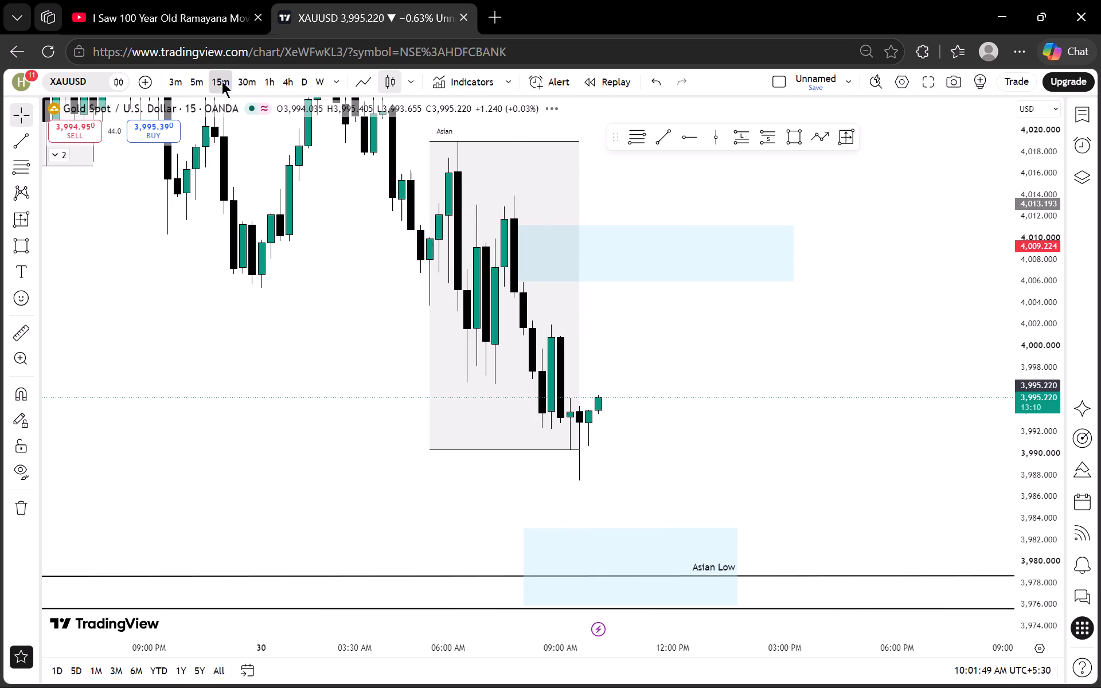
Draw a near-horizontal trend line at the swing high around 4,002, from 08:30 AM to 12:45 PM on 30 October.
{"action": "left_click", "coordinate": [673, 143]}
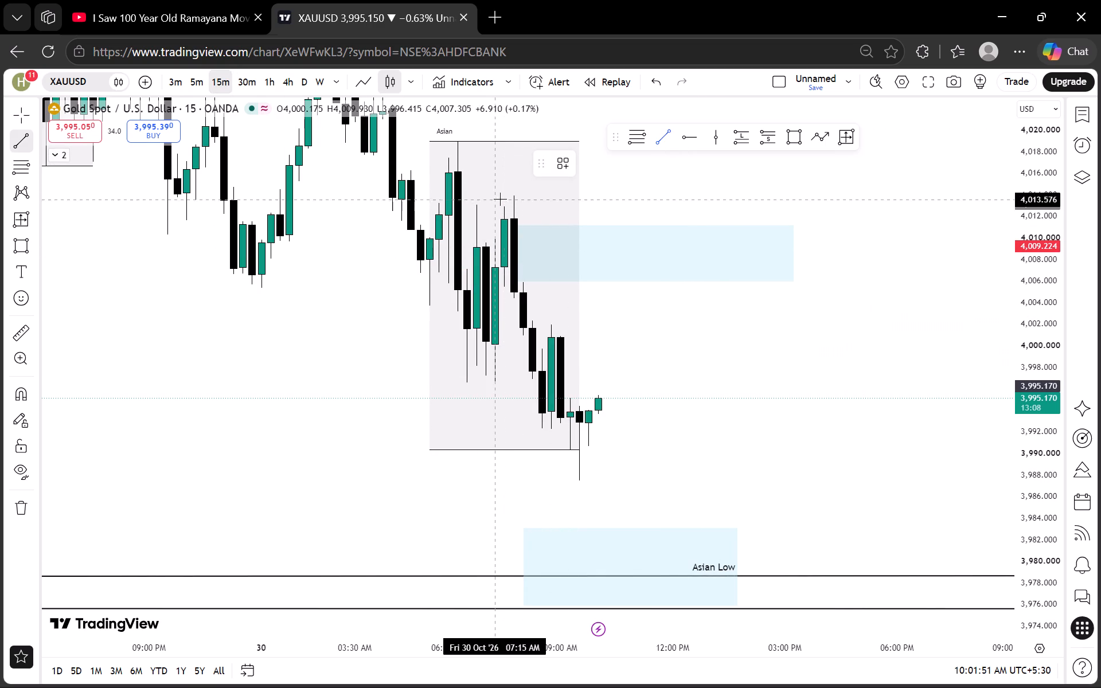
{"action": "left_click", "coordinate": [546, 327]}
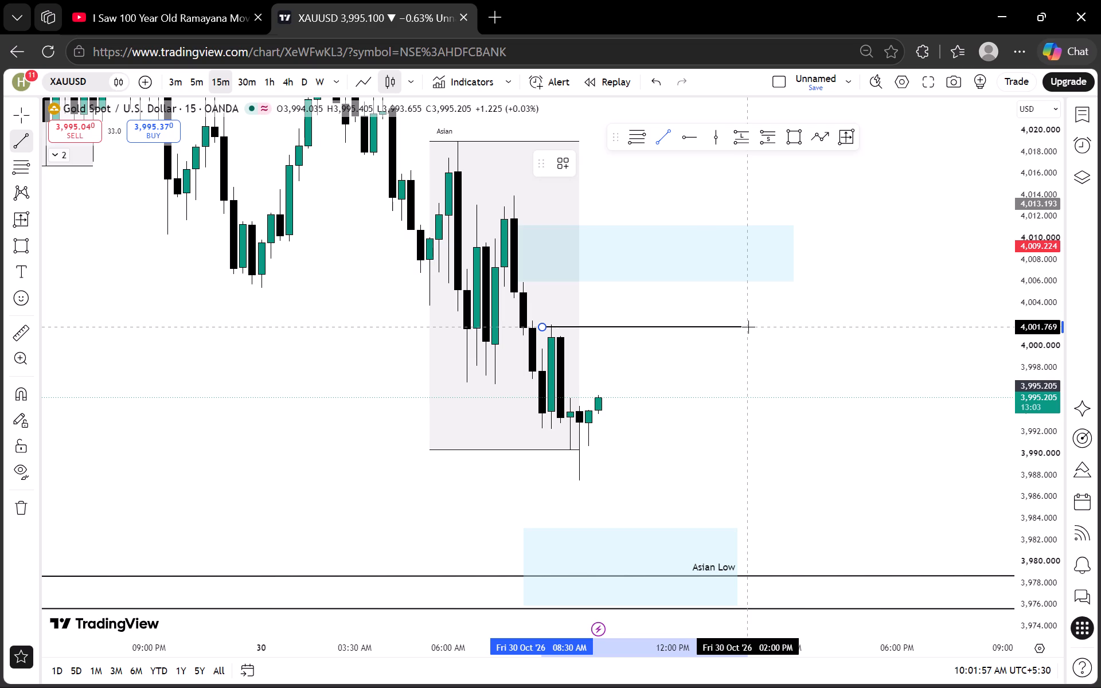
{"action": "left_click", "coordinate": [748, 325]}
{"action": "left_click", "coordinate": [634, 326]}
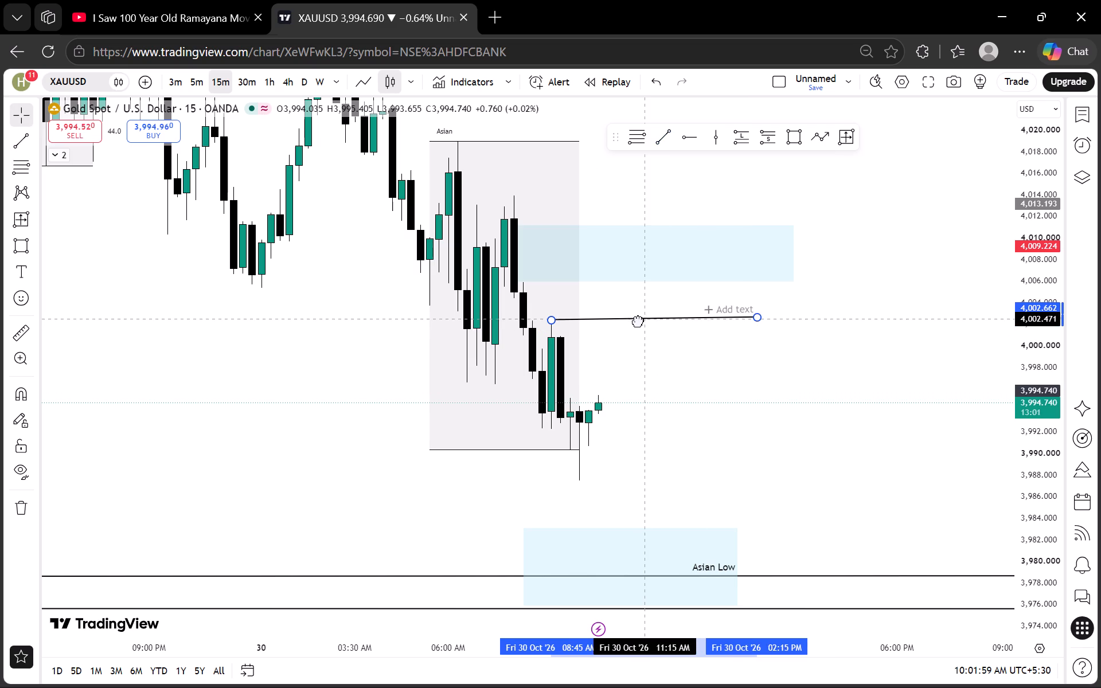
{"action": "left_click_drag", "start_coordinate": [745, 321], "coordinate": [747, 321]}
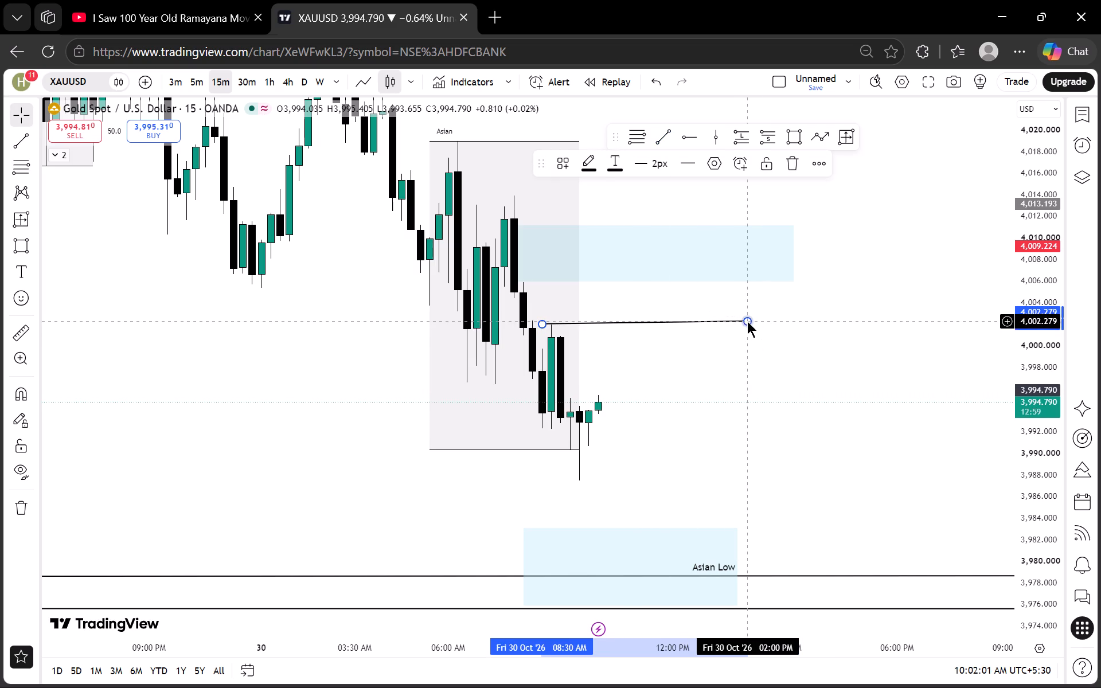
{"action": "left_click_drag", "start_coordinate": [747, 321], "coordinate": [755, 322]}
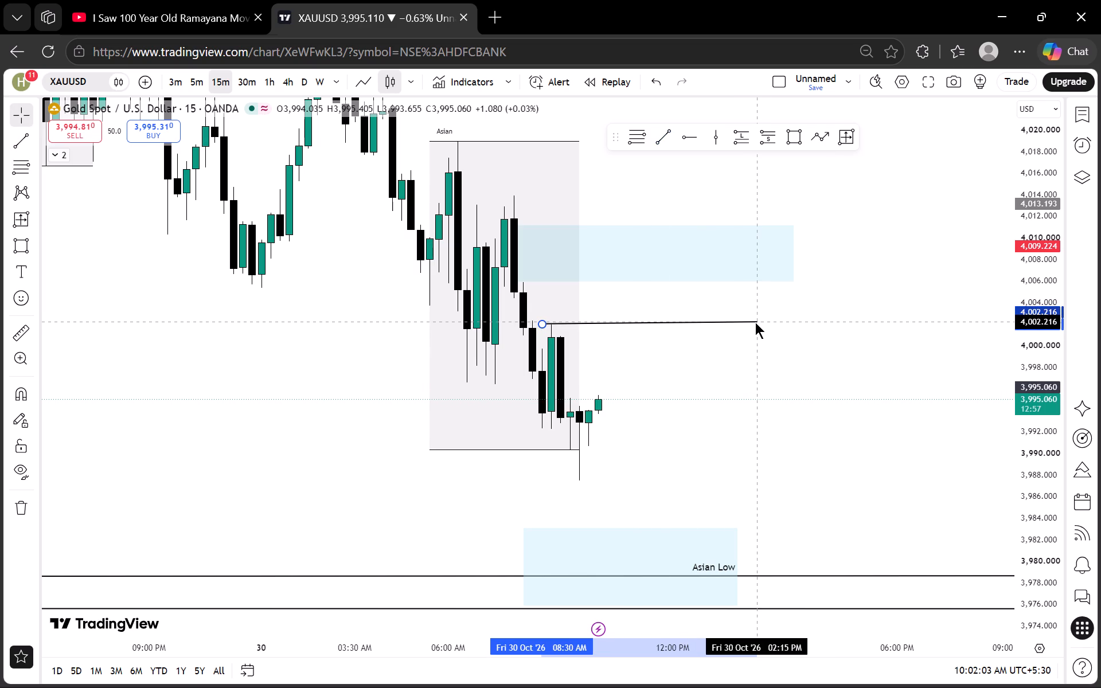
{"action": "left_click_drag", "start_coordinate": [755, 322], "coordinate": [701, 327]}
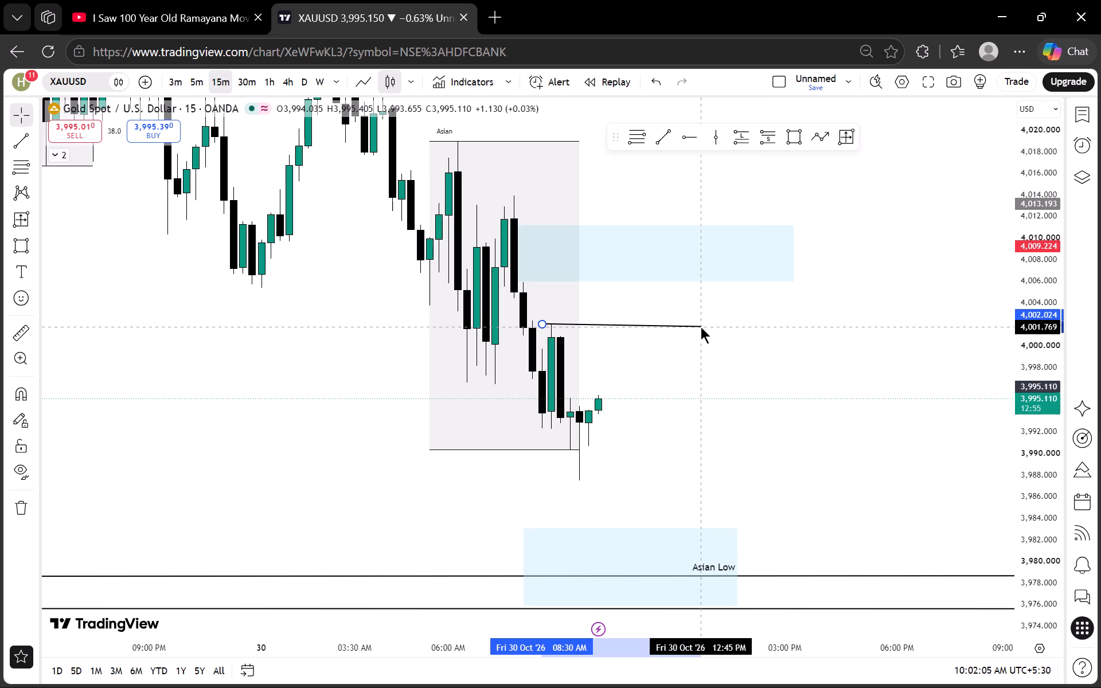
{"action": "left_click_drag", "start_coordinate": [701, 327], "coordinate": [700, 324]}
{"action": "left_click", "coordinate": [686, 342]}
Draw a near-horizontal trend line at the session's swing low around 3,987.5, starting at 09:15 AM.
{"action": "left_click_drag", "start_coordinate": [673, 391], "coordinate": [680, 299]}
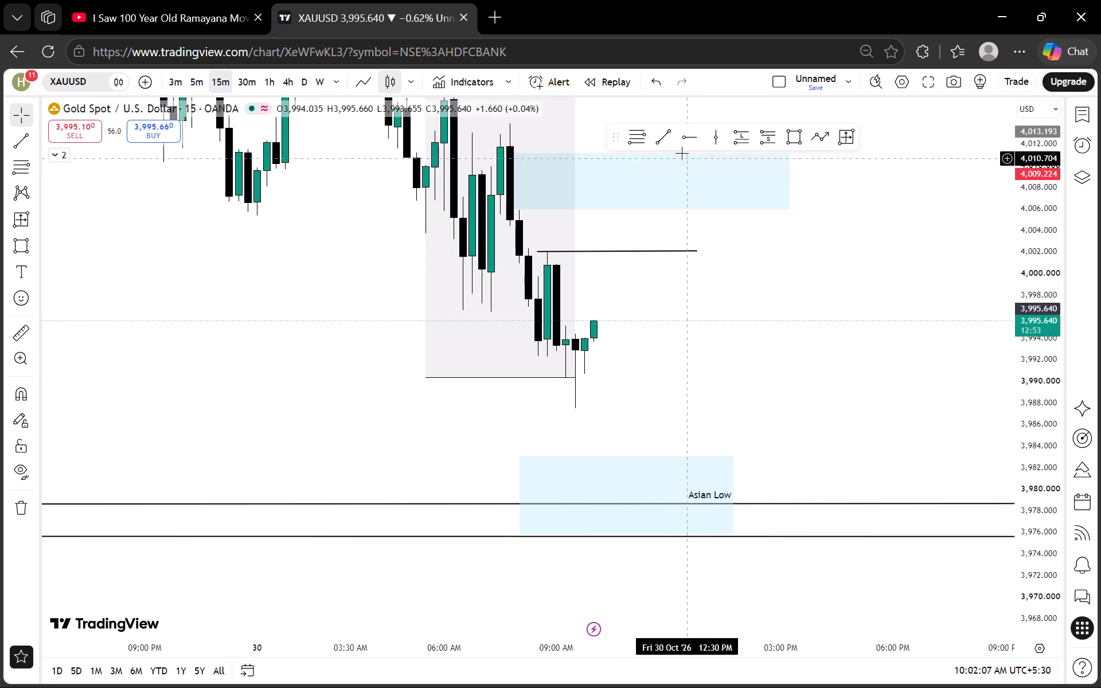
{"action": "left_click", "coordinate": [661, 134]}
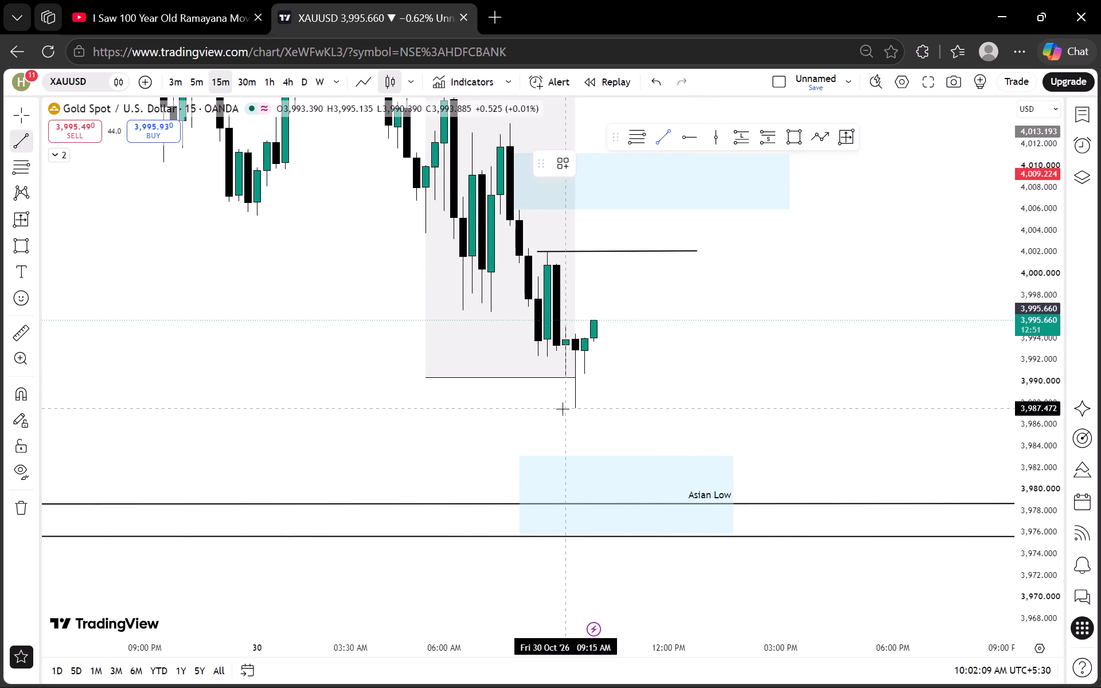
{"action": "left_click", "coordinate": [563, 409]}
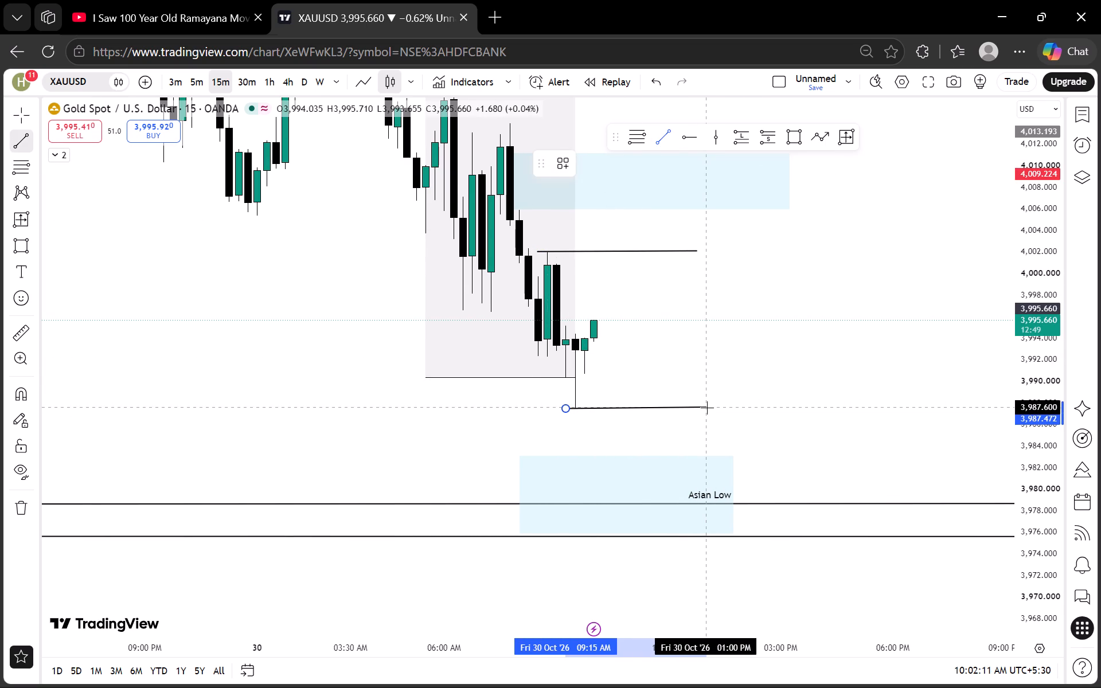
{"action": "left_click", "coordinate": [712, 408]}
{"action": "left_click", "coordinate": [701, 390]}
Draw a horizontal trend line at the swing high around 4,014 above the blue zone, from 07:15 AM to 02:00 PM.
{"action": "left_click_drag", "start_coordinate": [694, 347], "coordinate": [705, 398]}
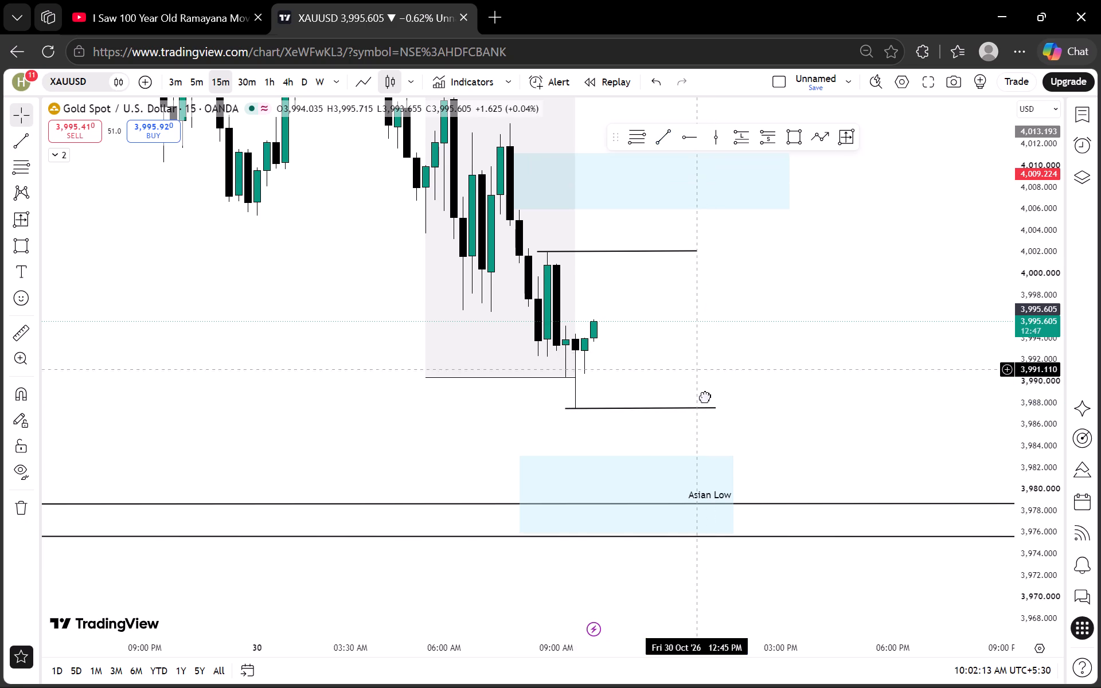
{"action": "left_click_drag", "start_coordinate": [705, 398], "coordinate": [705, 402]}
{"action": "left_click_drag", "start_coordinate": [689, 342], "coordinate": [706, 416]}
{"action": "left_click_drag", "start_coordinate": [727, 379], "coordinate": [759, 455]}
{"action": "left_click_drag", "start_coordinate": [804, 372], "coordinate": [838, 432]}
{"action": "left_click_drag", "start_coordinate": [873, 272], "coordinate": [889, 332]}
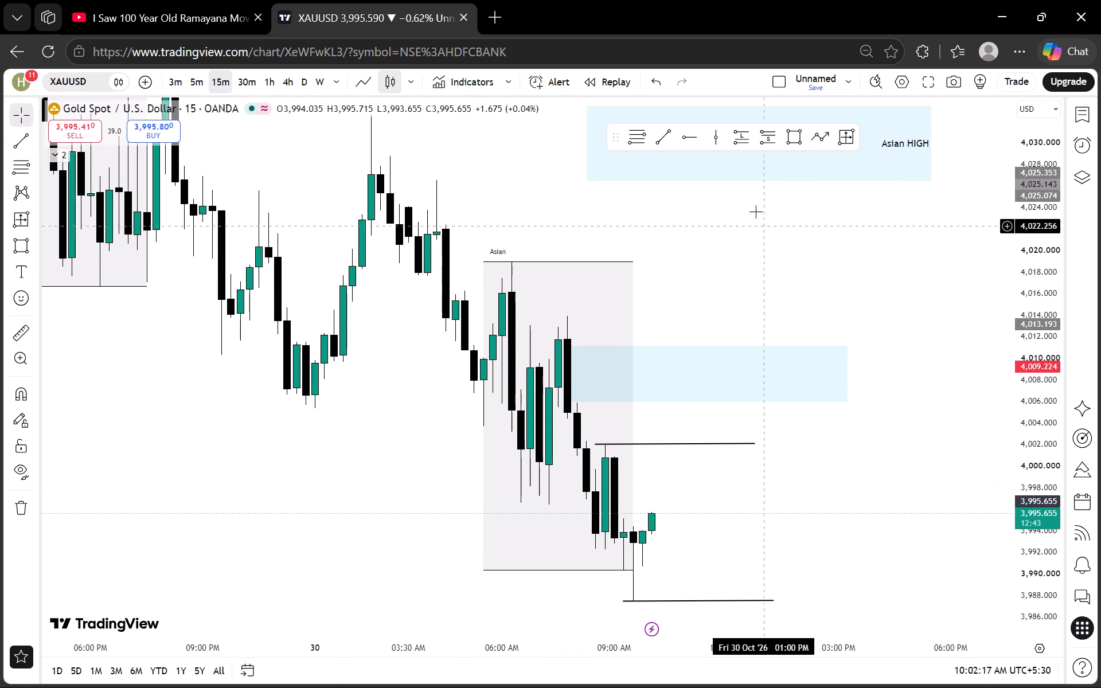
{"action": "left_click", "coordinate": [662, 143]}
{"action": "left_click", "coordinate": [552, 316]}
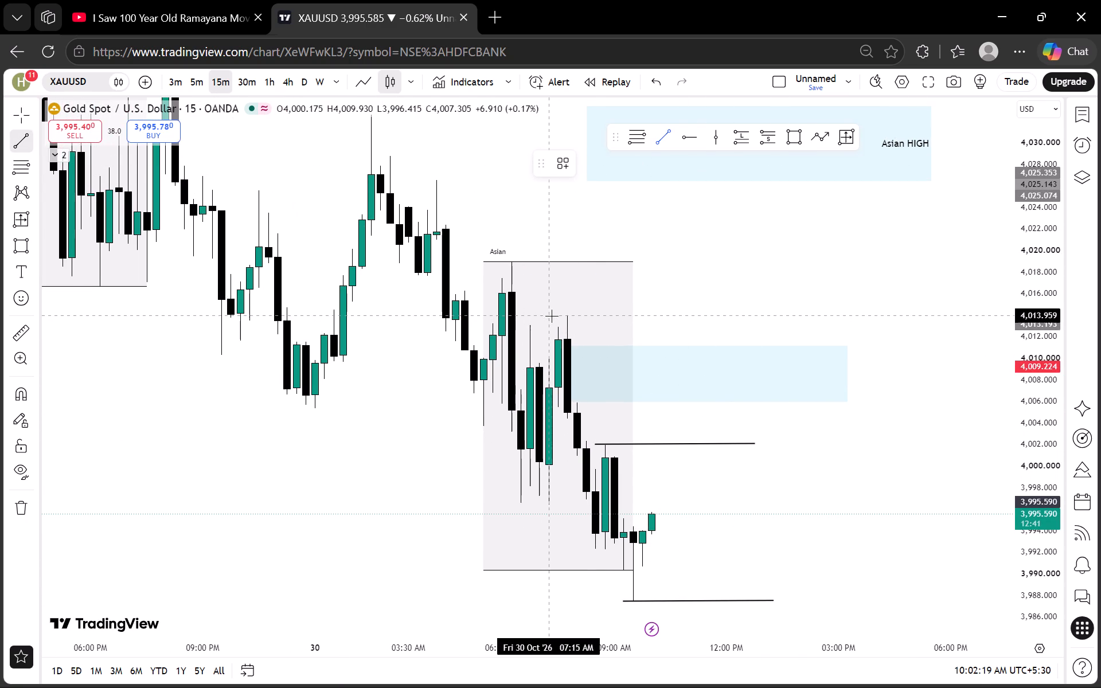
{"action": "left_click", "coordinate": [804, 316]}
{"action": "left_click", "coordinate": [787, 293]}
Examine price against the three newly drawn swing lines on XAUUSD's 5-minute timeframe.
{"action": "left_click_drag", "start_coordinate": [758, 272], "coordinate": [764, 253]}
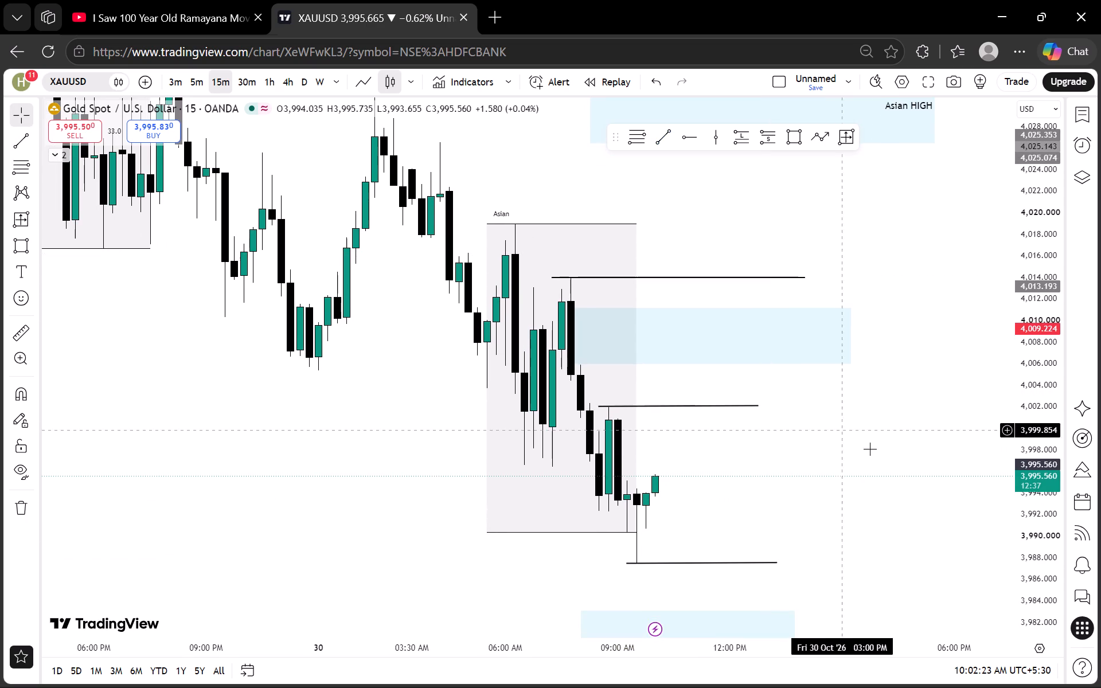
{"action": "left_click_drag", "start_coordinate": [884, 443], "coordinate": [884, 382]}
{"action": "left_click", "coordinate": [199, 71]}
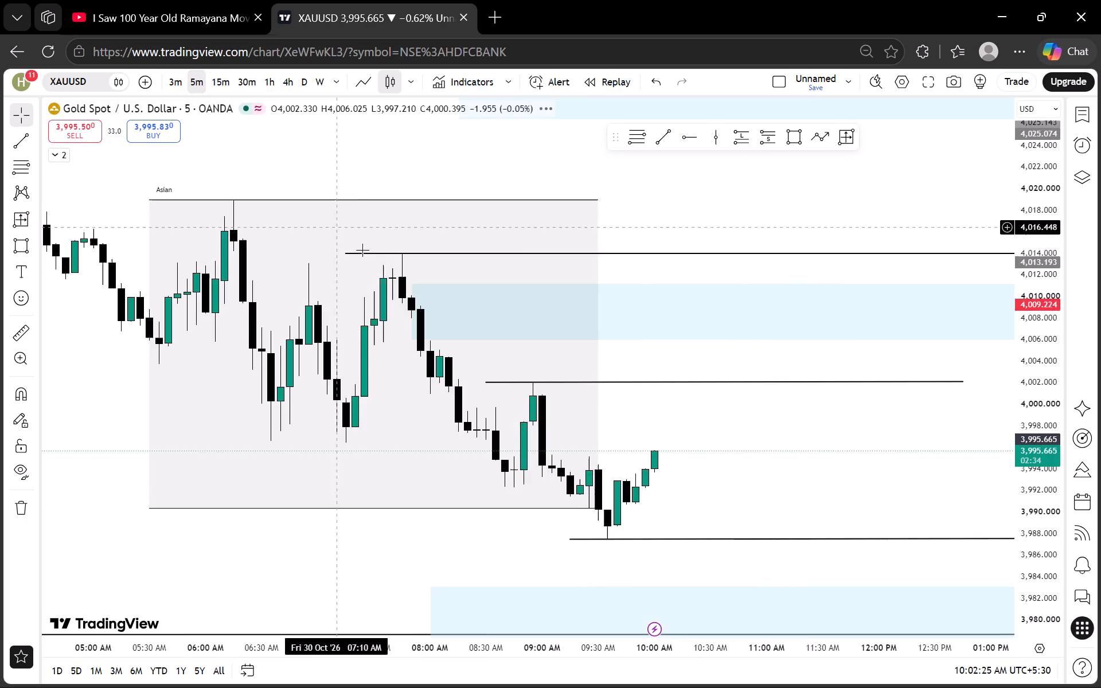
{"action": "scroll", "coordinate": [405, 369], "scroll_direction": "down", "scroll_amount": 5}
{"action": "left_click_drag", "start_coordinate": [396, 404], "coordinate": [319, 353]}
{"action": "left_click_drag", "start_coordinate": [838, 433], "coordinate": [726, 395]}
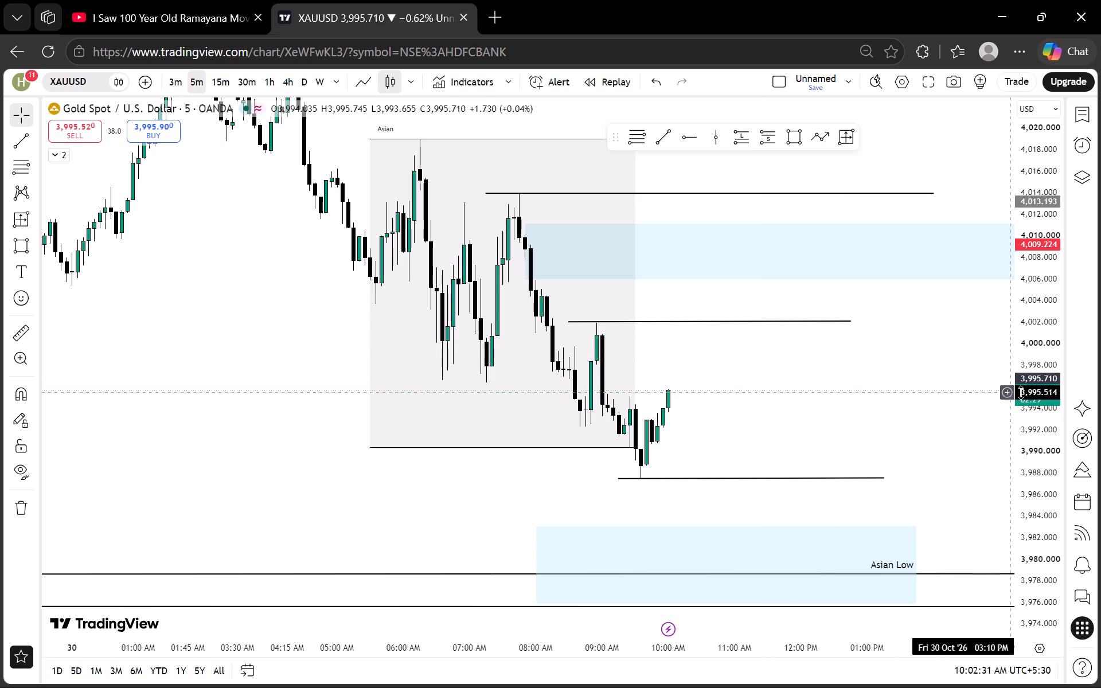
{"action": "scroll", "coordinate": [1038, 386], "scroll_direction": "up", "scroll_amount": 15}
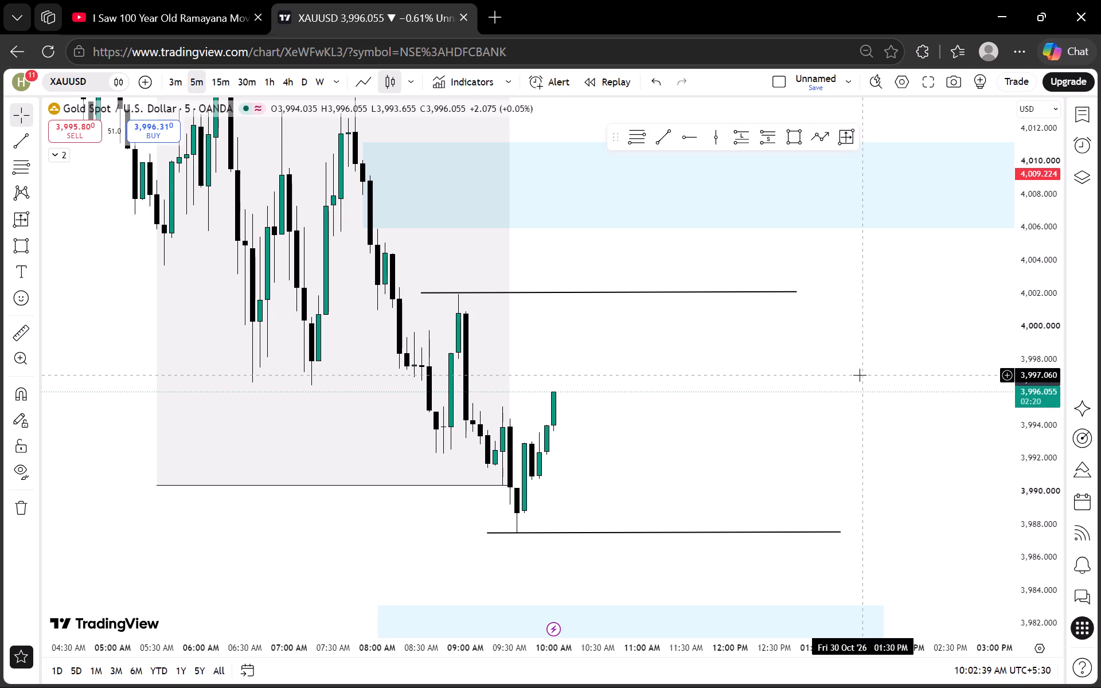
{"action": "scroll", "coordinate": [1055, 323], "scroll_direction": "down", "scroll_amount": 7}
{"action": "left_click_drag", "start_coordinate": [836, 402], "coordinate": [805, 326]}
Measure the latest upward move from about 3,990 on the 5-minute chart.
{"action": "left_click", "coordinate": [11, 332]}
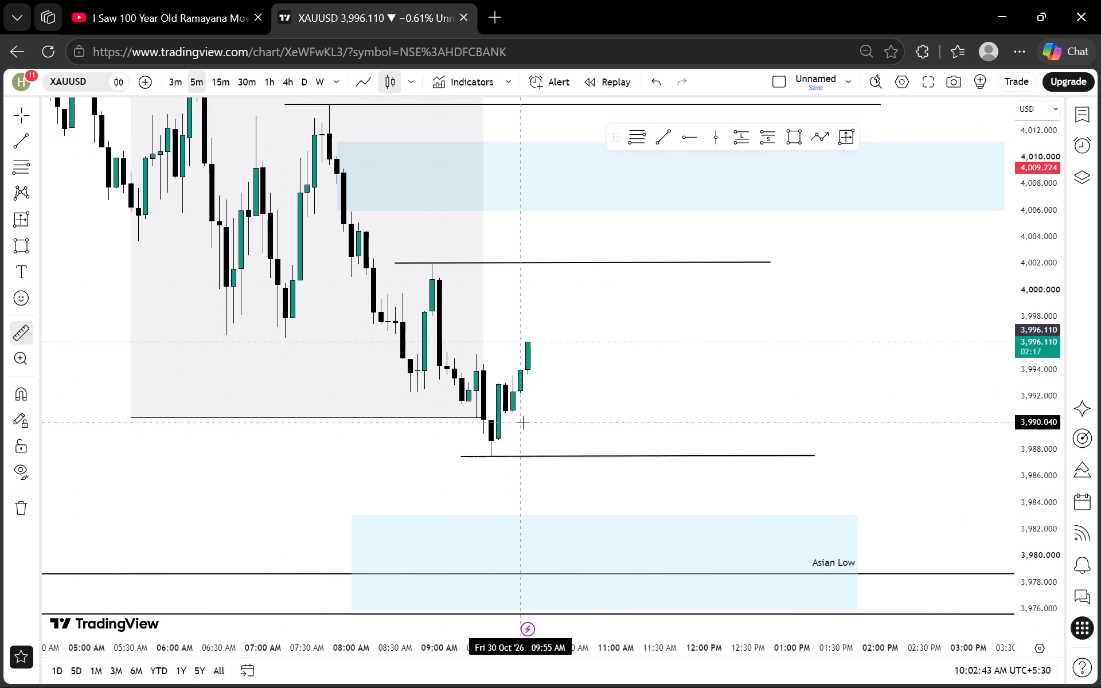
{"action": "left_click", "coordinate": [524, 423]}
{"action": "left_click", "coordinate": [544, 344]}
{"action": "left_click", "coordinate": [624, 349]}
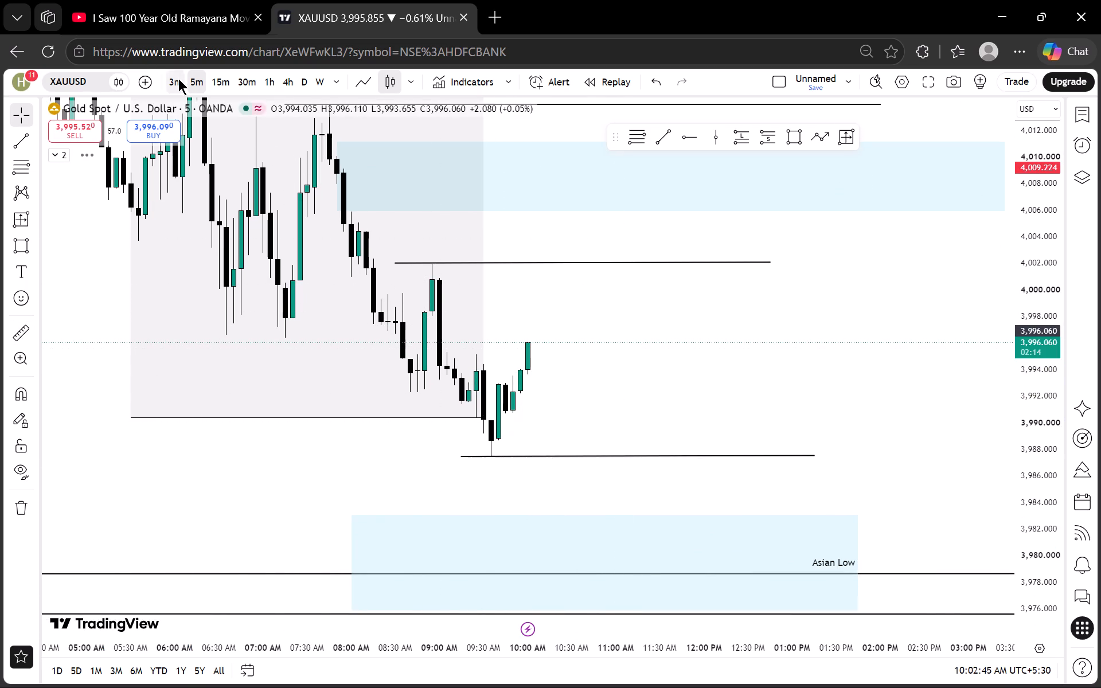
On the 3-minute timeframe, move the start of the 4,002 line to the swing high at 08:54 AM.
{"action": "left_click", "coordinate": [178, 79]}
{"action": "scroll", "coordinate": [448, 232], "scroll_direction": "down", "scroll_amount": 4}
{"action": "left_click_drag", "start_coordinate": [738, 312], "coordinate": [633, 312]}
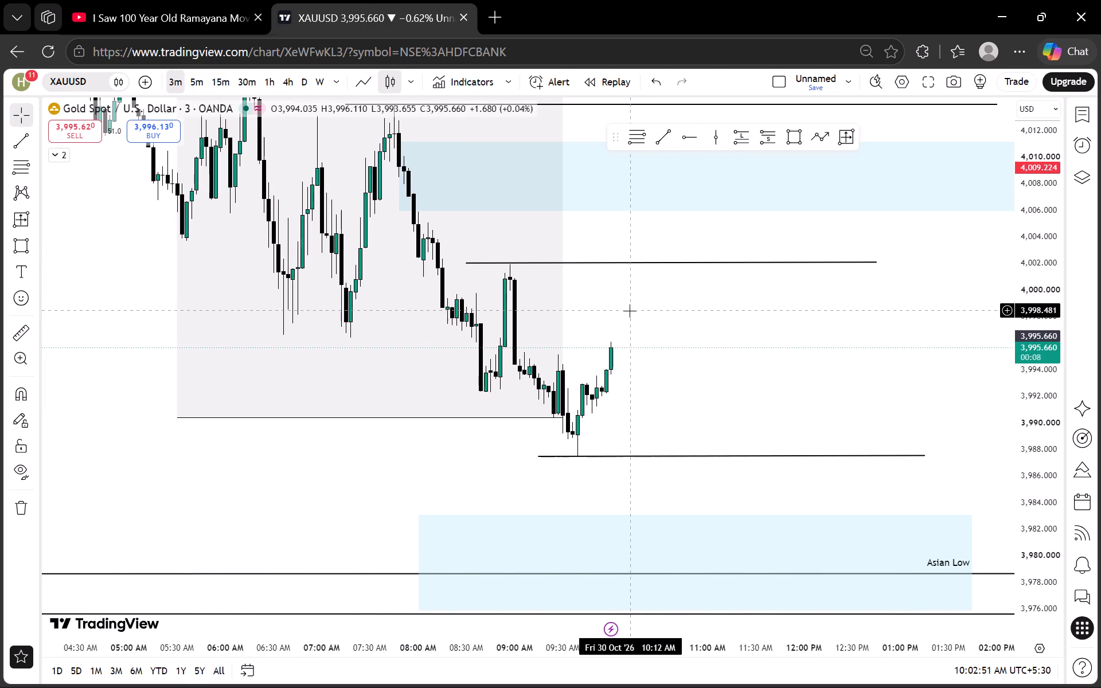
{"action": "scroll", "coordinate": [1078, 310], "scroll_direction": "up", "scroll_amount": 4}
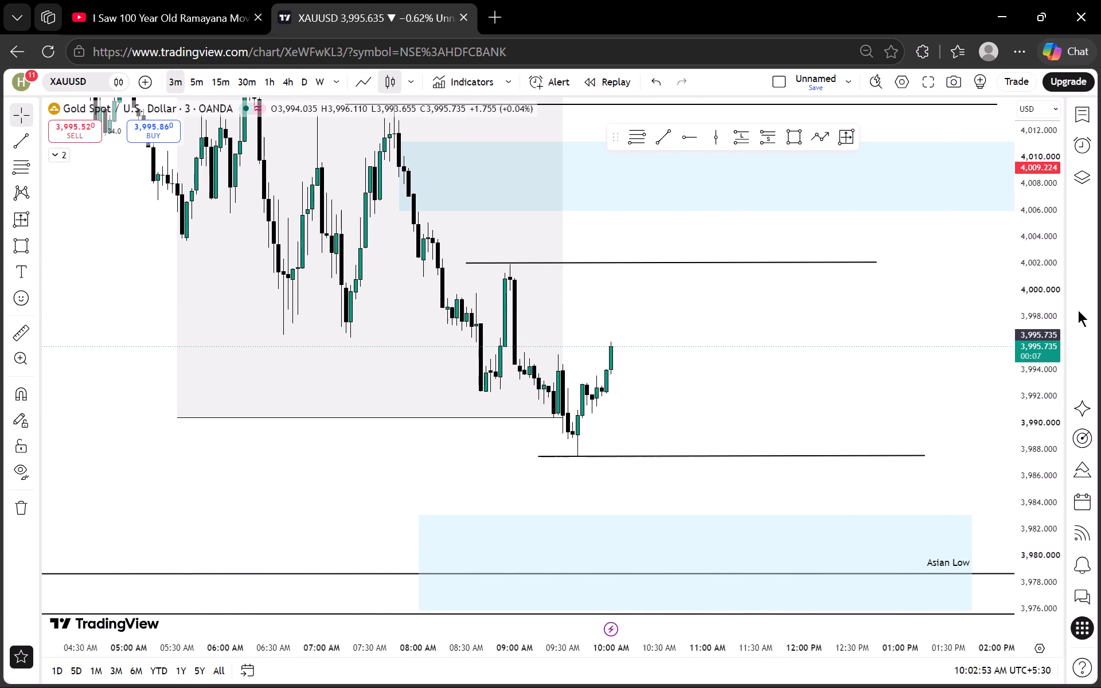
{"action": "scroll", "coordinate": [1077, 310], "scroll_direction": "down", "scroll_amount": 12}
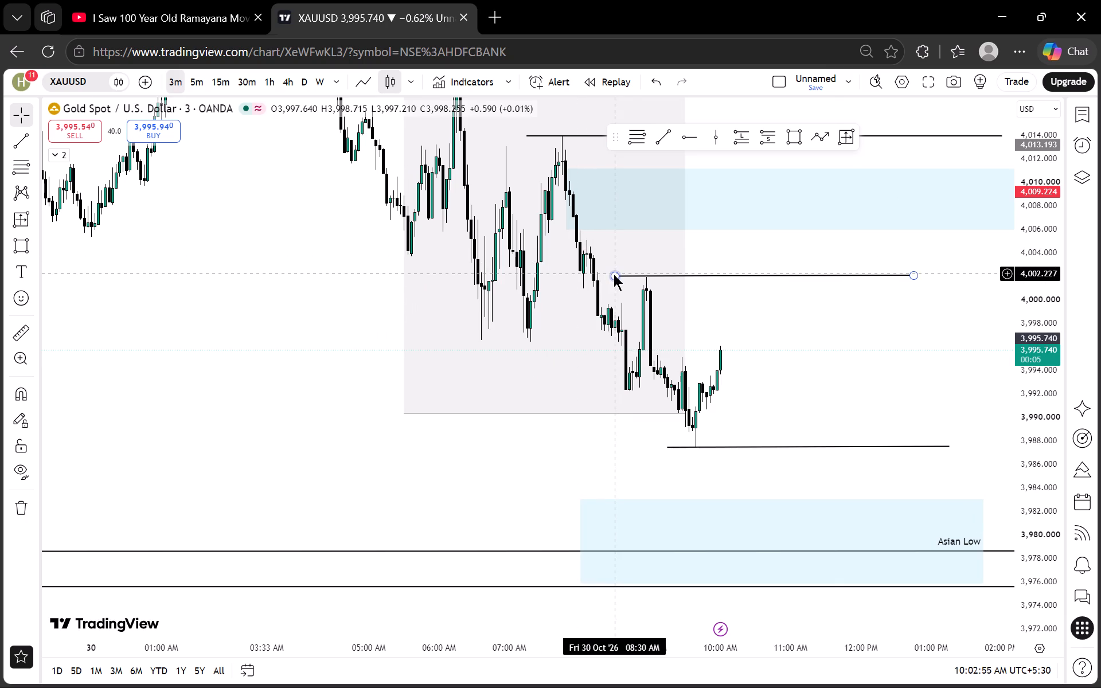
{"action": "left_click_drag", "start_coordinate": [614, 274], "coordinate": [643, 277]}
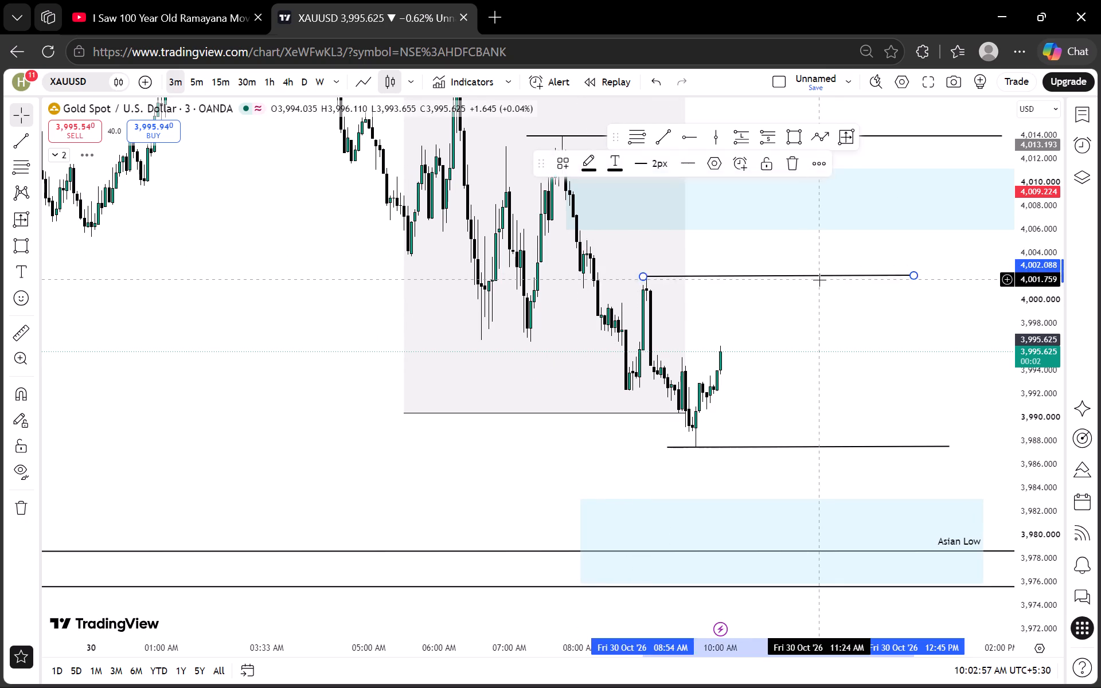
{"action": "left_click", "coordinate": [819, 280]}
{"action": "left_click_drag", "start_coordinate": [827, 292], "coordinate": [752, 329]}
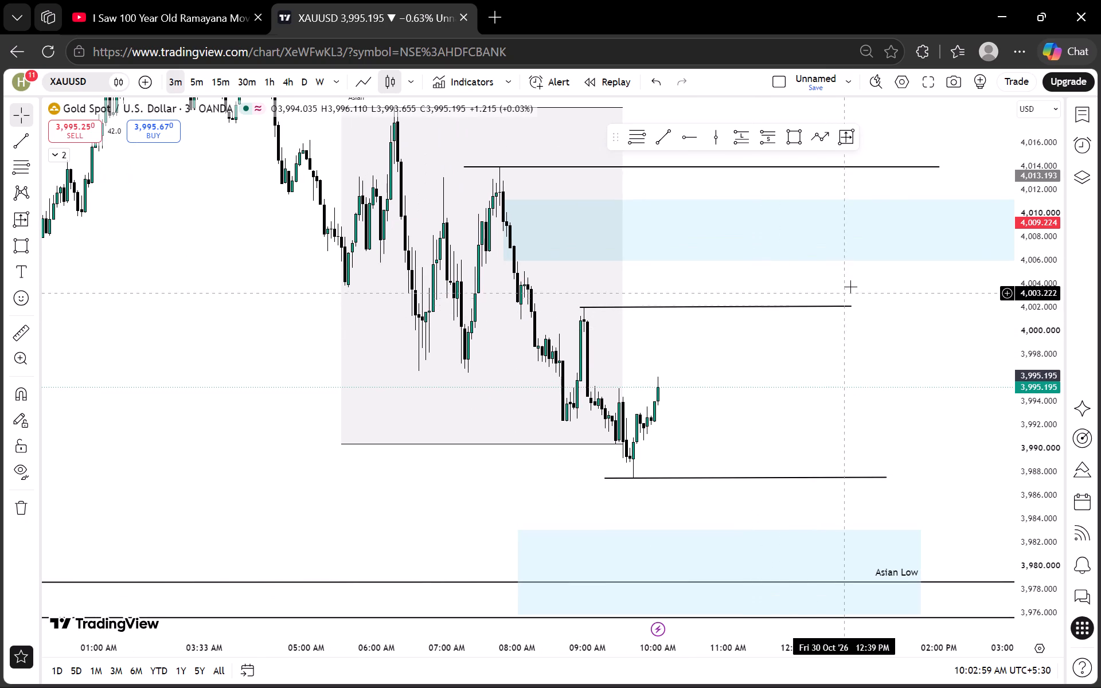
Examine price on the 3-minute chart between the 4,002 swing line and the swing-low line near 3,987.5.
{"action": "left_click", "coordinate": [813, 359]}
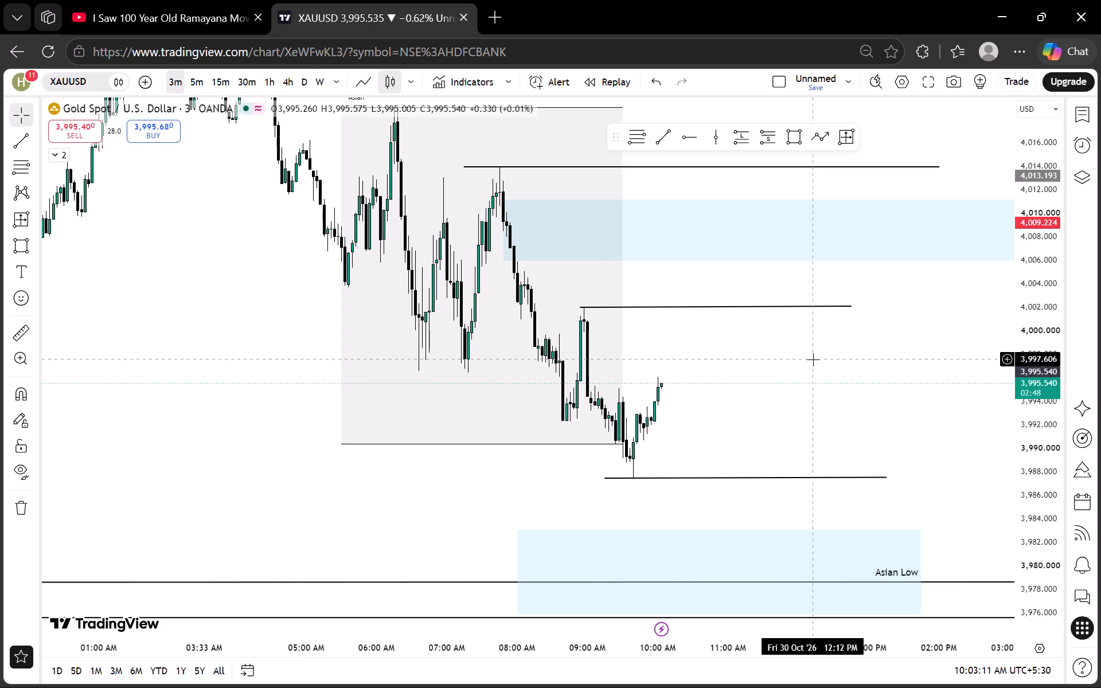
{"action": "scroll", "coordinate": [819, 344], "scroll_direction": "down", "scroll_amount": 4}
{"action": "scroll", "coordinate": [819, 344], "scroll_direction": "up", "scroll_amount": 4}
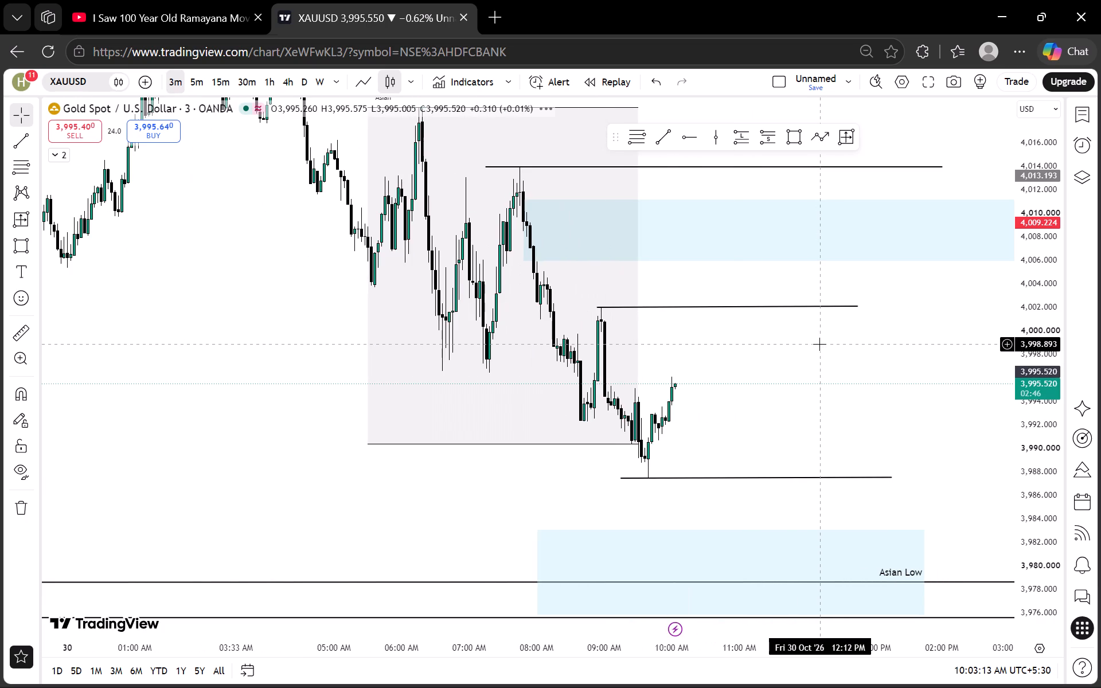
{"action": "scroll", "coordinate": [1055, 299], "scroll_direction": "down", "scroll_amount": 17}
{"action": "left_click_drag", "start_coordinate": [546, 406], "coordinate": [506, 398]}
{"action": "scroll", "coordinate": [498, 398], "scroll_direction": "up", "scroll_amount": 3}
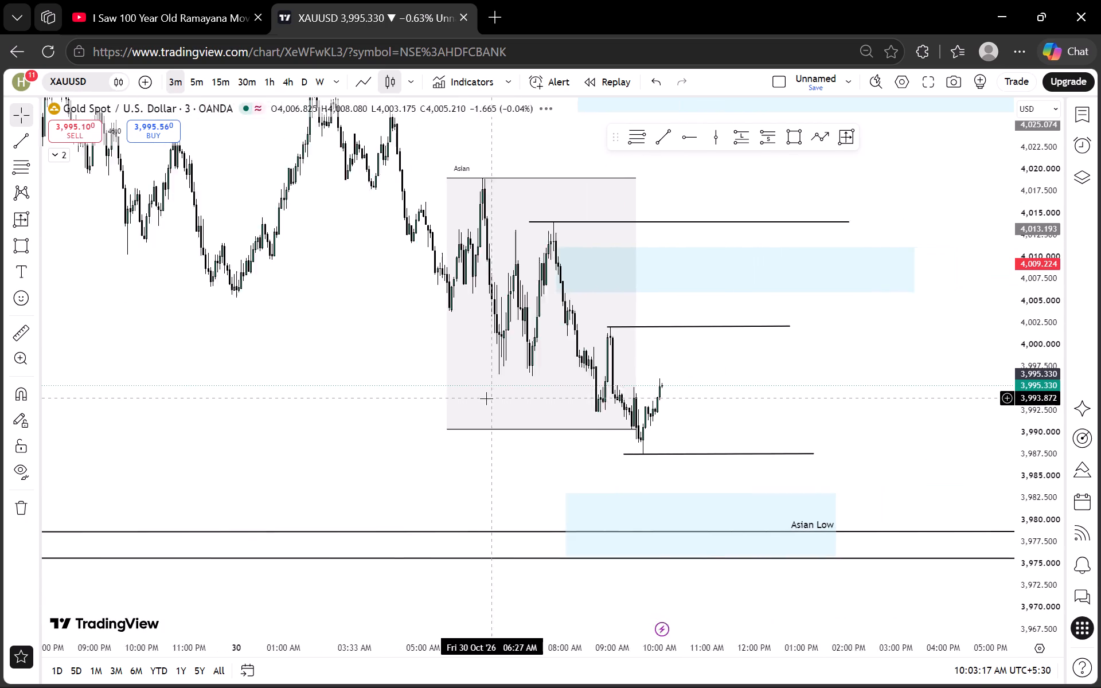
{"action": "scroll", "coordinate": [486, 398], "scroll_direction": "up", "scroll_amount": 5}
{"action": "scroll", "coordinate": [338, 379], "scroll_direction": "down", "scroll_amount": 6}
Look back through the 29 October price action on the 3-minute chart and return to the current Asian session.
{"action": "left_click_drag", "start_coordinate": [327, 380], "coordinate": [633, 291]}
{"action": "left_click_drag", "start_coordinate": [415, 323], "coordinate": [665, 306]}
{"action": "left_click_drag", "start_coordinate": [468, 306], "coordinate": [754, 315]}
{"action": "left_click_drag", "start_coordinate": [466, 315], "coordinate": [745, 373]}
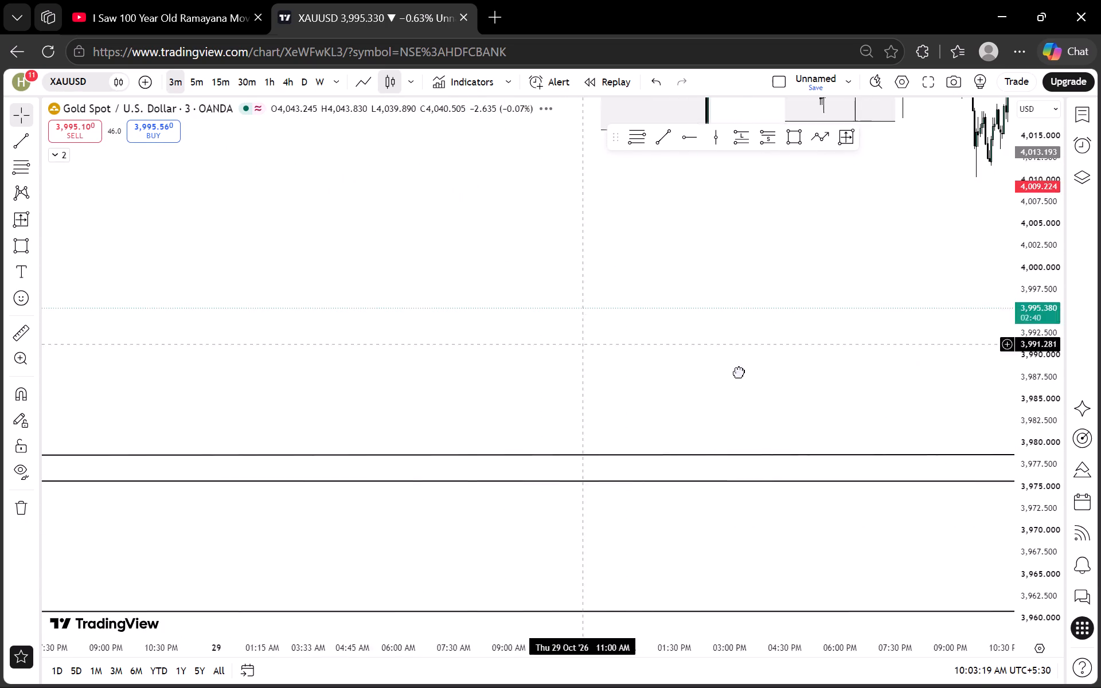
{"action": "left_click_drag", "start_coordinate": [745, 373], "coordinate": [759, 374]}
{"action": "left_click_drag", "start_coordinate": [564, 326], "coordinate": [339, 368]}
{"action": "left_click_drag", "start_coordinate": [627, 343], "coordinate": [338, 346]}
{"action": "left_click_drag", "start_coordinate": [581, 333], "coordinate": [363, 372]}
{"action": "left_click_drag", "start_coordinate": [489, 357], "coordinate": [343, 385]}
{"action": "scroll", "coordinate": [342, 385], "scroll_direction": "up", "scroll_amount": 3}
{"action": "scroll", "coordinate": [356, 369], "scroll_direction": "down", "scroll_amount": 1}
{"action": "scroll", "coordinate": [357, 369], "scroll_direction": "up", "scroll_amount": 3}
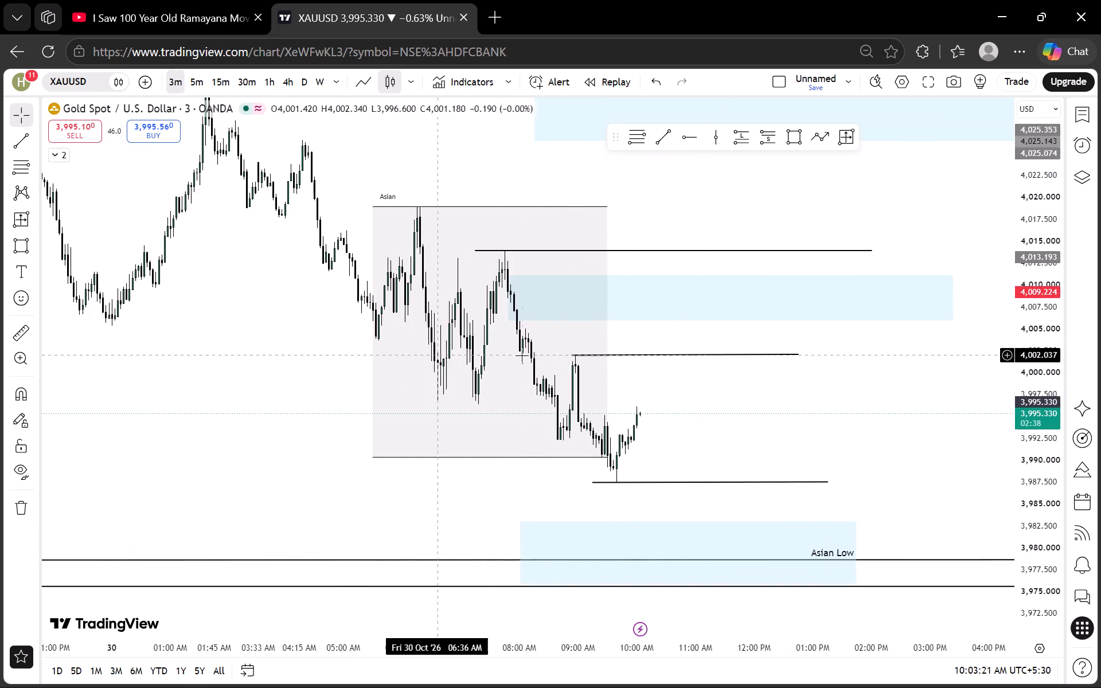
{"action": "scroll", "coordinate": [529, 355], "scroll_direction": "up", "scroll_amount": 4}
{"action": "left_click_drag", "start_coordinate": [786, 377], "coordinate": [846, 348]}
{"action": "scroll", "coordinate": [1040, 349], "scroll_direction": "up", "scroll_amount": 9}
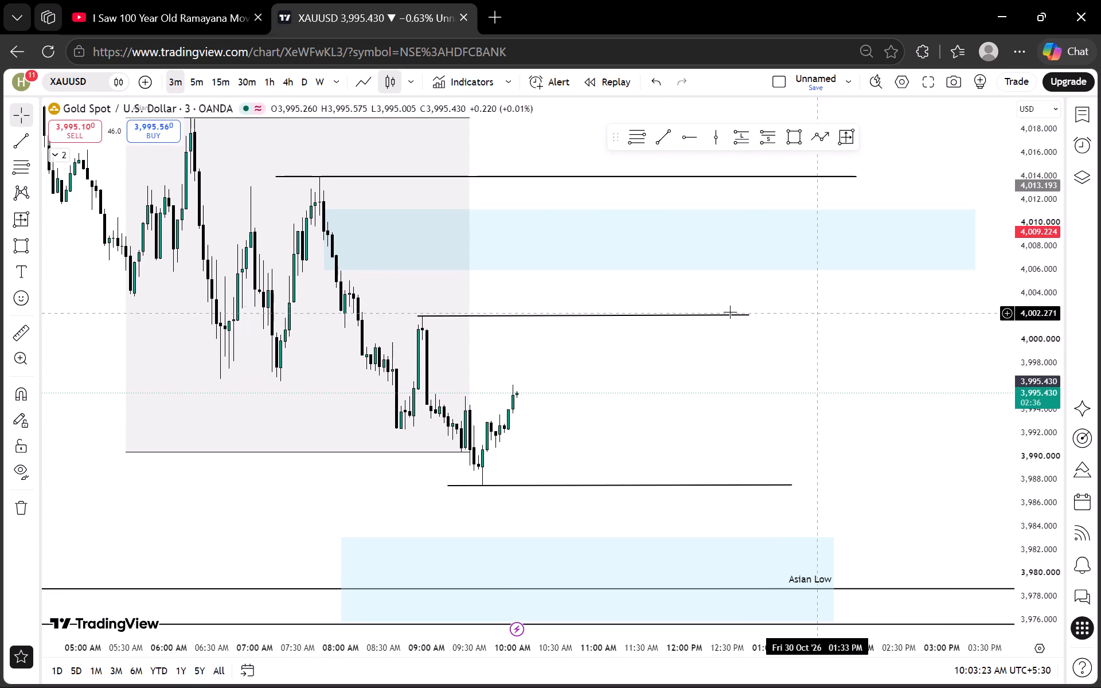
Examine the XAUUSD swing levels and blue zones on the 1-minute timeframe.
{"action": "left_click", "coordinate": [333, 82]}
{"action": "scroll", "coordinate": [385, 354], "scroll_direction": "down", "scroll_amount": 1}
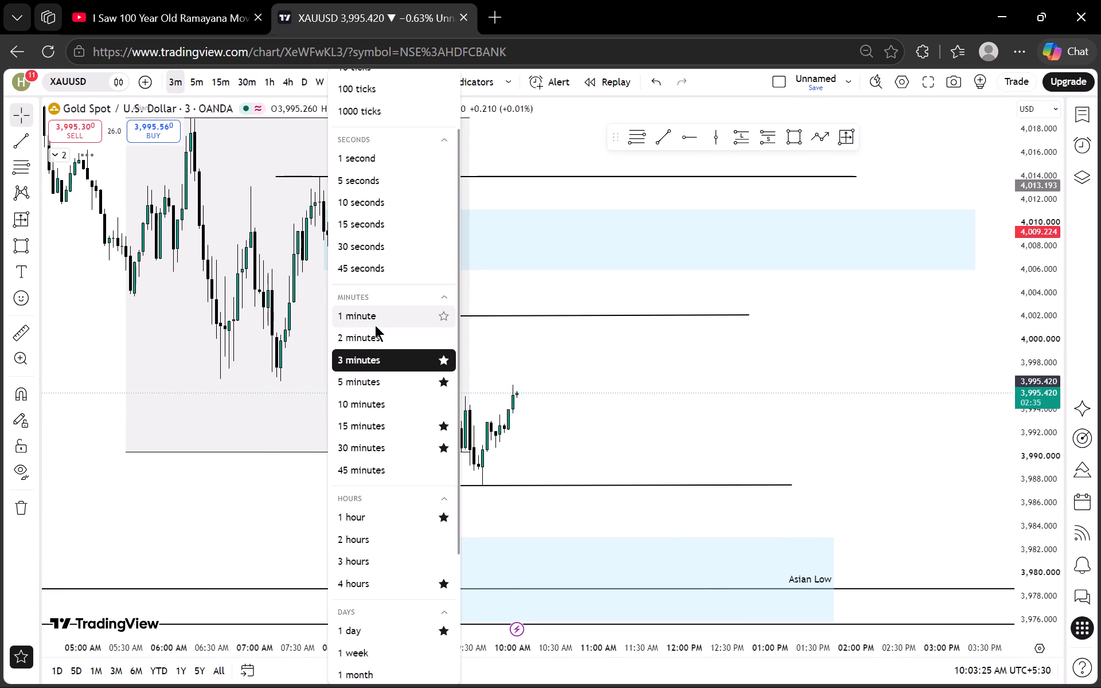
{"action": "left_click", "coordinate": [374, 321]}
{"action": "scroll", "coordinate": [451, 322], "scroll_direction": "down", "scroll_amount": 6}
{"action": "left_click_drag", "start_coordinate": [323, 326], "coordinate": [393, 454]}
{"action": "scroll", "coordinate": [392, 448], "scroll_direction": "up", "scroll_amount": 3}
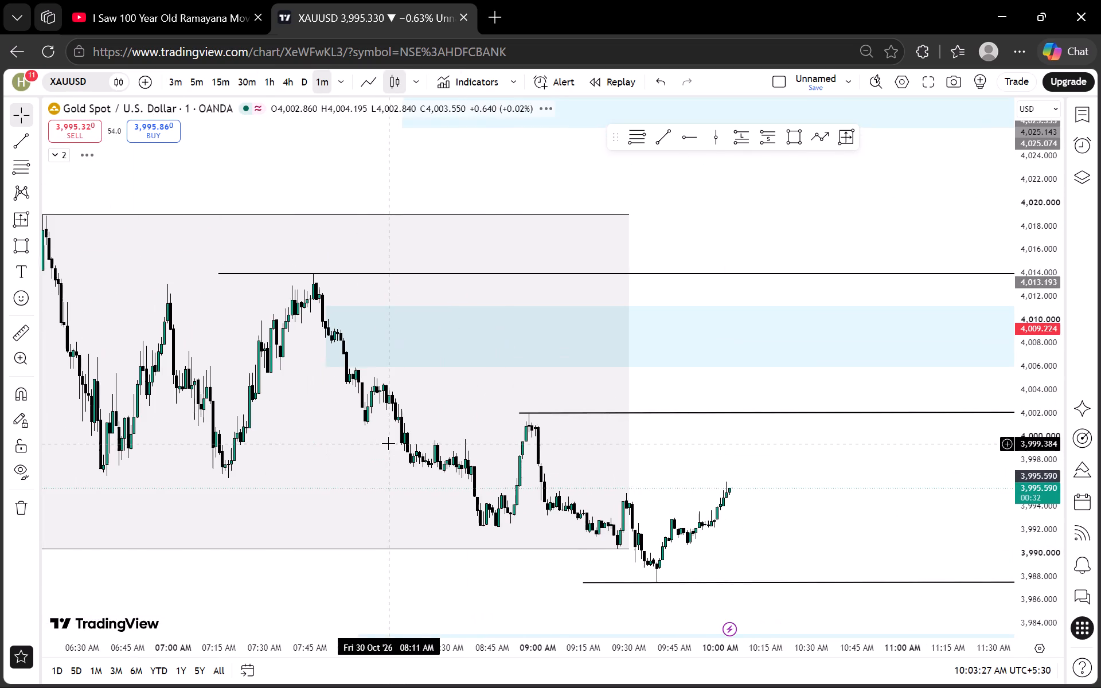
{"action": "scroll", "coordinate": [1057, 448], "scroll_direction": "up", "scroll_amount": 3}
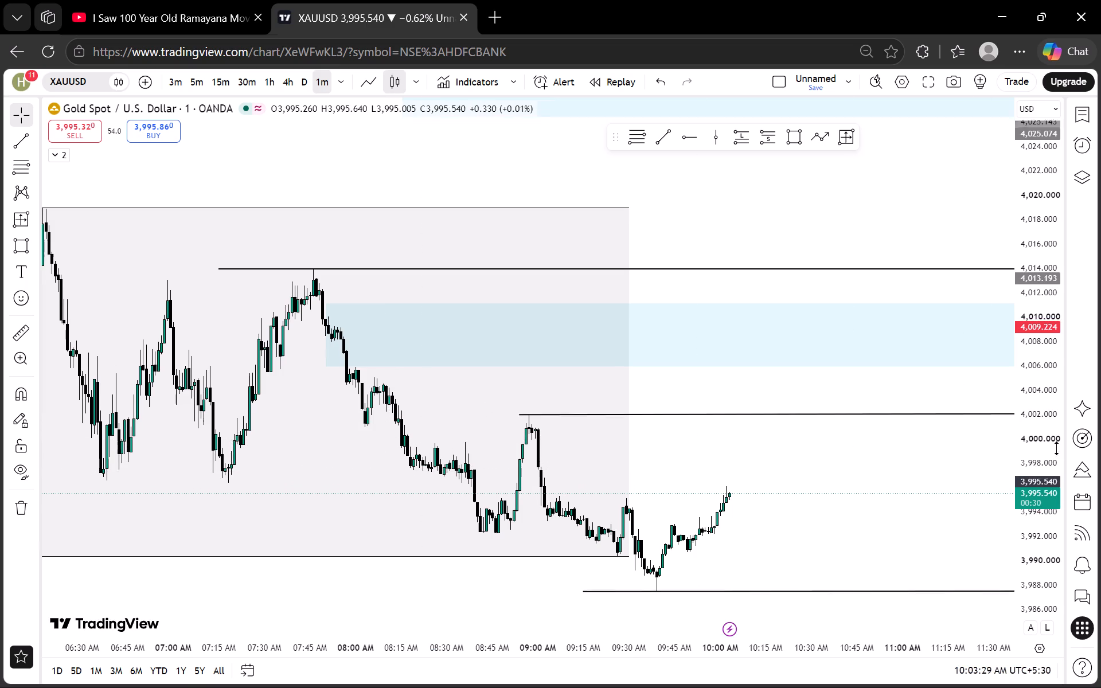
{"action": "scroll", "coordinate": [1057, 448], "scroll_direction": "up", "scroll_amount": 6}
{"action": "scroll", "coordinate": [966, 490], "scroll_direction": "down", "scroll_amount": 3}
{"action": "left_click_drag", "start_coordinate": [951, 496], "coordinate": [708, 385]}
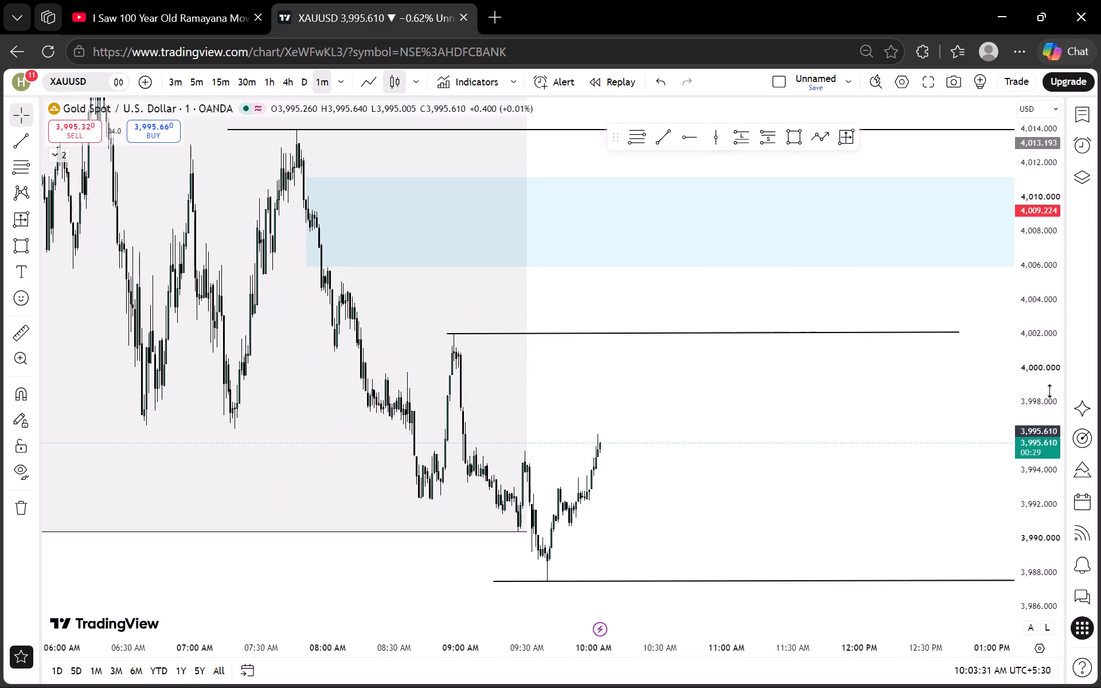
{"action": "scroll", "coordinate": [1048, 386], "scroll_direction": "down", "scroll_amount": 9}
{"action": "left_click_drag", "start_coordinate": [840, 416], "coordinate": [695, 401]}
{"action": "scroll", "coordinate": [694, 401], "scroll_direction": "down", "scroll_amount": 4}
{"action": "left_click_drag", "start_coordinate": [744, 404], "coordinate": [669, 382]}
{"action": "left_click_drag", "start_coordinate": [683, 372], "coordinate": [595, 372]}
Measure from the upper blue zone near 4,007 down to the blue Asian Low zone on the 1-minute chart.
{"action": "left_click", "coordinate": [14, 331]}
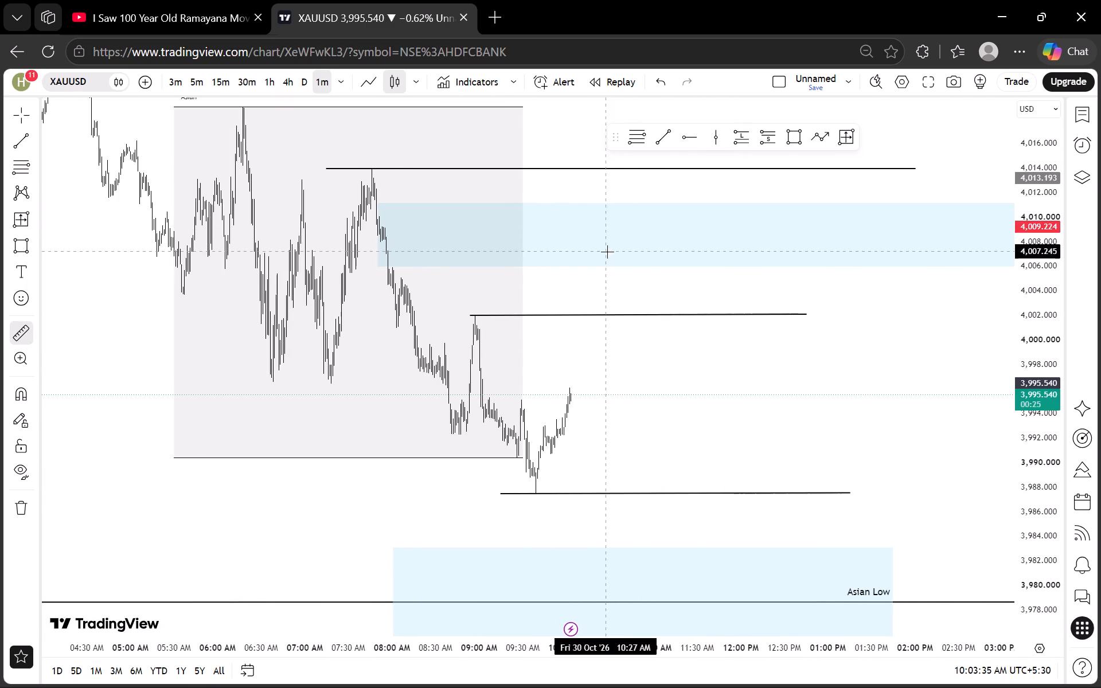
{"action": "left_click", "coordinate": [607, 252]}
{"action": "left_click", "coordinate": [675, 555]}
{"action": "left_click", "coordinate": [785, 398]}
Examine the latest 1-minute price rise between the 4,002 line and the swing-low line.
{"action": "left_click_drag", "start_coordinate": [725, 358], "coordinate": [827, 389]}
{"action": "scroll", "coordinate": [802, 380], "scroll_direction": "up", "scroll_amount": 6}
{"action": "scroll", "coordinate": [1037, 384], "scroll_direction": "up", "scroll_amount": 9}
{"action": "scroll", "coordinate": [781, 343], "scroll_direction": "down", "scroll_amount": 3}
{"action": "left_click_drag", "start_coordinate": [720, 384], "coordinate": [728, 382]}
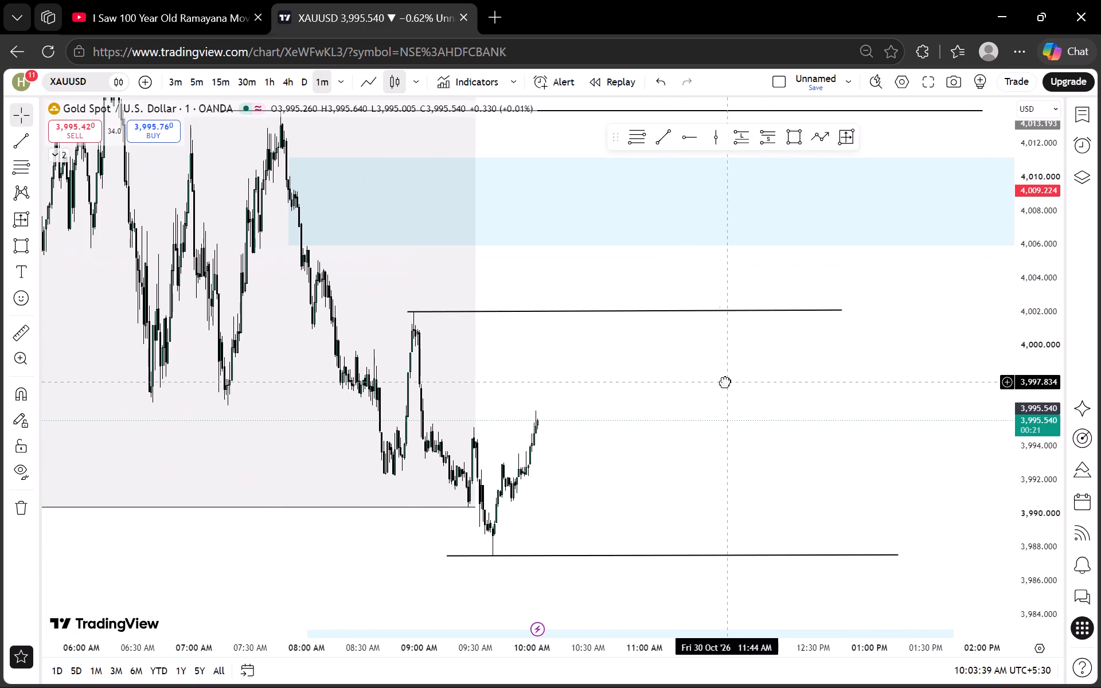
{"action": "scroll", "coordinate": [635, 359], "scroll_direction": "up", "scroll_amount": 1}
Examine price against the swing lines and the two blue zones on the 5-minute timeframe.
{"action": "left_click", "coordinate": [192, 75]}
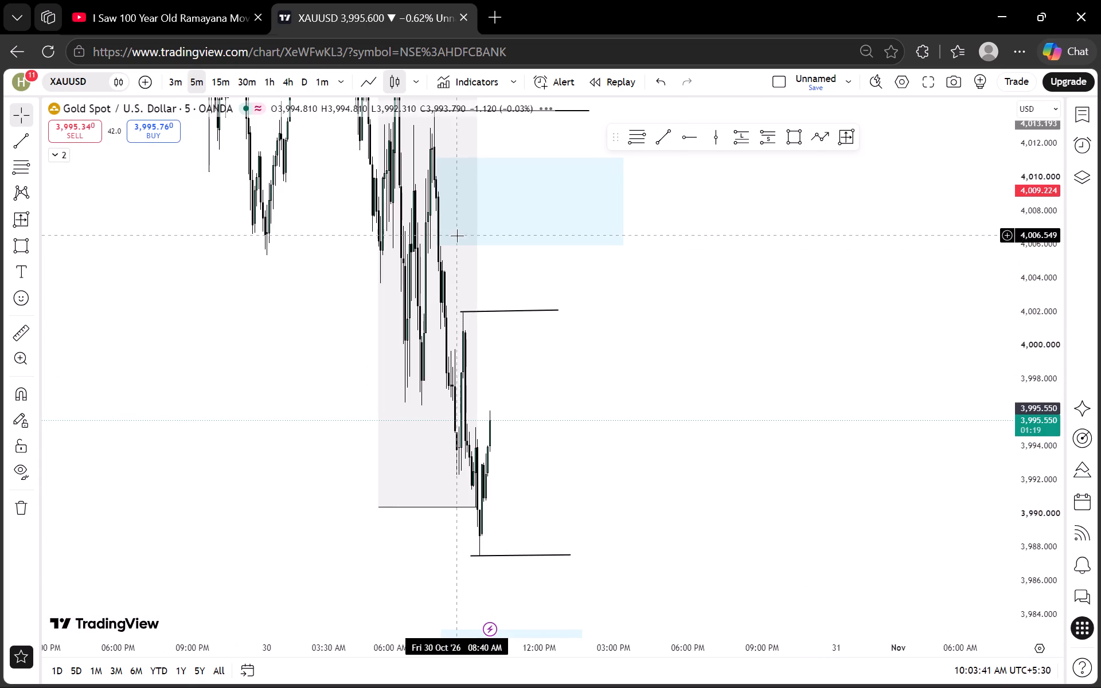
{"action": "scroll", "coordinate": [672, 337], "scroll_direction": "up", "scroll_amount": 3}
{"action": "scroll", "coordinate": [473, 368], "scroll_direction": "up", "scroll_amount": 3}
{"action": "left_click_drag", "start_coordinate": [420, 368], "coordinate": [654, 358]}
{"action": "scroll", "coordinate": [641, 360], "scroll_direction": "up", "scroll_amount": 3}
{"action": "left_click_drag", "start_coordinate": [487, 369], "coordinate": [741, 358]}
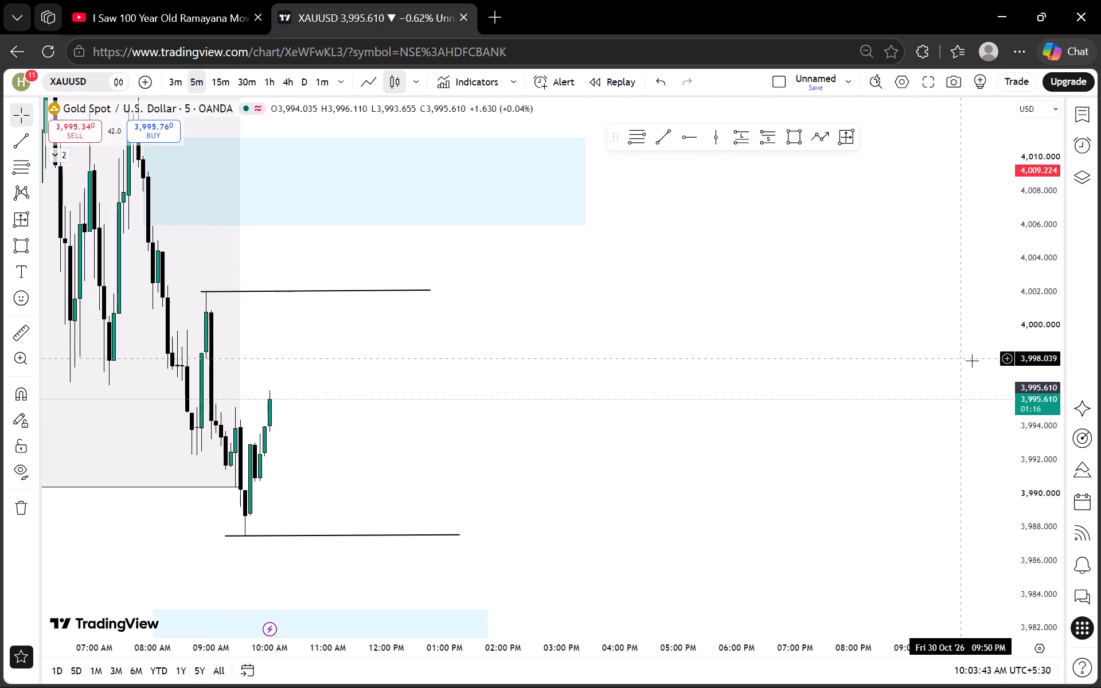
{"action": "scroll", "coordinate": [980, 362], "scroll_direction": "down", "scroll_amount": 6}
{"action": "scroll", "coordinate": [1030, 359], "scroll_direction": "down", "scroll_amount": 5}
{"action": "scroll", "coordinate": [823, 376], "scroll_direction": "up", "scroll_amount": 6}
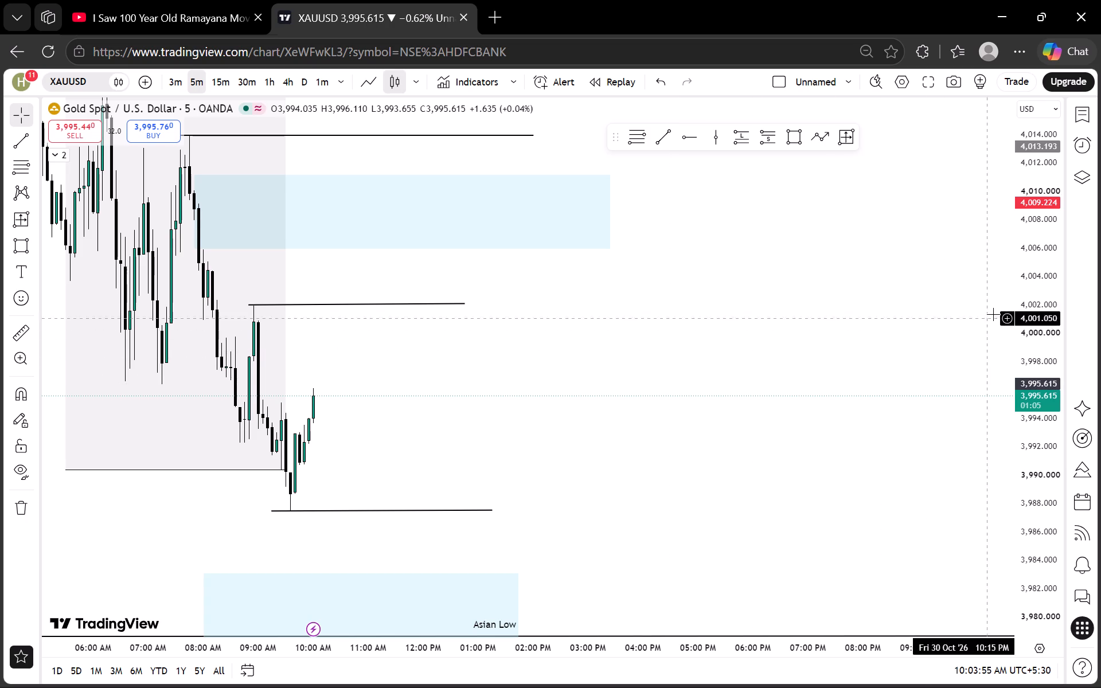
{"action": "scroll", "coordinate": [1021, 304], "scroll_direction": "down", "scroll_amount": 7}
{"action": "scroll", "coordinate": [915, 345], "scroll_direction": "up", "scroll_amount": 5}
{"action": "left_click_drag", "start_coordinate": [592, 382], "coordinate": [968, 390]}
{"action": "scroll", "coordinate": [1049, 372], "scroll_direction": "up", "scroll_amount": 8}
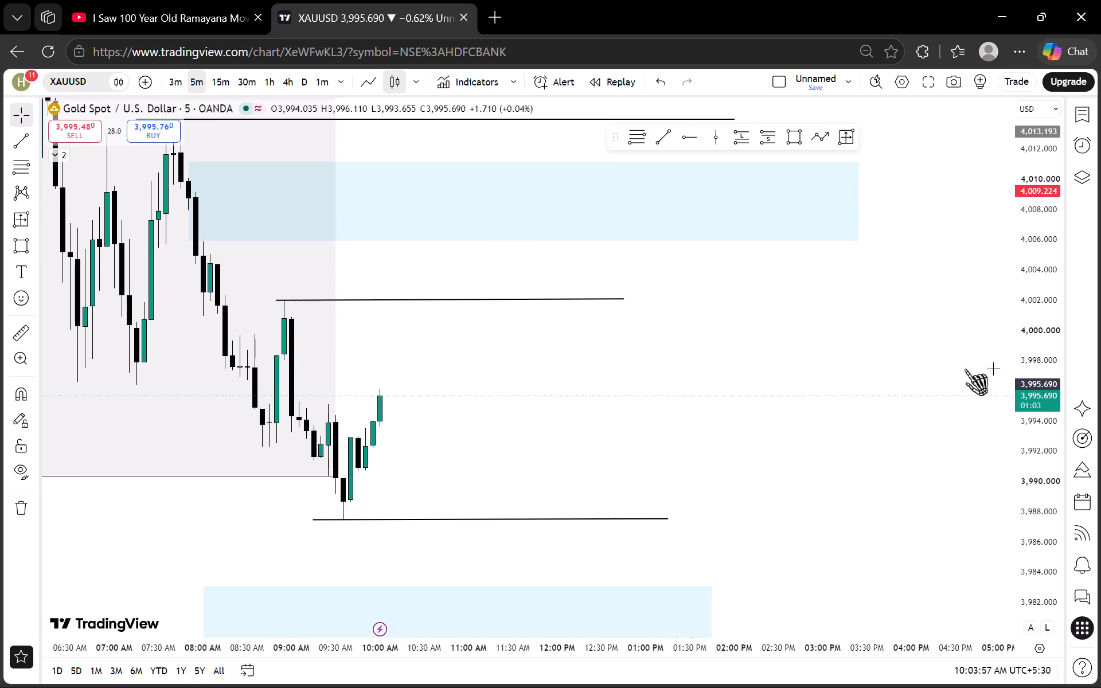
{"action": "scroll", "coordinate": [669, 359], "scroll_direction": "down", "scroll_amount": 1}
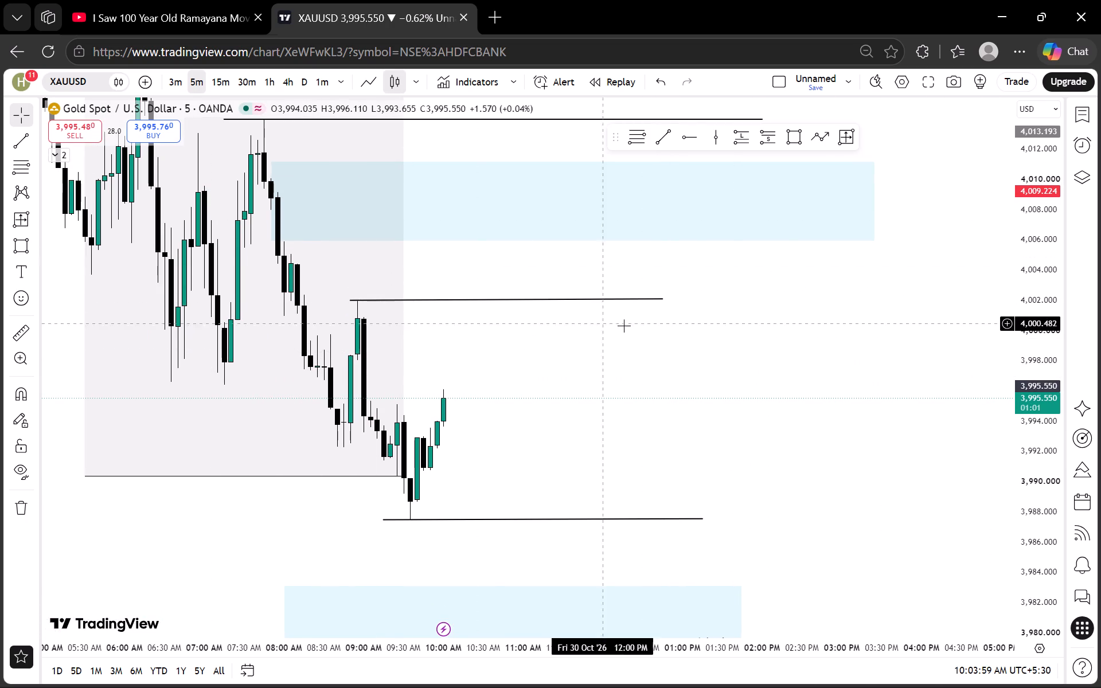
{"action": "scroll", "coordinate": [1036, 312], "scroll_direction": "down", "scroll_amount": 9}
{"action": "left_click_drag", "start_coordinate": [696, 417], "coordinate": [720, 359]}
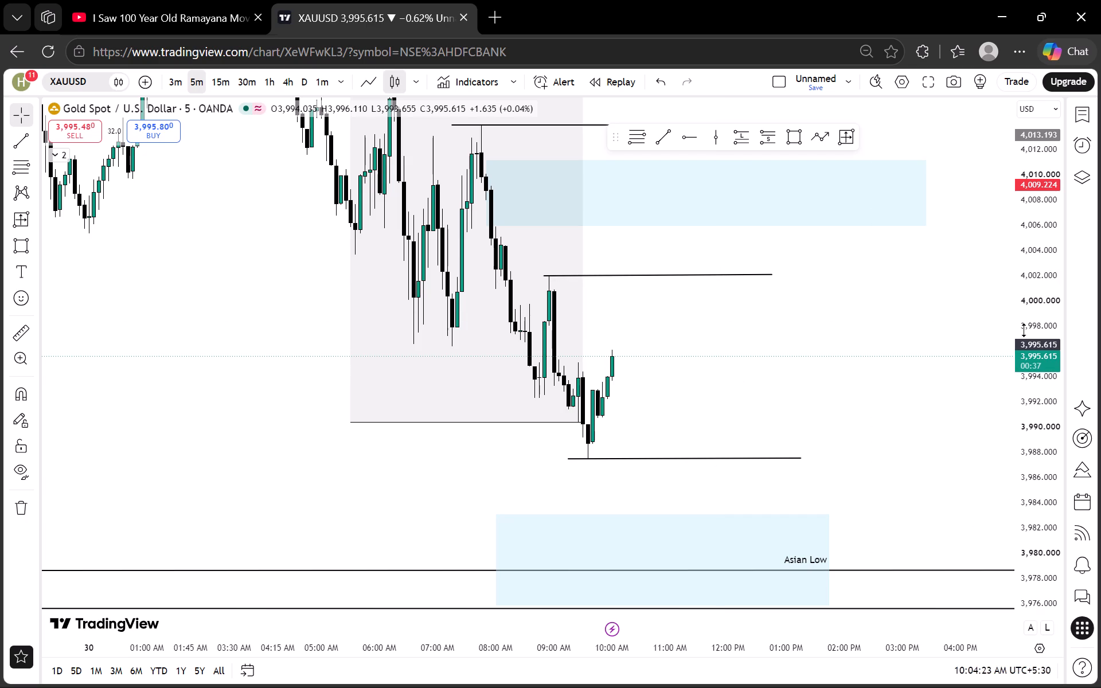
{"action": "scroll", "coordinate": [1025, 331], "scroll_direction": "up", "scroll_amount": 10}
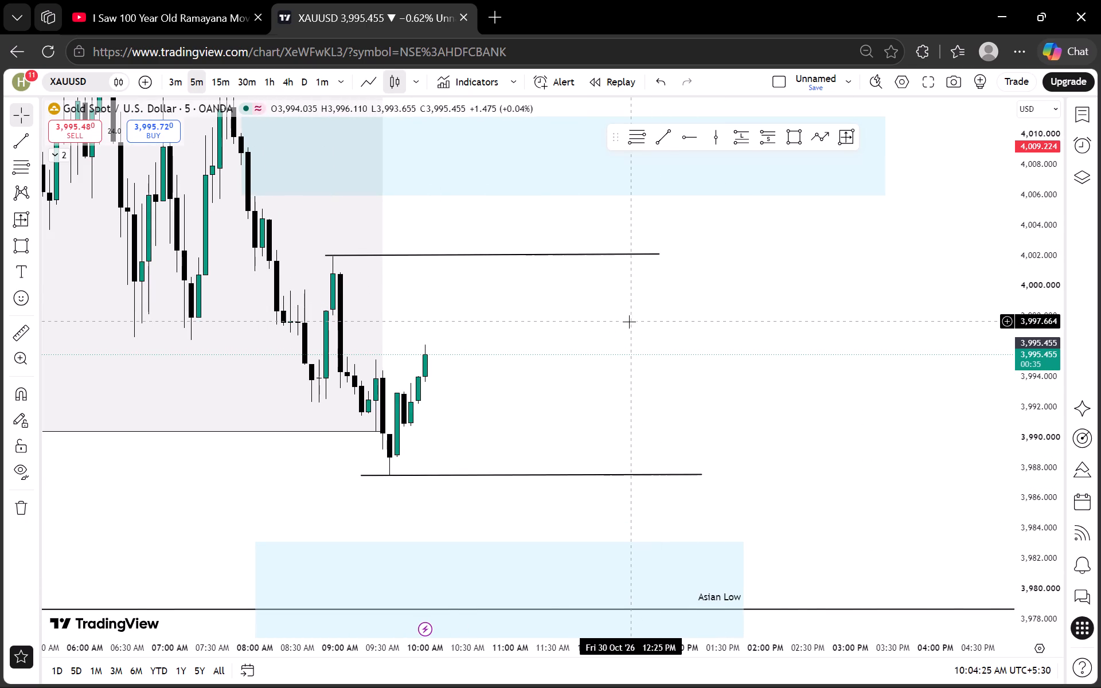
{"action": "left_click_drag", "start_coordinate": [522, 299], "coordinate": [616, 284]}
{"action": "scroll", "coordinate": [505, 291], "scroll_direction": "up", "scroll_amount": 1}
{"action": "left_click_drag", "start_coordinate": [502, 291], "coordinate": [548, 282]}
Examine the 1-hour timeframe around the Asian session box and the Asian HIGH and Asian Low zones.
{"action": "left_click", "coordinate": [269, 80]}
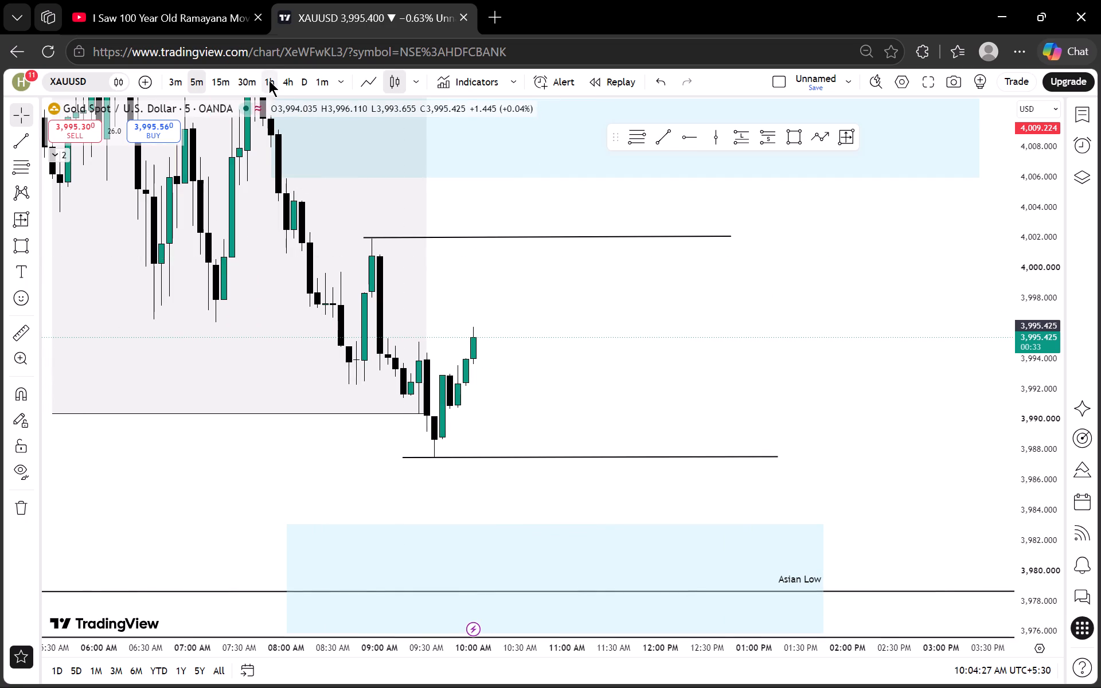
{"action": "scroll", "coordinate": [1032, 226], "scroll_direction": "down", "scroll_amount": 18}
{"action": "scroll", "coordinate": [793, 349], "scroll_direction": "up", "scroll_amount": 3}
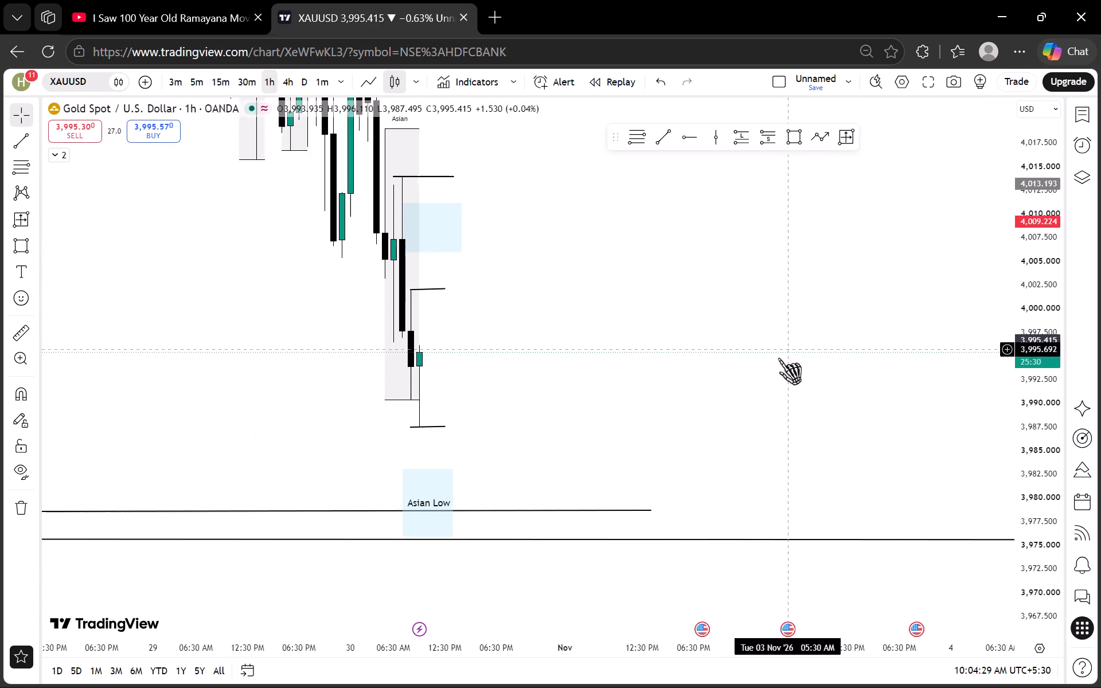
{"action": "scroll", "coordinate": [778, 358], "scroll_direction": "up", "scroll_amount": 2}
{"action": "left_click_drag", "start_coordinate": [508, 397], "coordinate": [650, 397]}
{"action": "left_click_drag", "start_coordinate": [371, 282], "coordinate": [565, 281]}
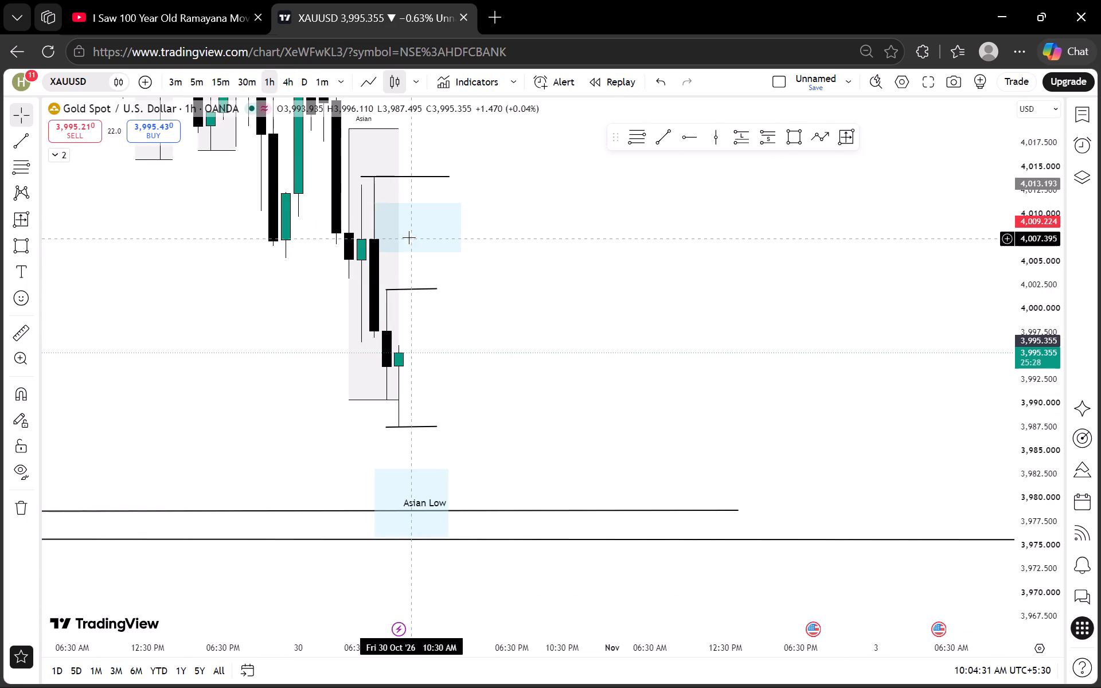
{"action": "left_click_drag", "start_coordinate": [610, 298], "coordinate": [608, 402]}
{"action": "scroll", "coordinate": [1033, 323], "scroll_direction": "down", "scroll_amount": 14}
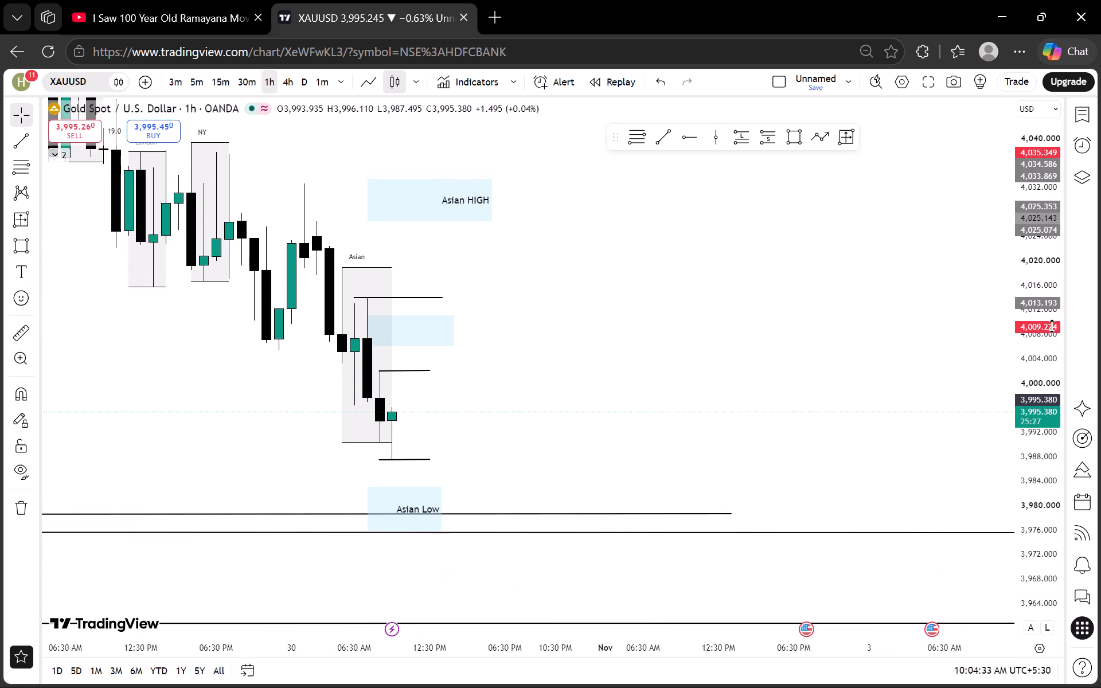
{"action": "scroll", "coordinate": [620, 283], "scroll_direction": "down", "scroll_amount": 1}
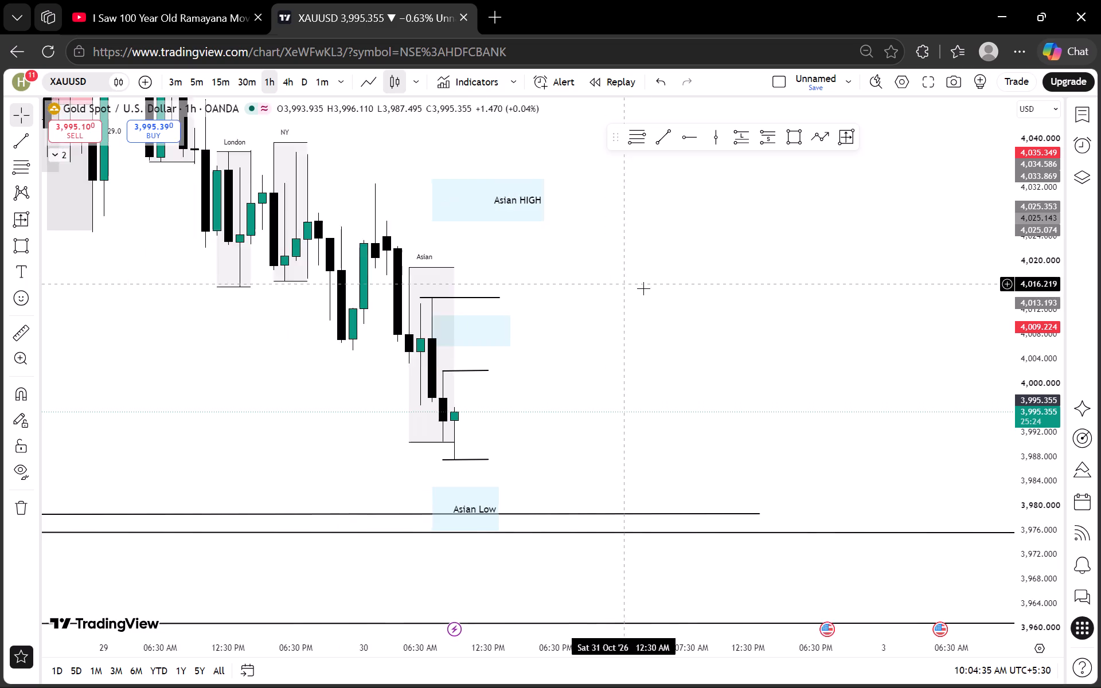
{"action": "scroll", "coordinate": [643, 288], "scroll_direction": "down", "scroll_amount": 1}
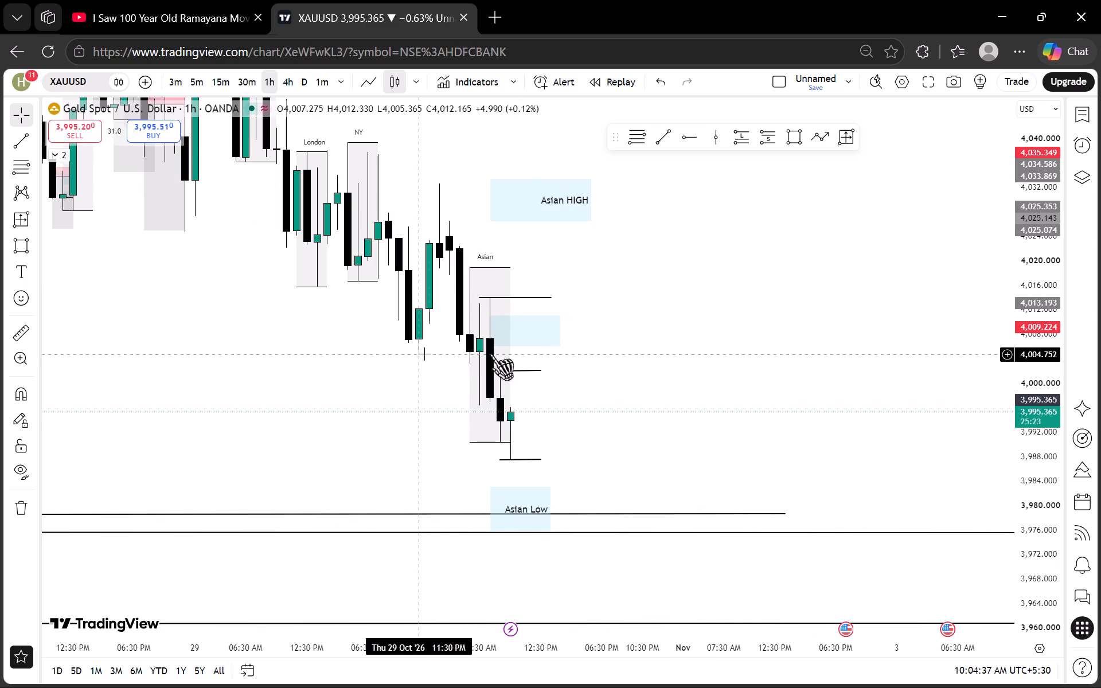
{"action": "scroll", "coordinate": [357, 346], "scroll_direction": "down", "scroll_amount": 4}
{"action": "scroll", "coordinate": [442, 324], "scroll_direction": "up", "scroll_amount": 6}
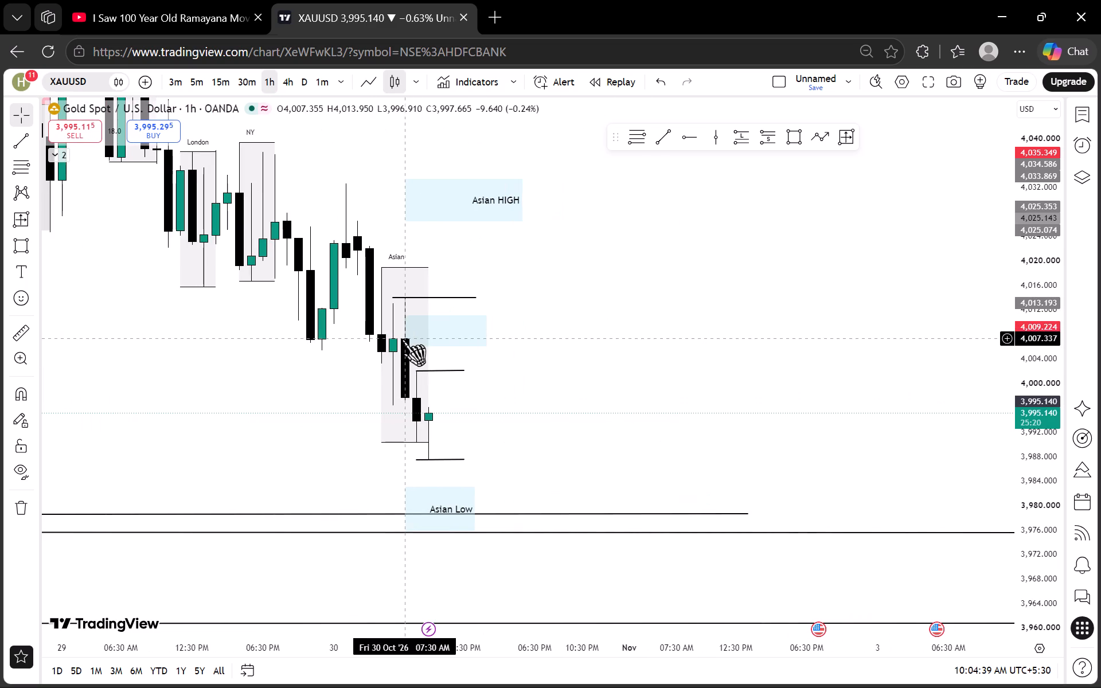
{"action": "scroll", "coordinate": [300, 335], "scroll_direction": "down", "scroll_amount": 2}
Examine the 4-hour timeframe from the Asian Low lines up to the PDH, $$$ and 1D Refine OB levels.
{"action": "left_click", "coordinate": [287, 88]}
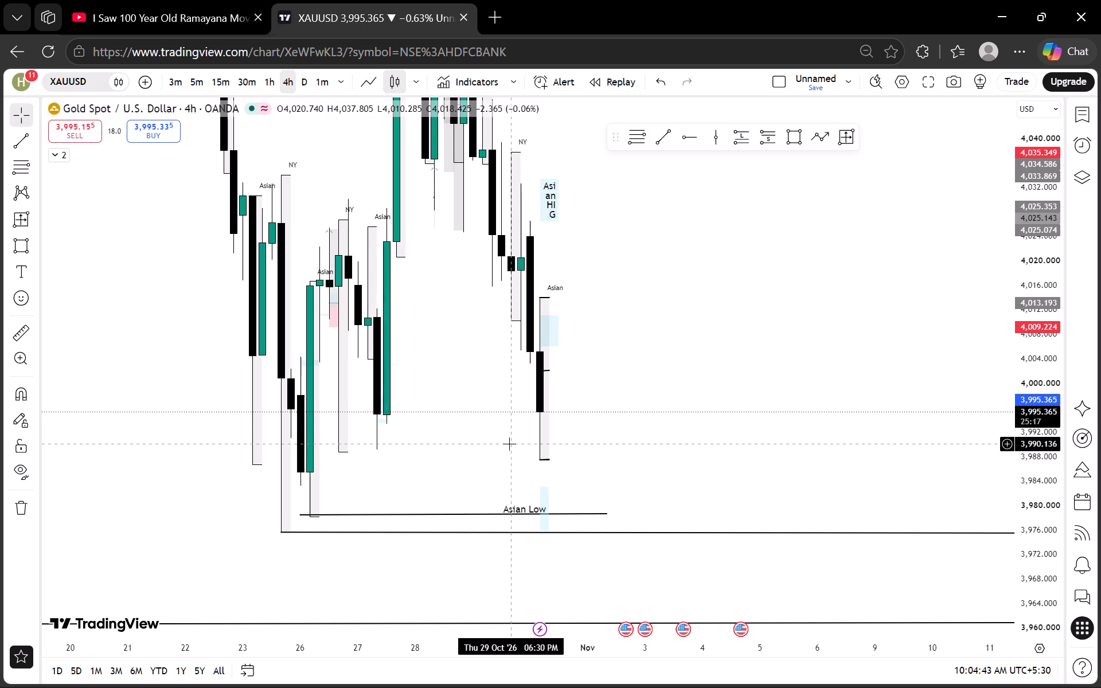
{"action": "scroll", "coordinate": [1069, 316], "scroll_direction": "down", "scroll_amount": 12}
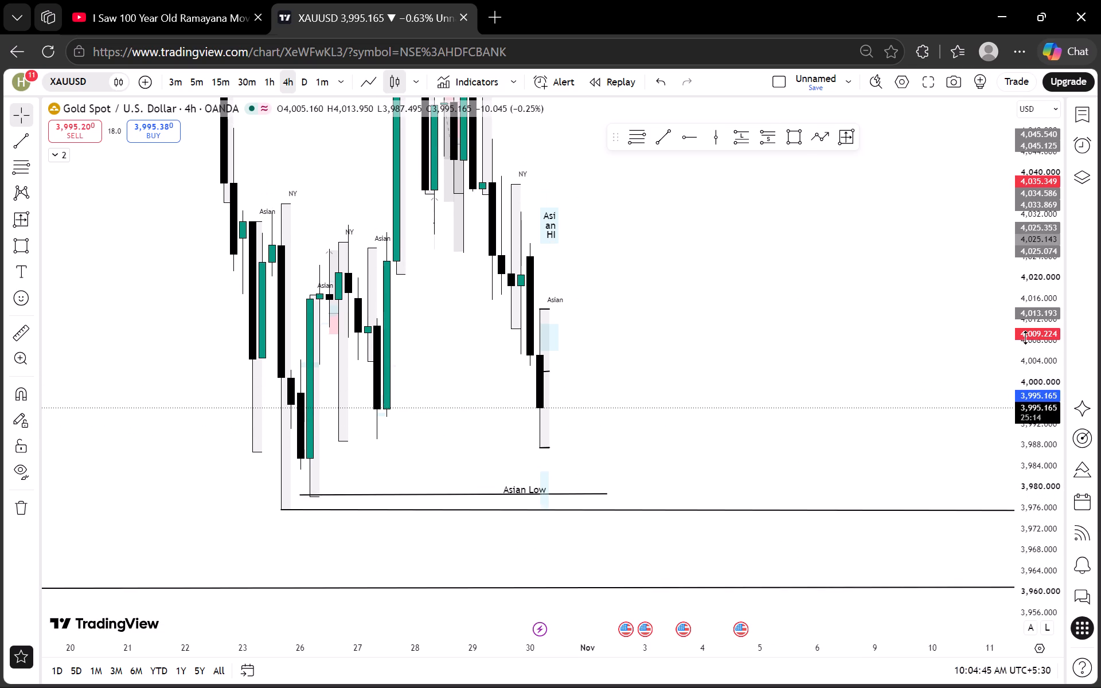
{"action": "scroll", "coordinate": [1026, 338], "scroll_direction": "down", "scroll_amount": 3}
{"action": "scroll", "coordinate": [1081, 326], "scroll_direction": "down", "scroll_amount": 16}
{"action": "scroll", "coordinate": [1028, 338], "scroll_direction": "down", "scroll_amount": 2}
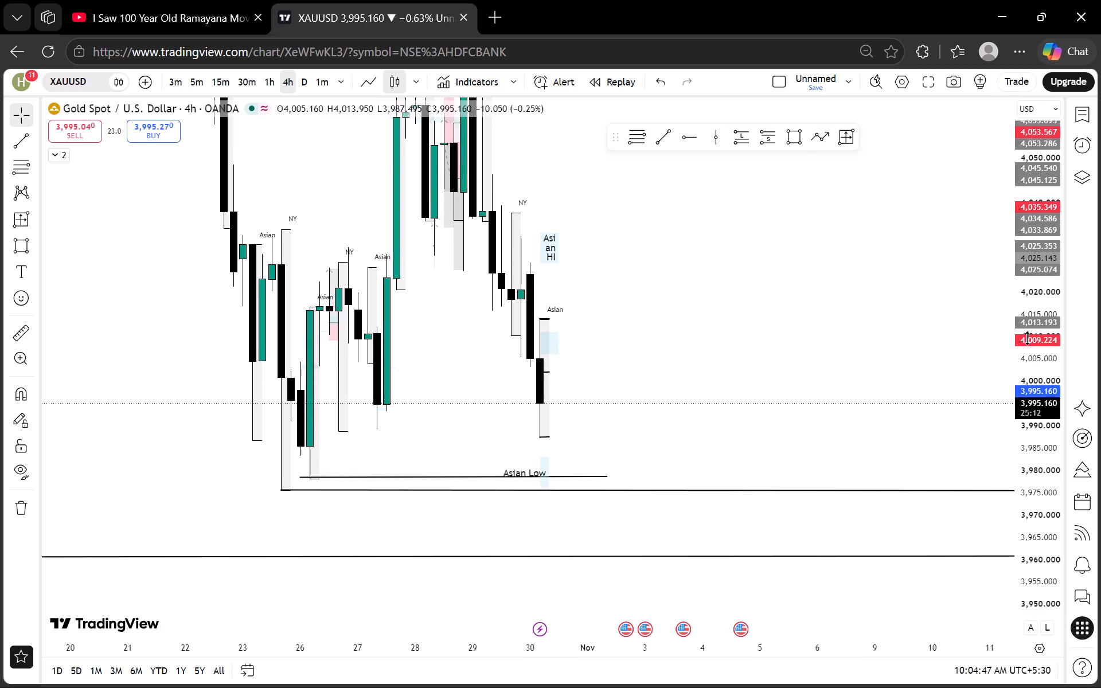
{"action": "scroll", "coordinate": [1028, 338], "scroll_direction": "down", "scroll_amount": 10}
{"action": "scroll", "coordinate": [888, 337], "scroll_direction": "up", "scroll_amount": 2}
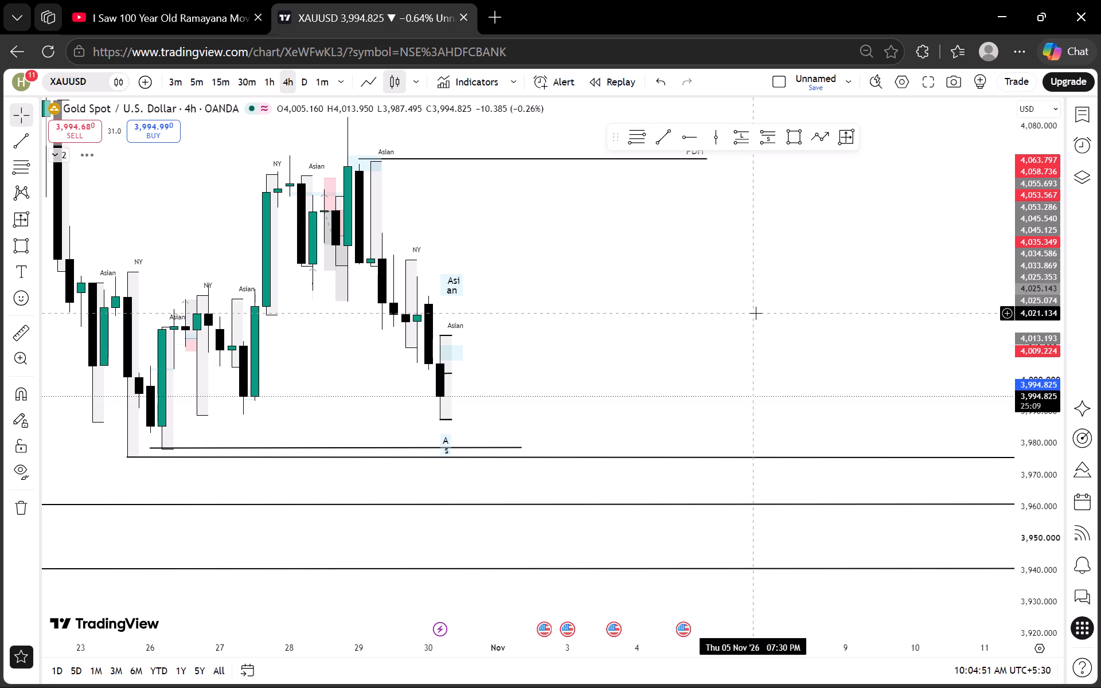
{"action": "left_click_drag", "start_coordinate": [748, 302], "coordinate": [818, 283]}
{"action": "scroll", "coordinate": [1055, 294], "scroll_direction": "down", "scroll_amount": 7}
{"action": "scroll", "coordinate": [923, 303], "scroll_direction": "down", "scroll_amount": 2}
{"action": "left_click_drag", "start_coordinate": [896, 282], "coordinate": [861, 401]}
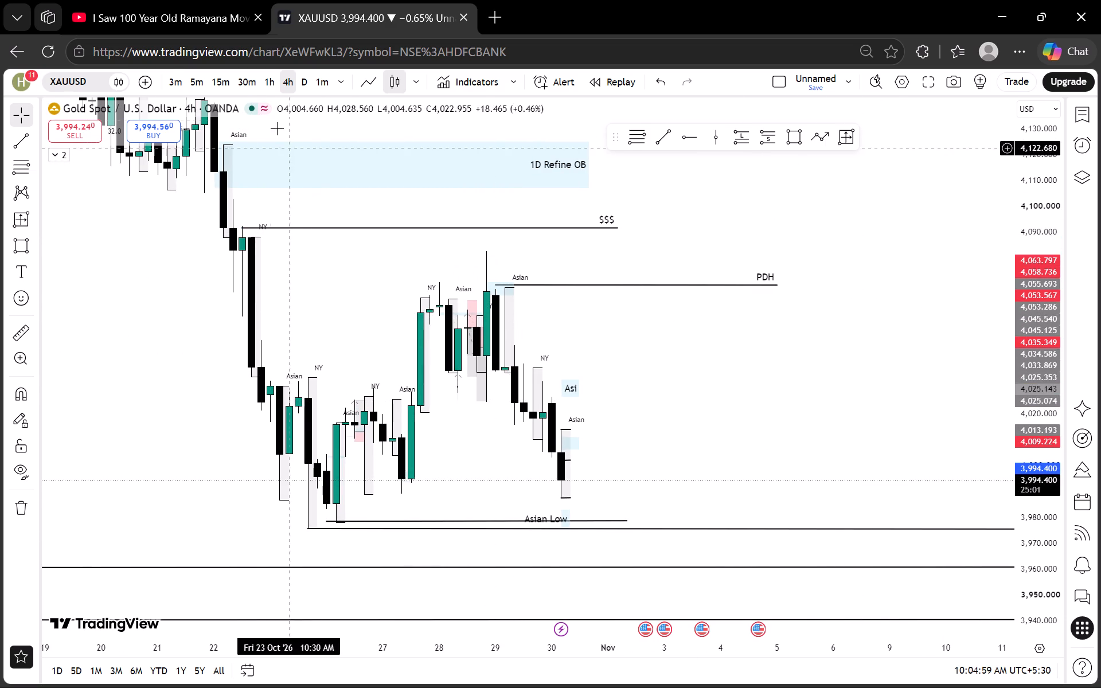
Review the 1-hour timeframe back to 22 October, around the $$$ line and 1D Refine OB zone.
{"action": "left_click", "coordinate": [264, 78]}
{"action": "scroll", "coordinate": [373, 244], "scroll_direction": "down", "scroll_amount": 5}
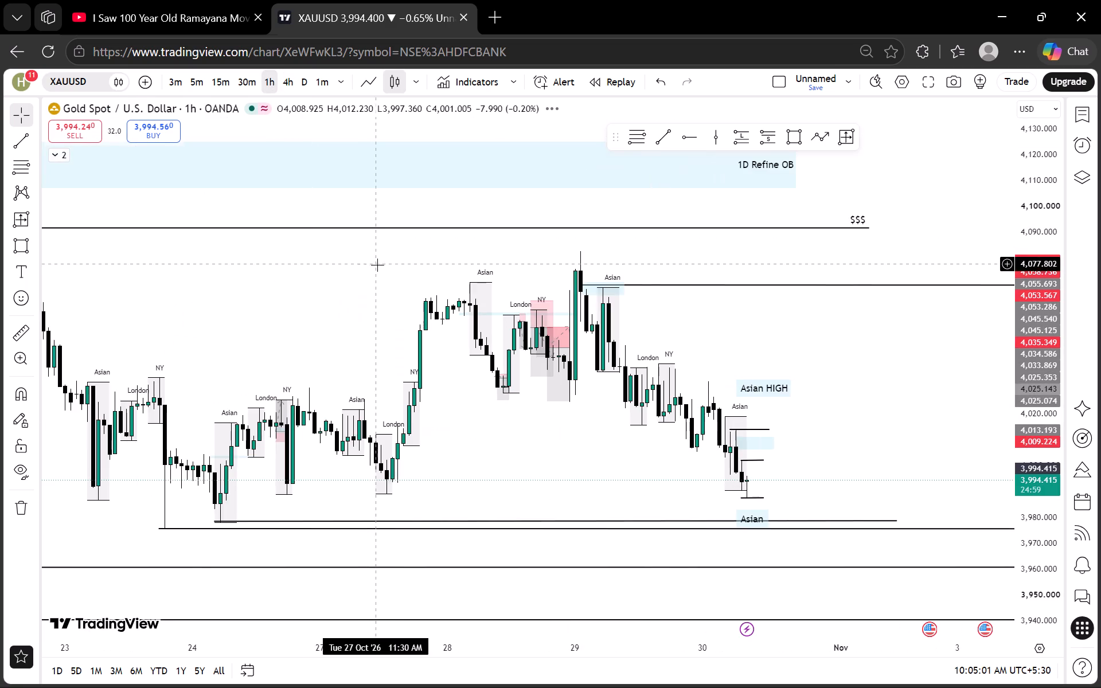
{"action": "scroll", "coordinate": [315, 291], "scroll_direction": "down", "scroll_amount": 2}
{"action": "left_click_drag", "start_coordinate": [285, 263], "coordinate": [374, 262]}
{"action": "scroll", "coordinate": [364, 269], "scroll_direction": "up", "scroll_amount": 2}
{"action": "left_click_drag", "start_coordinate": [269, 295], "coordinate": [333, 294]}
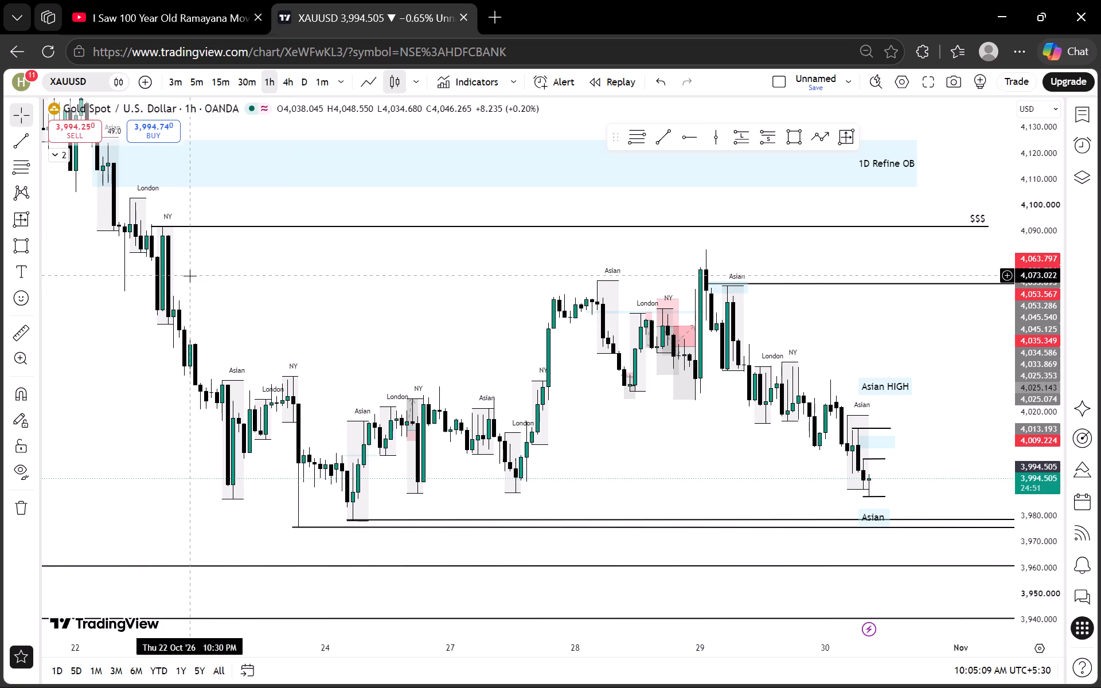
{"action": "scroll", "coordinate": [265, 286], "scroll_direction": "up", "scroll_amount": 1}
{"action": "left_click_drag", "start_coordinate": [264, 286], "coordinate": [393, 286]}
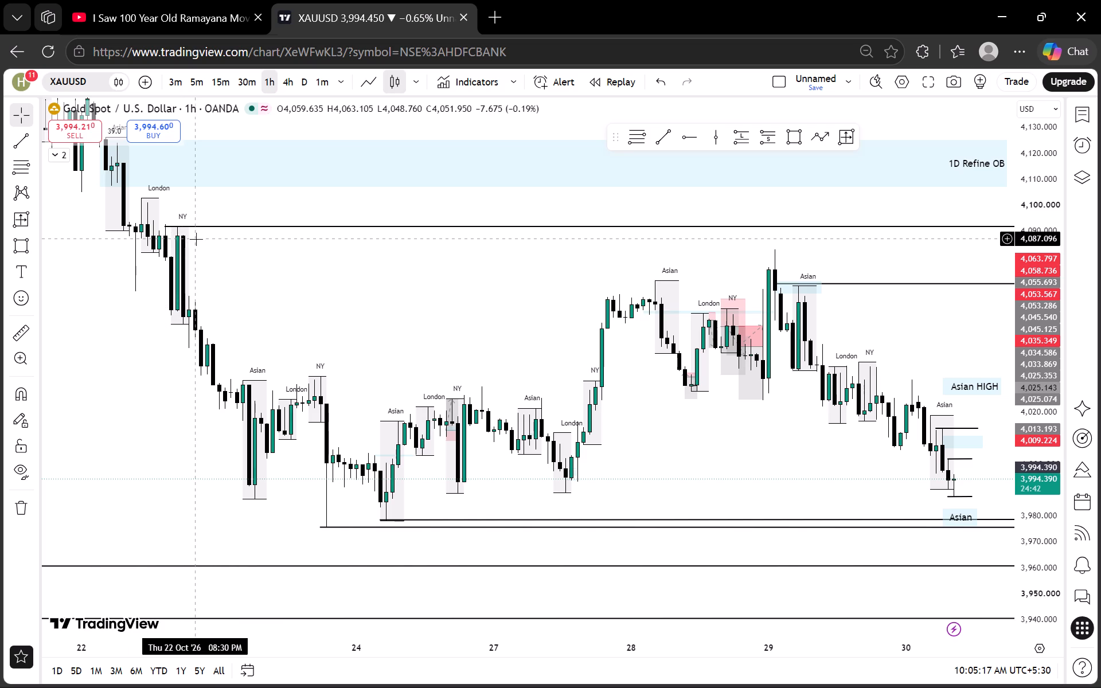
{"action": "left_click_drag", "start_coordinate": [285, 280], "coordinate": [421, 303]}
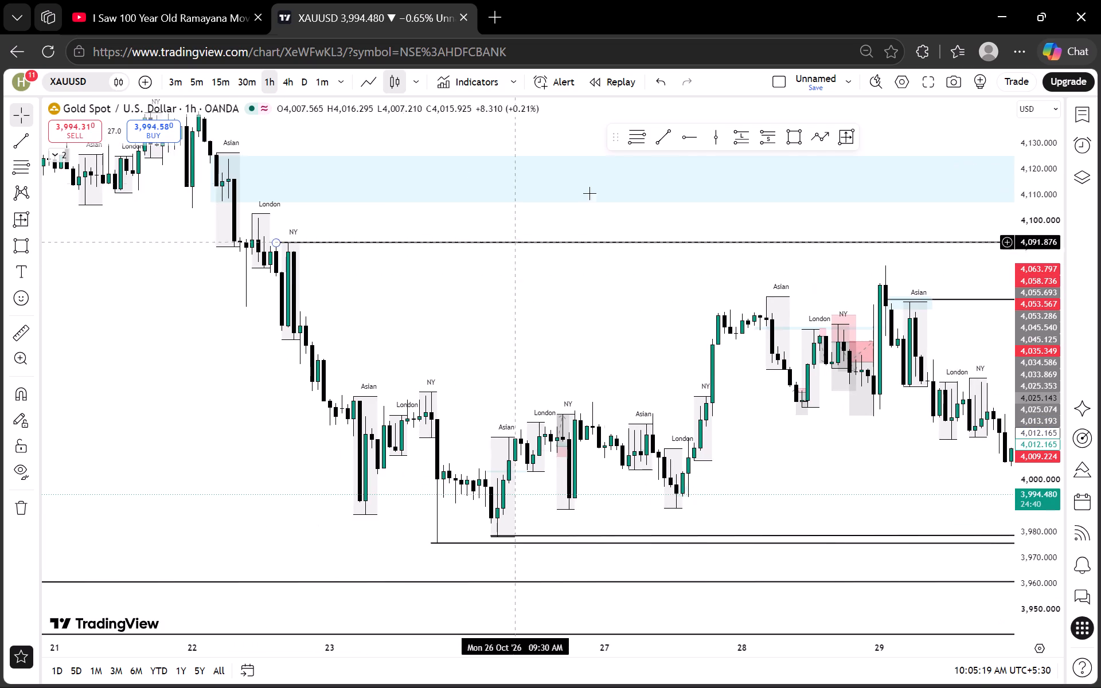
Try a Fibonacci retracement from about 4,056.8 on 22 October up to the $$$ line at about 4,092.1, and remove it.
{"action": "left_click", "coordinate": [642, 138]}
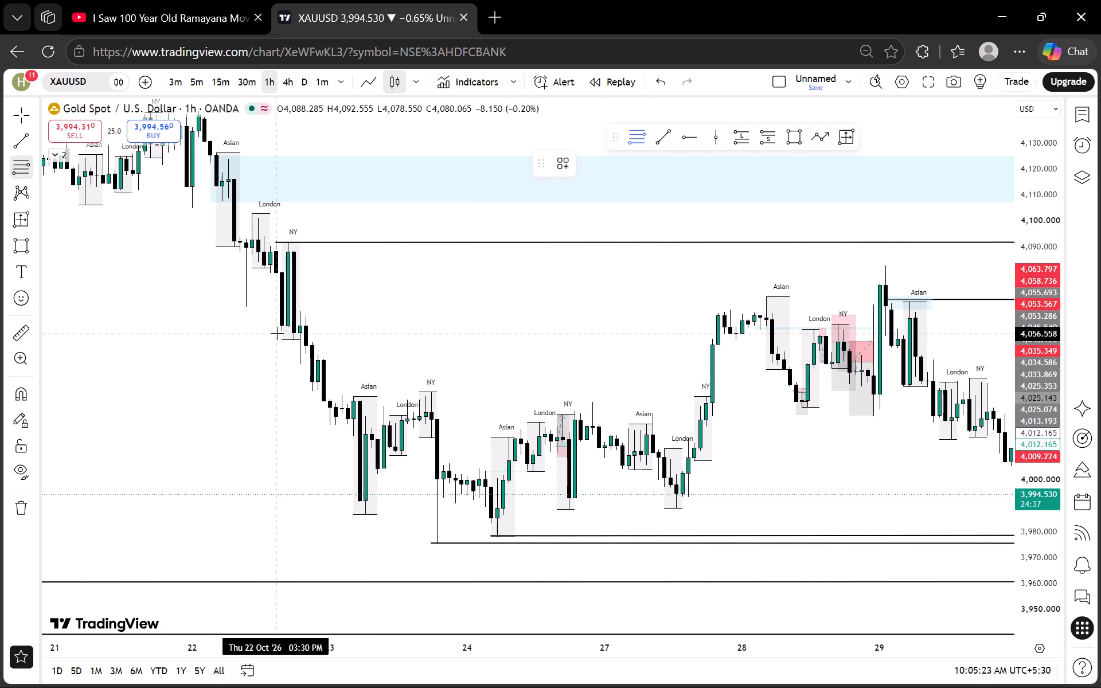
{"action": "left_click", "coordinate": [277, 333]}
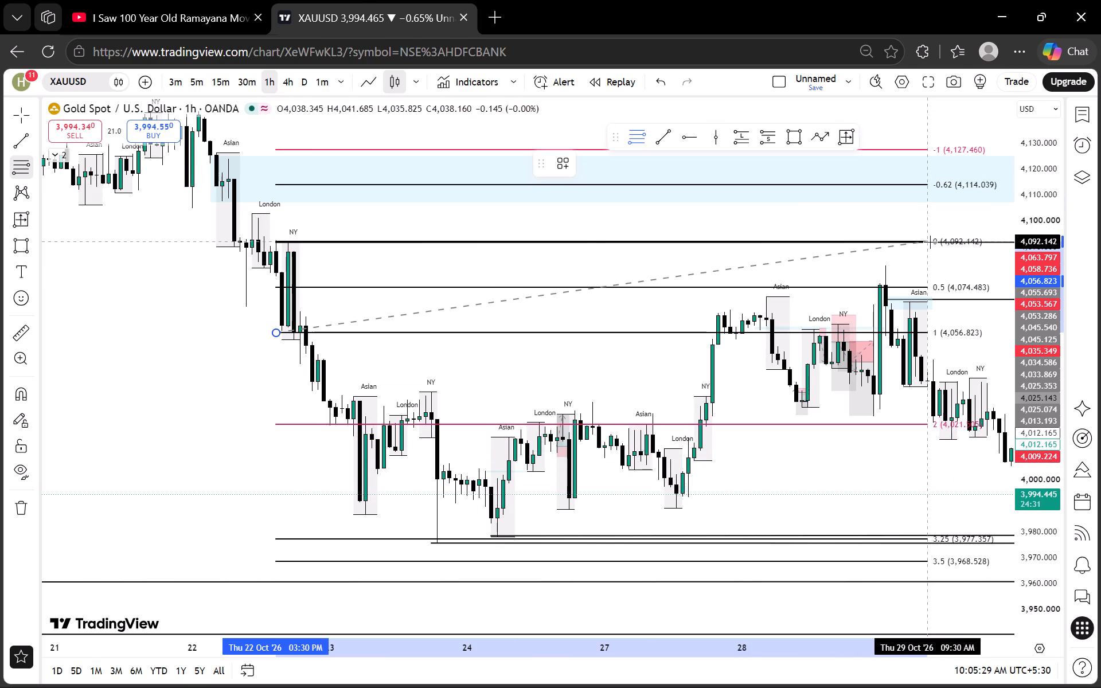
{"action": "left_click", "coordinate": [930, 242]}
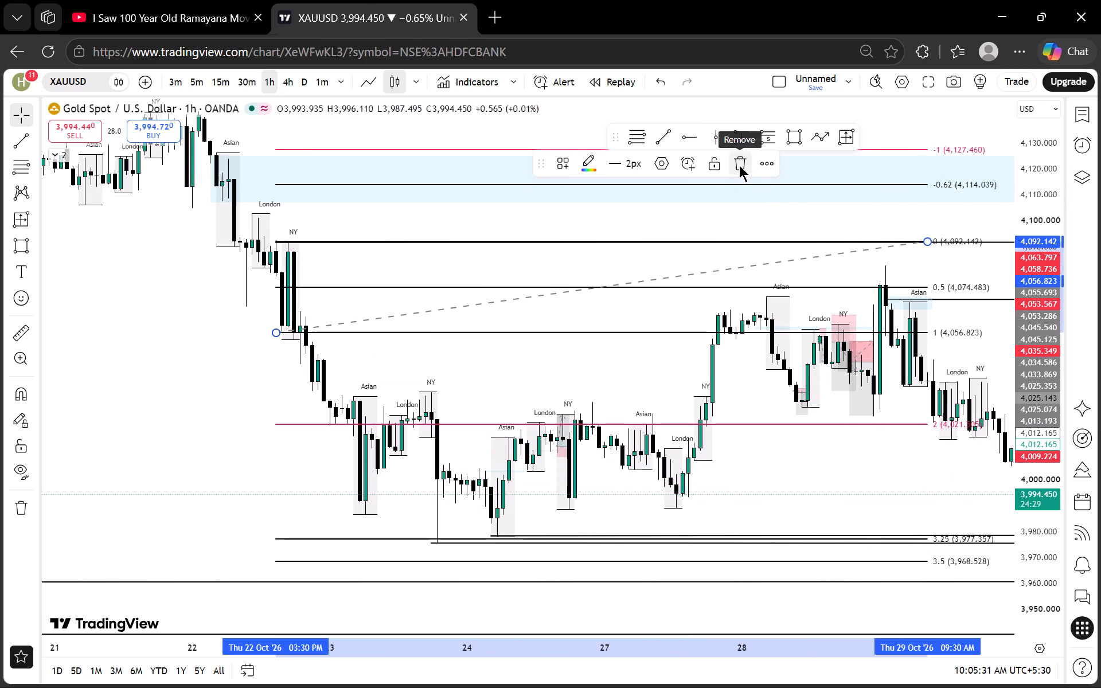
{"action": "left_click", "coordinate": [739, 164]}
Examine the 1-hour and 30-minute timeframes around the 30 October Asian session and the Asian HIGH and Asian Low zones.
{"action": "scroll", "coordinate": [485, 357], "scroll_direction": "down", "scroll_amount": 3}
{"action": "left_click_drag", "start_coordinate": [641, 298], "coordinate": [392, 315]}
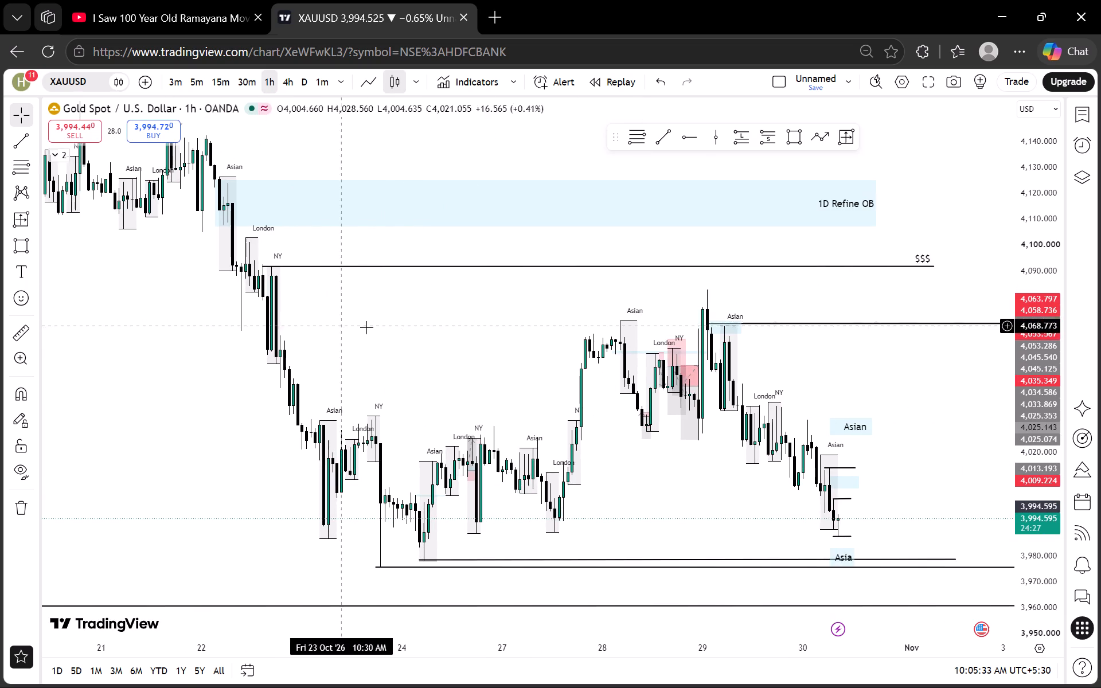
{"action": "left_click_drag", "start_coordinate": [459, 325], "coordinate": [315, 312]}
{"action": "scroll", "coordinate": [323, 299], "scroll_direction": "up", "scroll_amount": 1}
{"action": "left_click_drag", "start_coordinate": [792, 458], "coordinate": [805, 378]}
{"action": "scroll", "coordinate": [1065, 374], "scroll_direction": "up", "scroll_amount": 3}
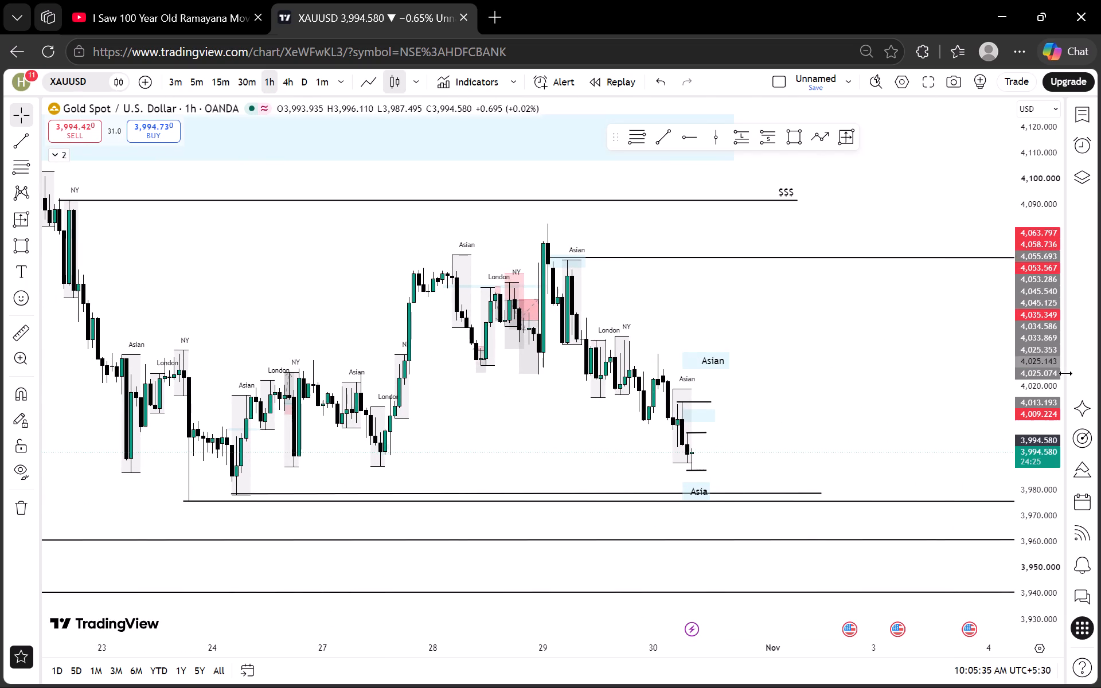
{"action": "scroll", "coordinate": [1065, 373], "scroll_direction": "up", "scroll_amount": 20}
{"action": "scroll", "coordinate": [1065, 373], "scroll_direction": "up", "scroll_amount": 5}
{"action": "left_click_drag", "start_coordinate": [575, 418], "coordinate": [641, 396]}
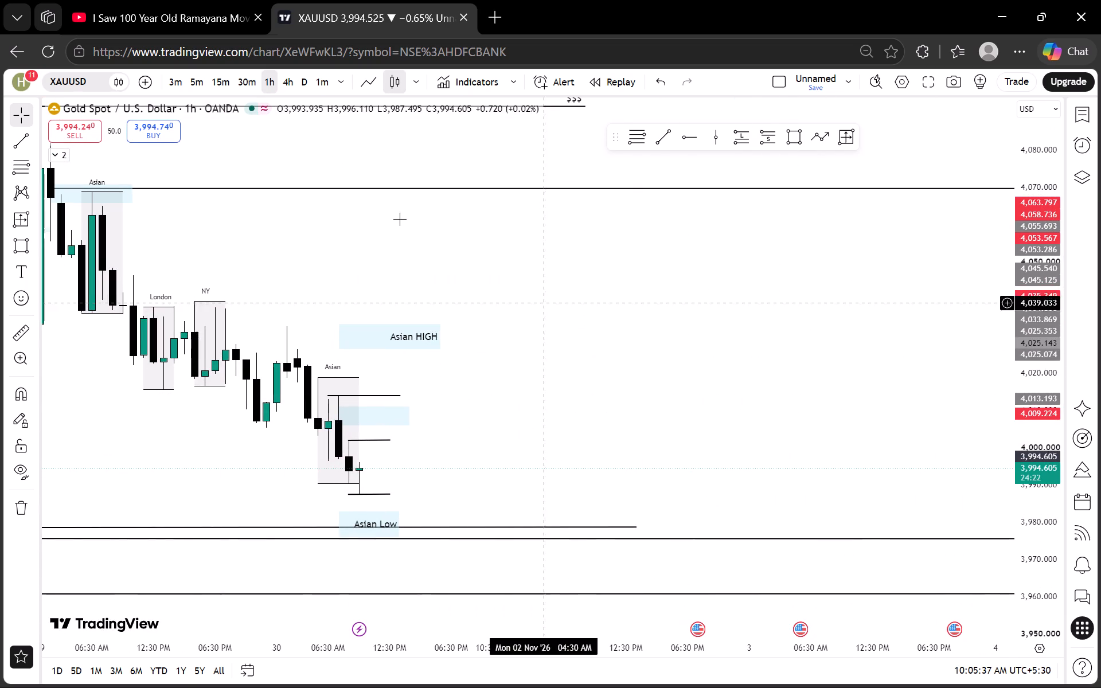
{"action": "left_click", "coordinate": [244, 76]}
{"action": "scroll", "coordinate": [442, 323], "scroll_direction": "down", "scroll_amount": 4}
{"action": "left_click_drag", "start_coordinate": [732, 404], "coordinate": [726, 362]}
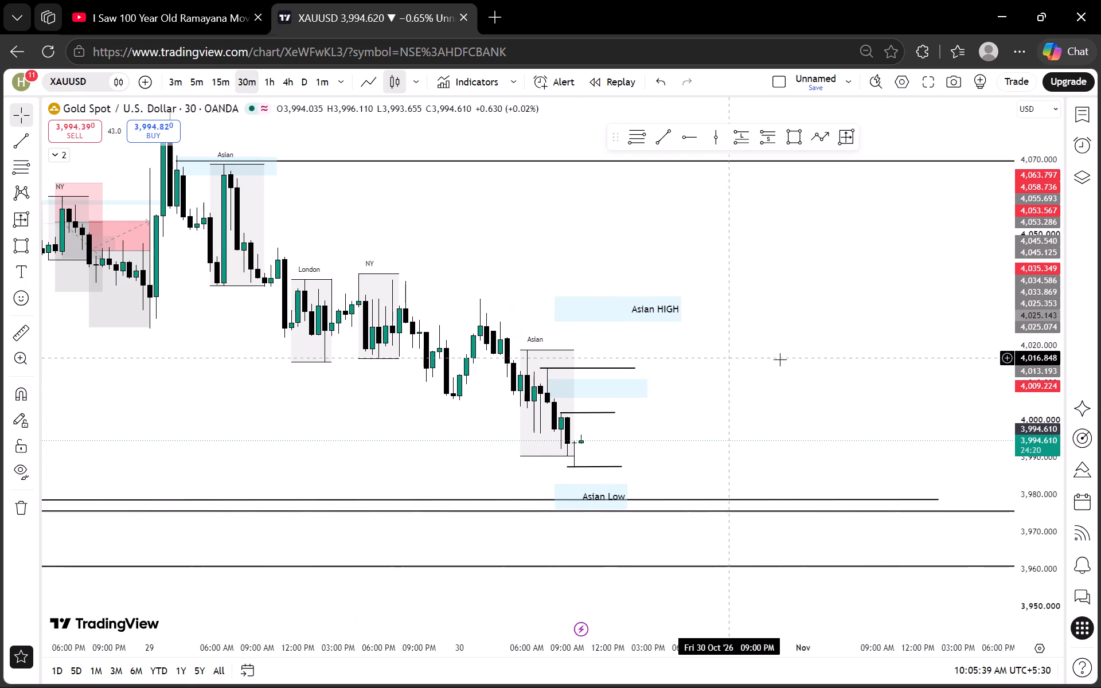
{"action": "scroll", "coordinate": [1036, 394], "scroll_direction": "up", "scroll_amount": 19}
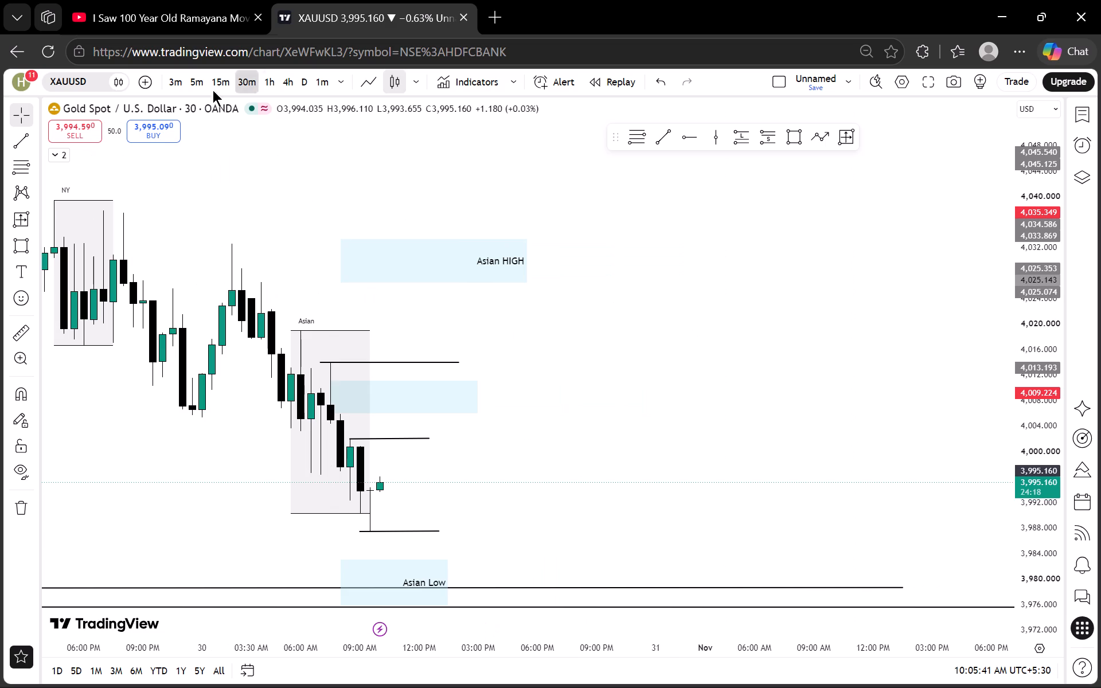
Examine the 5-minute timeframe around the 30 October Asian session, its swing lines and the blue zones down to Asian Low.
{"action": "left_click", "coordinate": [192, 85]}
{"action": "scroll", "coordinate": [434, 346], "scroll_direction": "down", "scroll_amount": 5}
{"action": "scroll", "coordinate": [1023, 462], "scroll_direction": "up", "scroll_amount": 2}
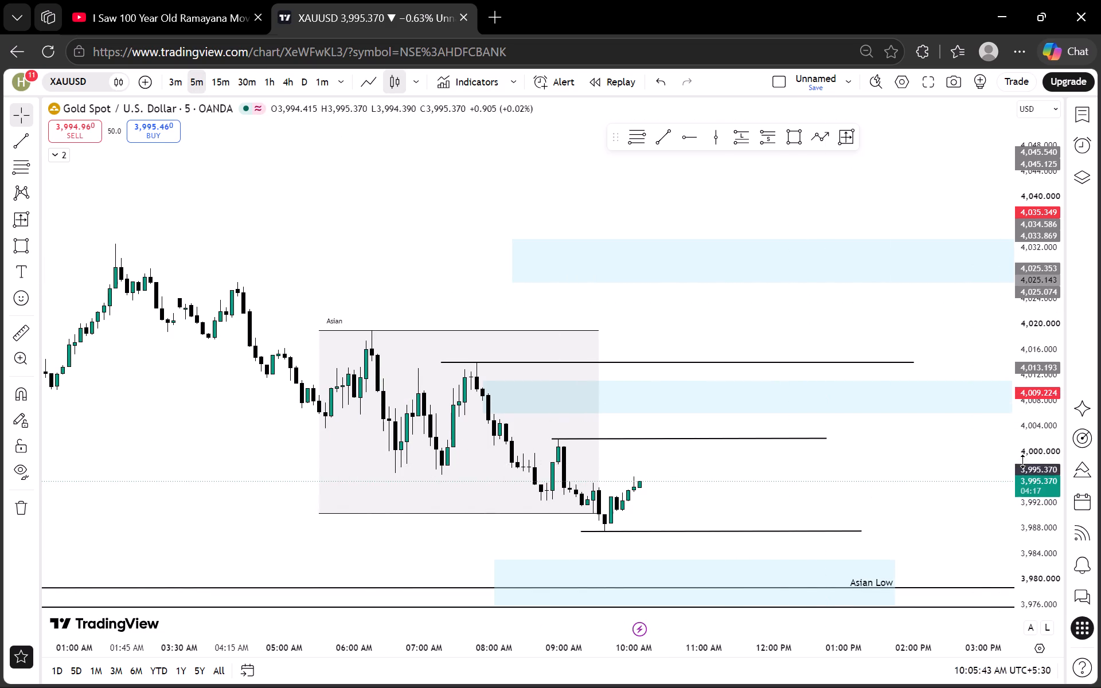
{"action": "scroll", "coordinate": [1023, 462], "scroll_direction": "up", "scroll_amount": 8}
{"action": "scroll", "coordinate": [920, 467], "scroll_direction": "down", "scroll_amount": 4}
{"action": "left_click_drag", "start_coordinate": [858, 516], "coordinate": [797, 477]}
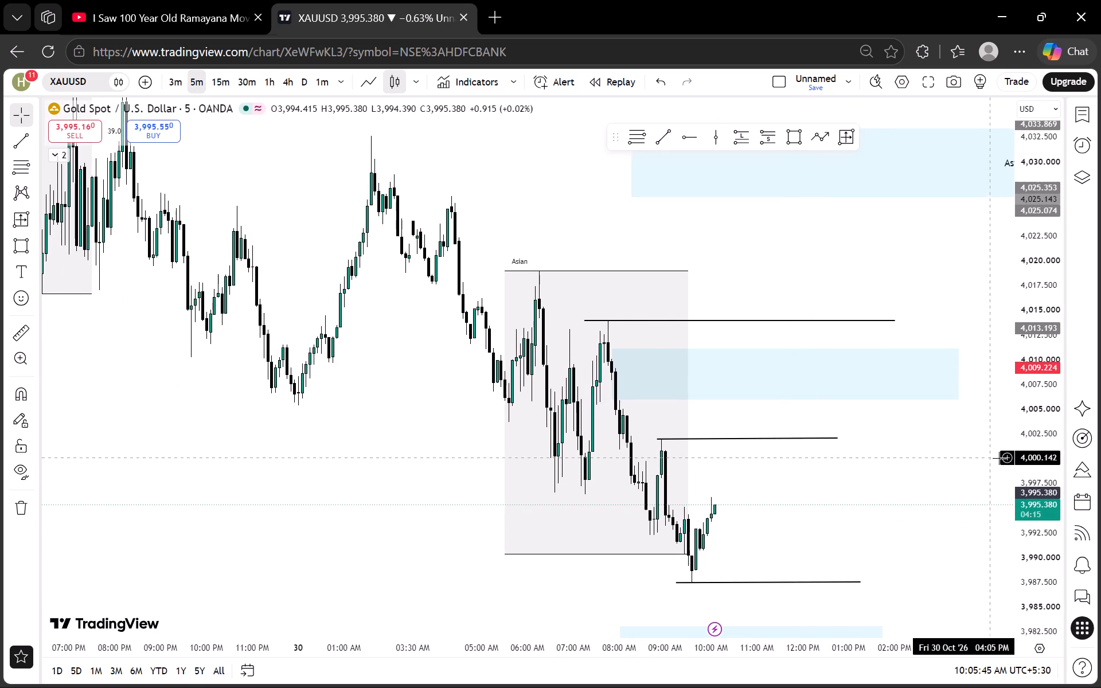
{"action": "scroll", "coordinate": [1048, 425], "scroll_direction": "down", "scroll_amount": 4}
{"action": "scroll", "coordinate": [1027, 432], "scroll_direction": "up", "scroll_amount": 3}
{"action": "left_click_drag", "start_coordinate": [1021, 436], "coordinate": [1024, 410]}
{"action": "scroll", "coordinate": [1022, 412], "scroll_direction": "up", "scroll_amount": 4}
{"action": "scroll", "coordinate": [1023, 411], "scroll_direction": "down", "scroll_amount": 3}
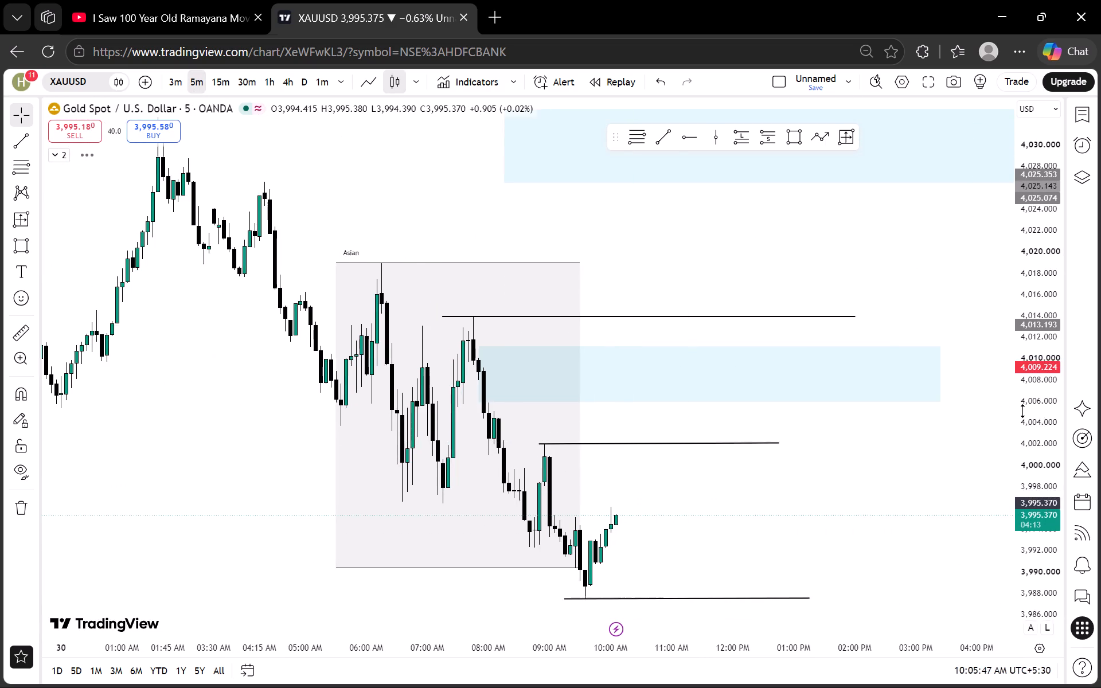
{"action": "scroll", "coordinate": [1023, 411], "scroll_direction": "down", "scroll_amount": 3}
{"action": "left_click_drag", "start_coordinate": [896, 486], "coordinate": [911, 380]}
{"action": "scroll", "coordinate": [1038, 413], "scroll_direction": "up", "scroll_amount": 5}
{"action": "scroll", "coordinate": [926, 393], "scroll_direction": "up", "scroll_amount": 3}
{"action": "scroll", "coordinate": [845, 393], "scroll_direction": "down", "scroll_amount": 3}
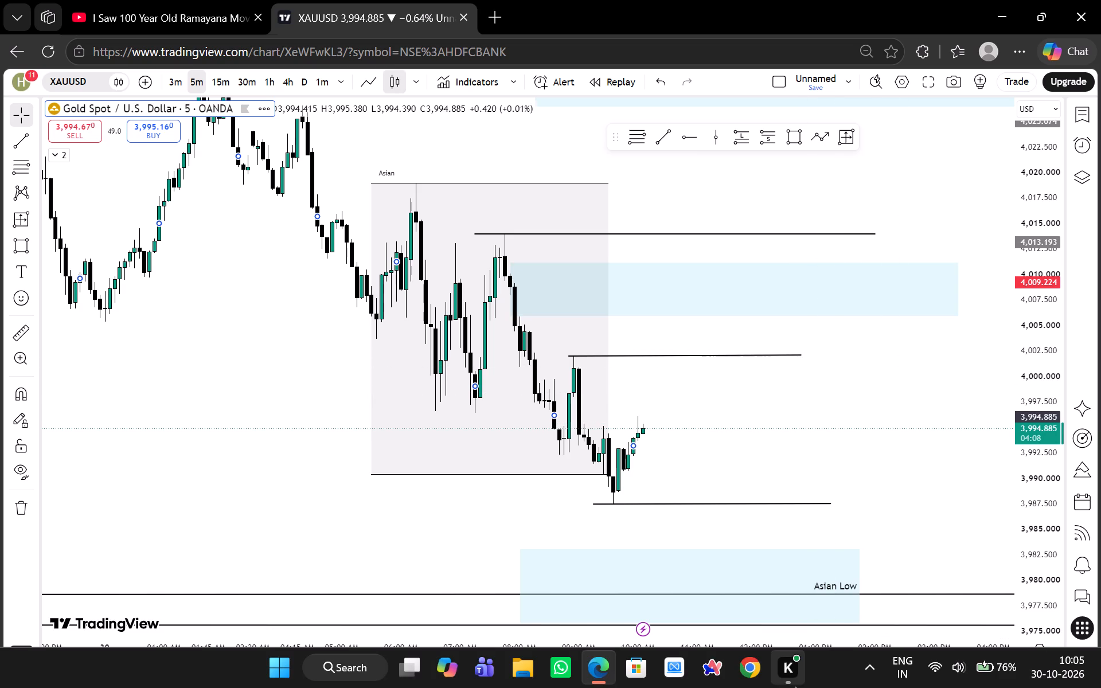
{"action": "left_click", "coordinate": [762, 408]}
{"action": "scroll", "coordinate": [1059, 423], "scroll_direction": "down", "scroll_amount": 3}
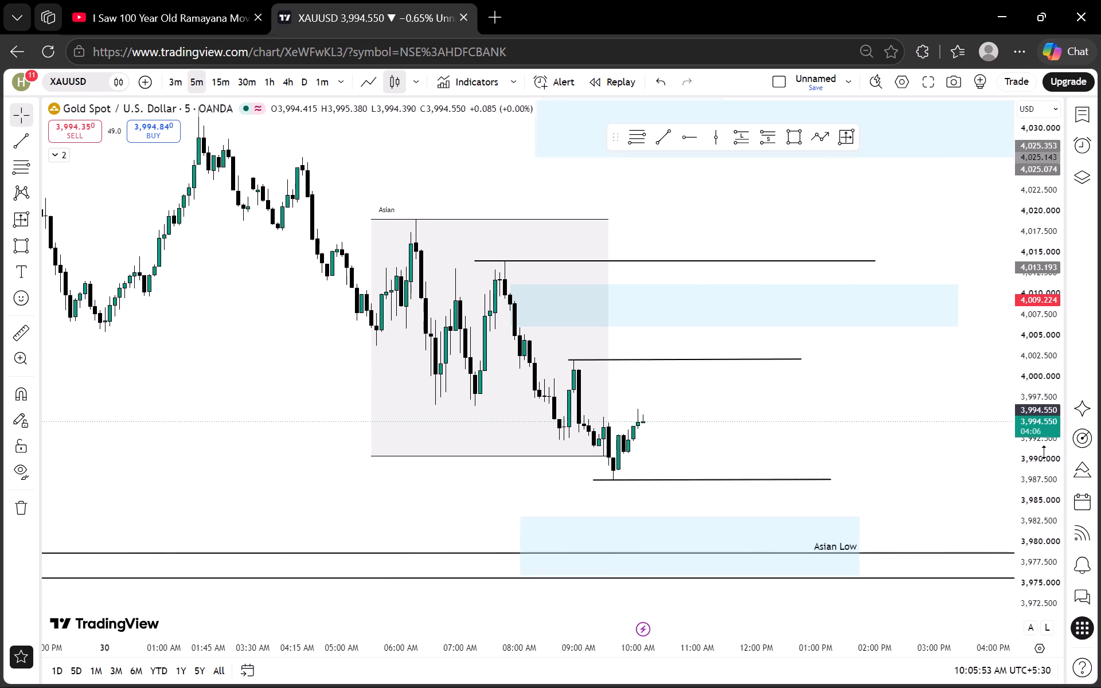
Review the earlier 5-minute sessions of 28 and 29 October, including the marked short positions and blue zones.
{"action": "scroll", "coordinate": [1041, 452], "scroll_direction": "down", "scroll_amount": 5}
{"action": "left_click_drag", "start_coordinate": [335, 412], "coordinate": [464, 456]}
{"action": "scroll", "coordinate": [1032, 304], "scroll_direction": "down", "scroll_amount": 10}
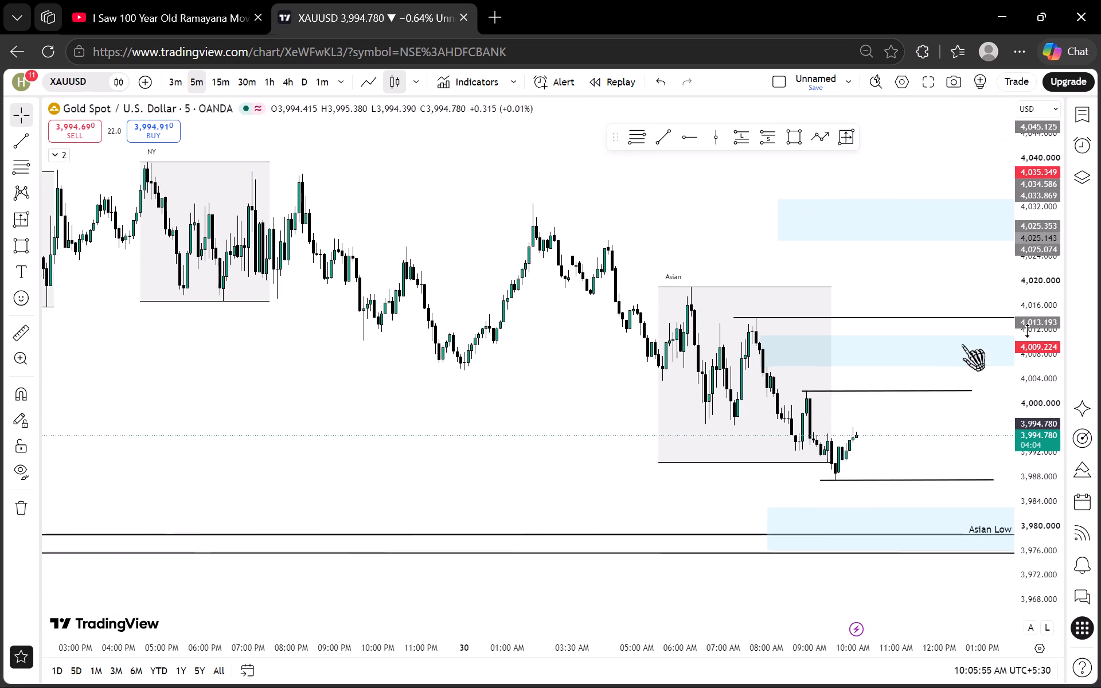
{"action": "scroll", "coordinate": [962, 344], "scroll_direction": "down", "scroll_amount": 5}
{"action": "left_click_drag", "start_coordinate": [202, 353], "coordinate": [385, 496]}
{"action": "left_click_drag", "start_coordinate": [263, 384], "coordinate": [443, 439]}
{"action": "left_click_drag", "start_coordinate": [356, 382], "coordinate": [532, 398]}
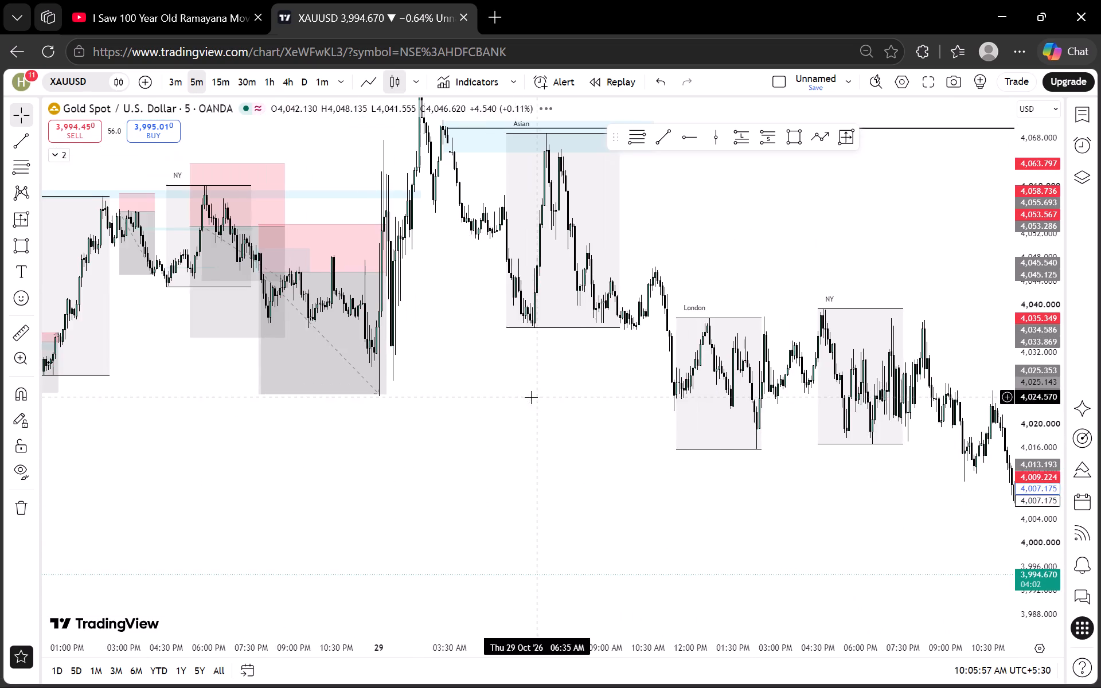
{"action": "left_click_drag", "start_coordinate": [380, 441], "coordinate": [504, 468]}
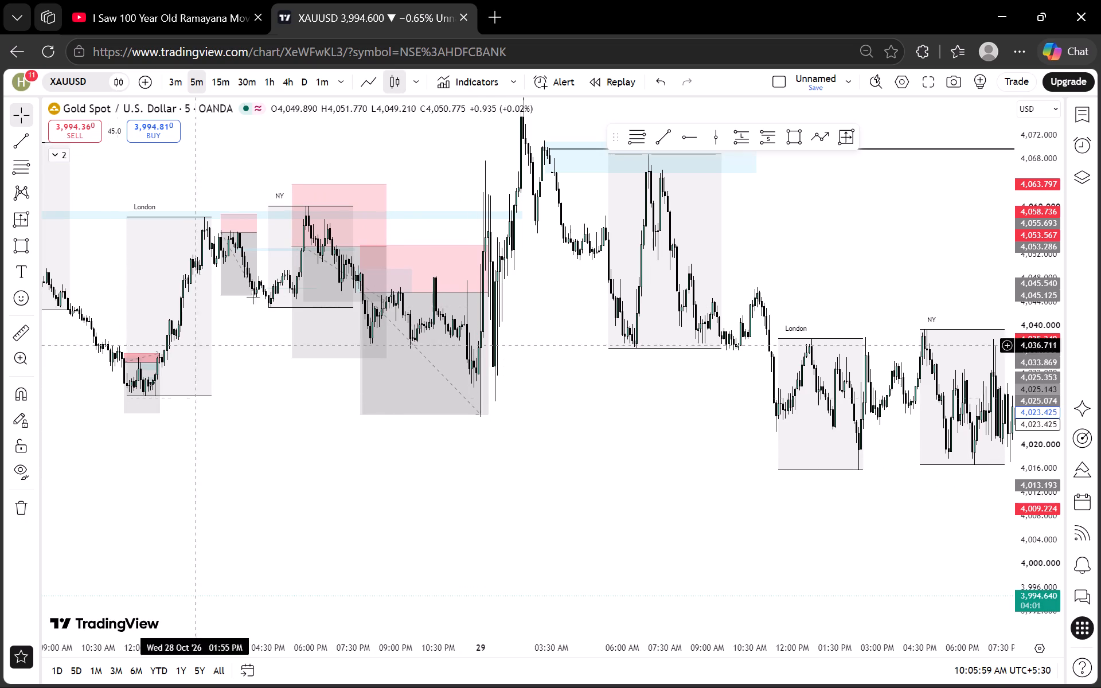
{"action": "left_click_drag", "start_coordinate": [647, 346], "coordinate": [503, 439]}
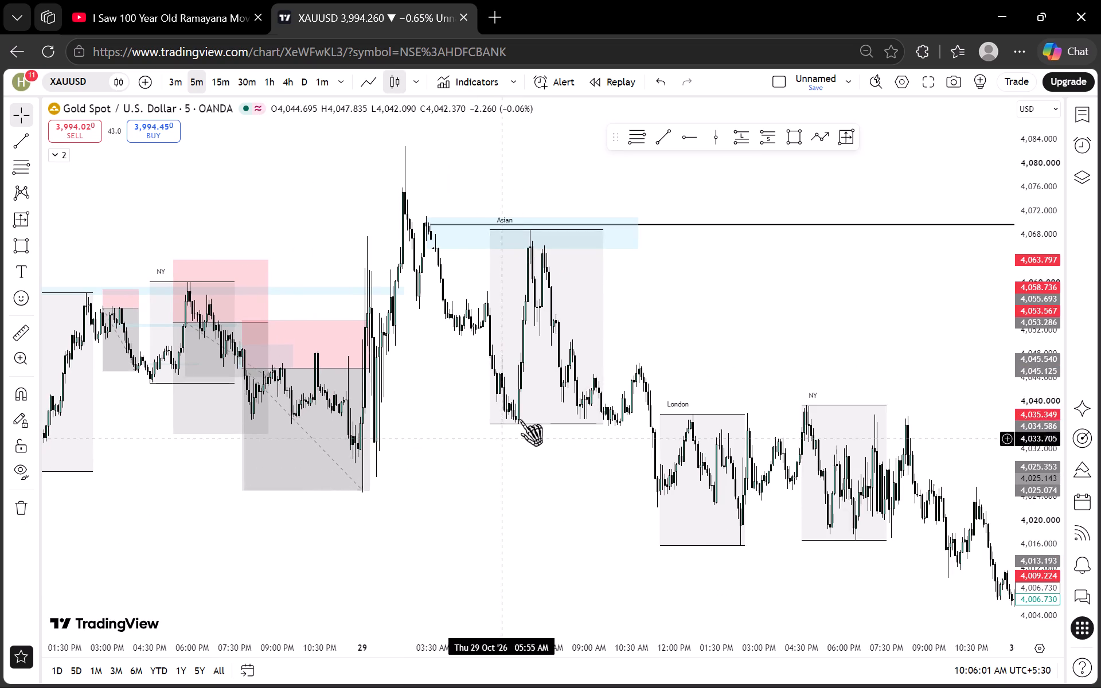
{"action": "left_click_drag", "start_coordinate": [515, 521], "coordinate": [494, 444]}
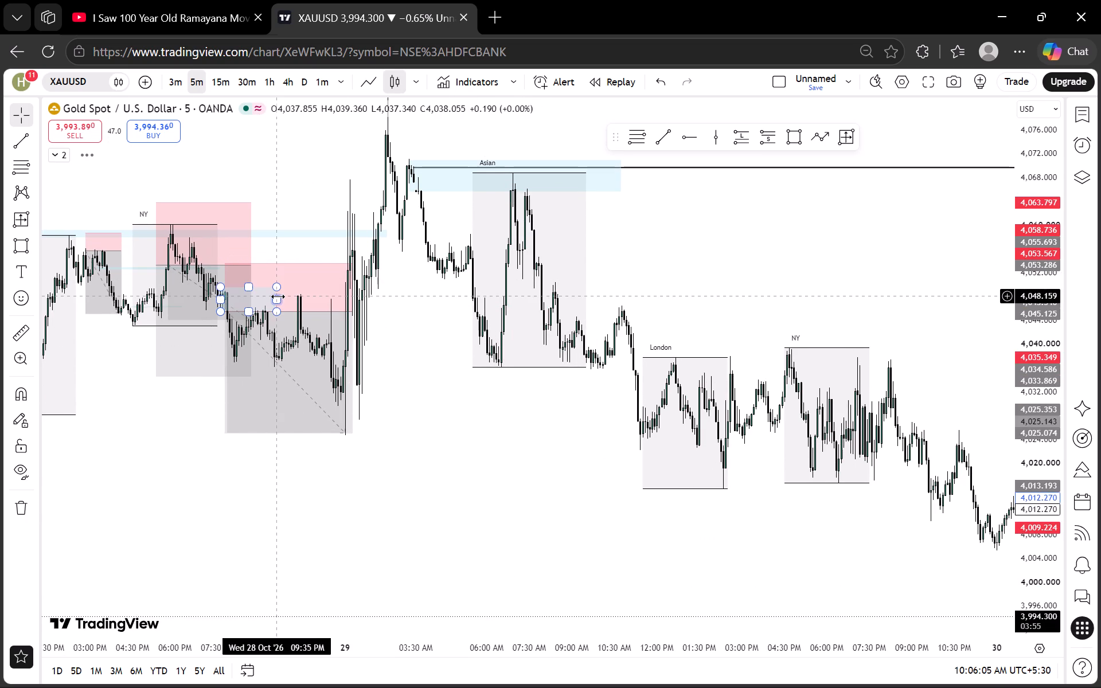
Extend the end of the shaded rectangle inside the late 28 October short position to about 10:50 PM.
{"action": "left_click", "coordinate": [278, 296]}
{"action": "left_click_drag", "start_coordinate": [278, 304], "coordinate": [314, 307]}
{"action": "left_click", "coordinate": [434, 392]}
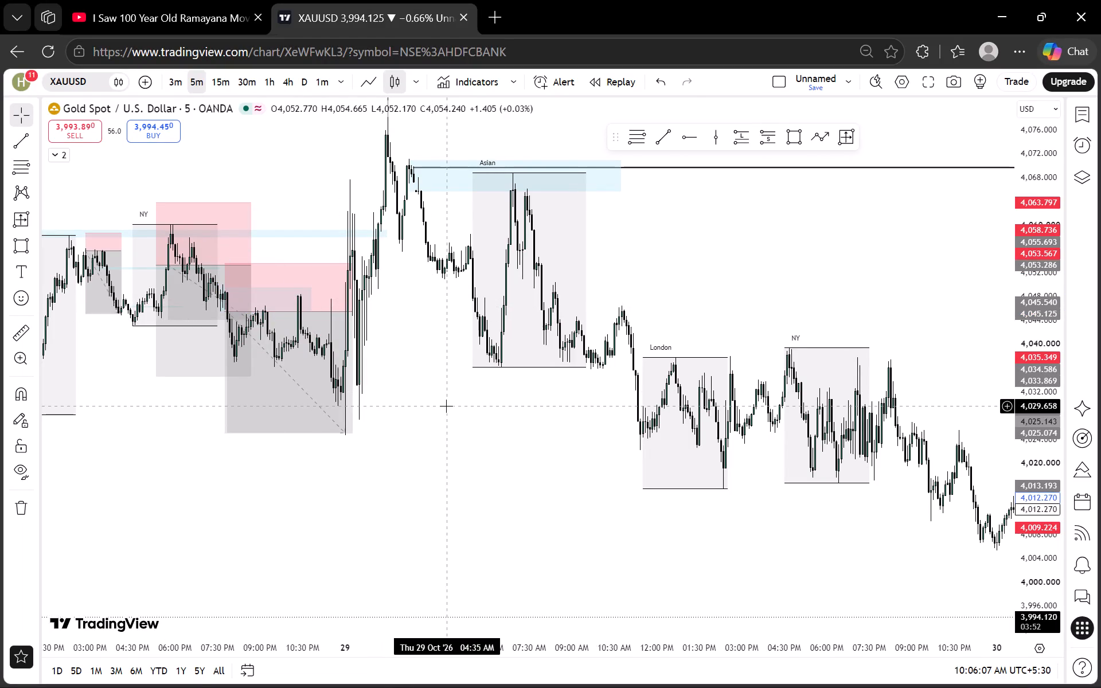
Measure the price drop from the top of the late 28 October short position to the low just after midnight on 29 October.
{"action": "scroll", "coordinate": [506, 480], "scroll_direction": "down", "scroll_amount": 2}
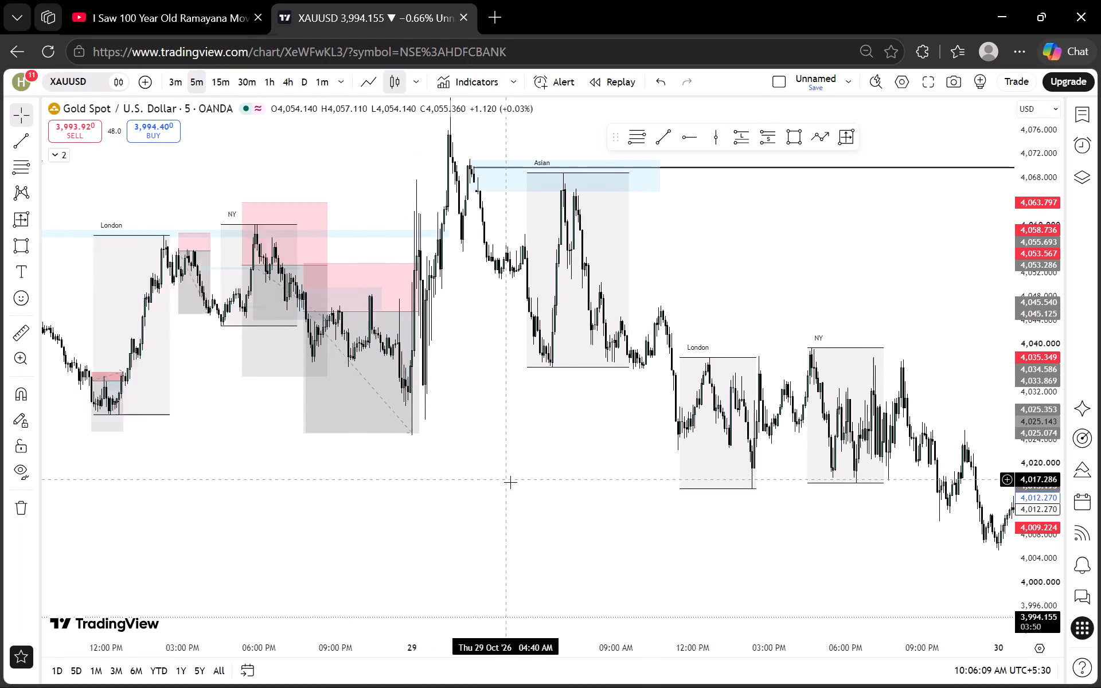
{"action": "left_click_drag", "start_coordinate": [603, 464], "coordinate": [549, 455]}
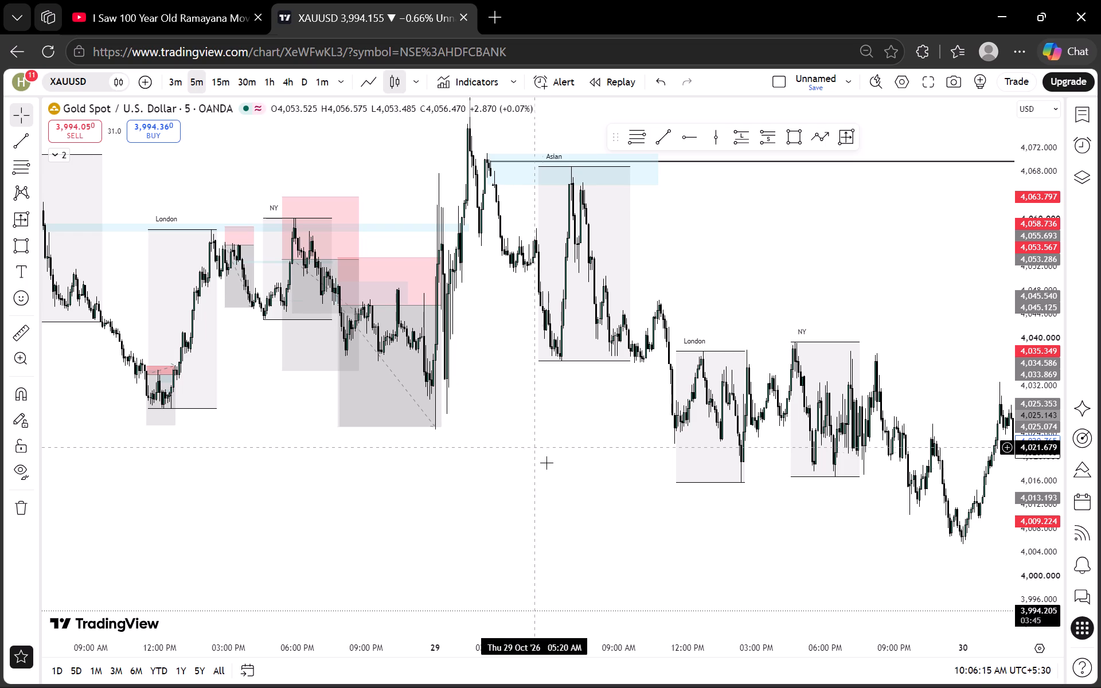
{"action": "left_click_drag", "start_coordinate": [547, 519], "coordinate": [546, 479]}
{"action": "scroll", "coordinate": [546, 479], "scroll_direction": "up", "scroll_amount": 2}
{"action": "scroll", "coordinate": [388, 509], "scroll_direction": "down", "scroll_amount": 3}
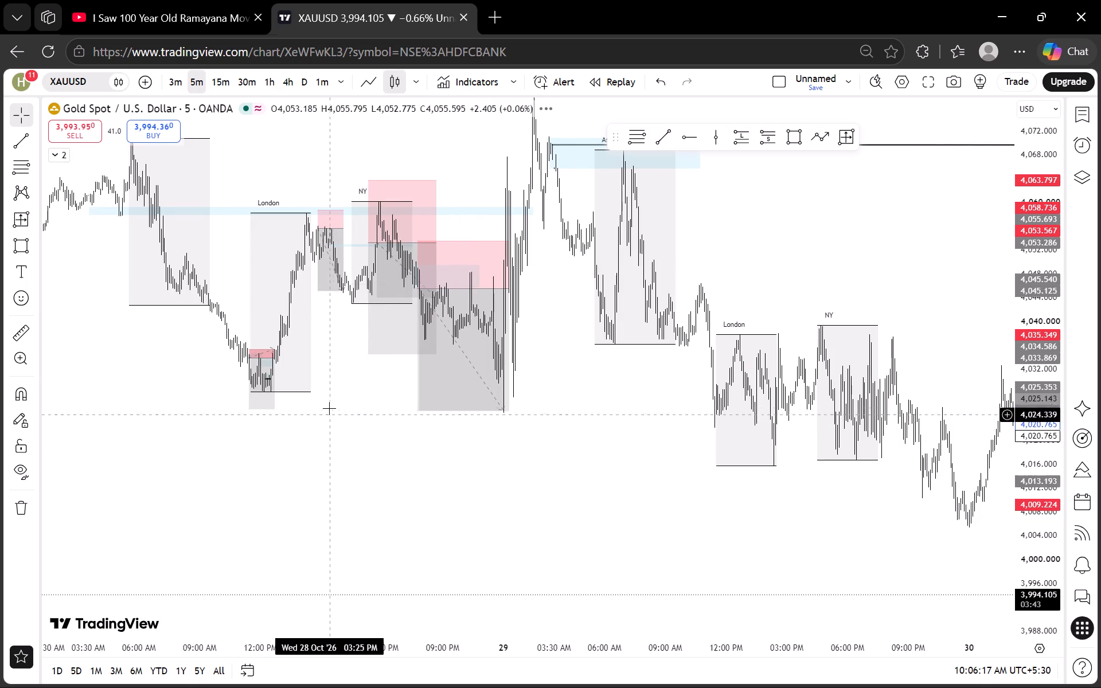
{"action": "scroll", "coordinate": [589, 400], "scroll_direction": "up", "scroll_amount": 3}
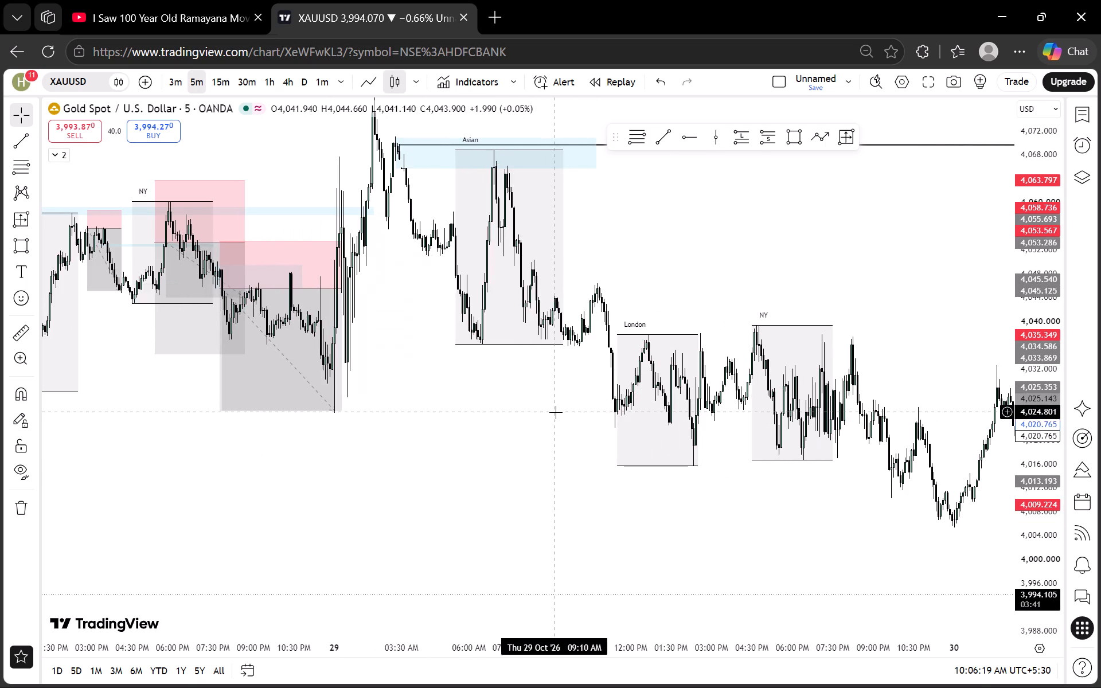
{"action": "left_click", "coordinate": [19, 330]}
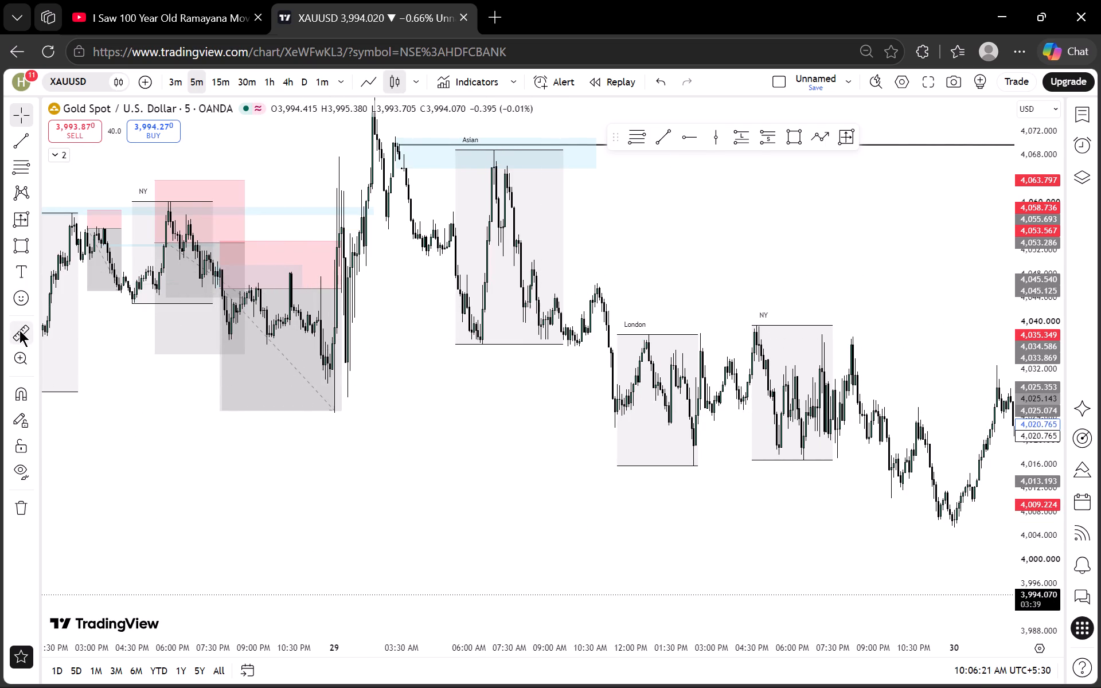
{"action": "left_click", "coordinate": [289, 234]}
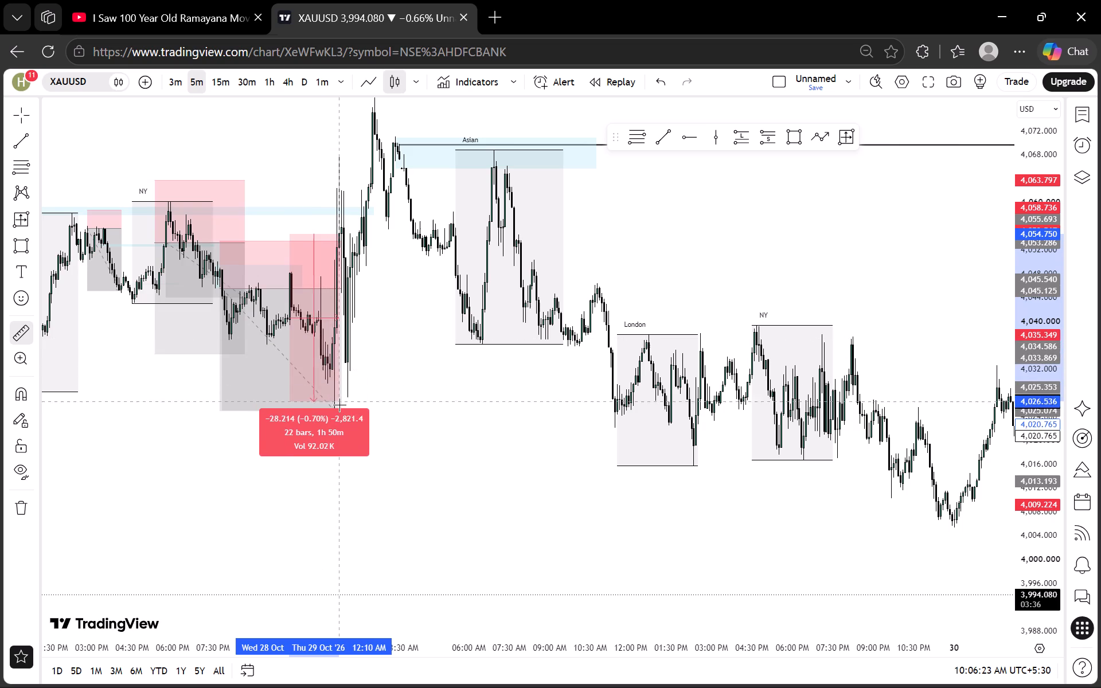
{"action": "left_click", "coordinate": [340, 410]}
{"action": "left_click", "coordinate": [440, 407]}
Examine the latest 5-minute candles of 30 October between the nearest upper and lower swing lines.
{"action": "left_click_drag", "start_coordinate": [482, 439], "coordinate": [330, 402]}
{"action": "left_click_drag", "start_coordinate": [749, 236], "coordinate": [409, 232]}
{"action": "scroll", "coordinate": [506, 257], "scroll_direction": "up", "scroll_amount": 3}
{"action": "left_click_drag", "start_coordinate": [517, 305], "coordinate": [435, 249]}
{"action": "scroll", "coordinate": [1047, 421], "scroll_direction": "up", "scroll_amount": 13}
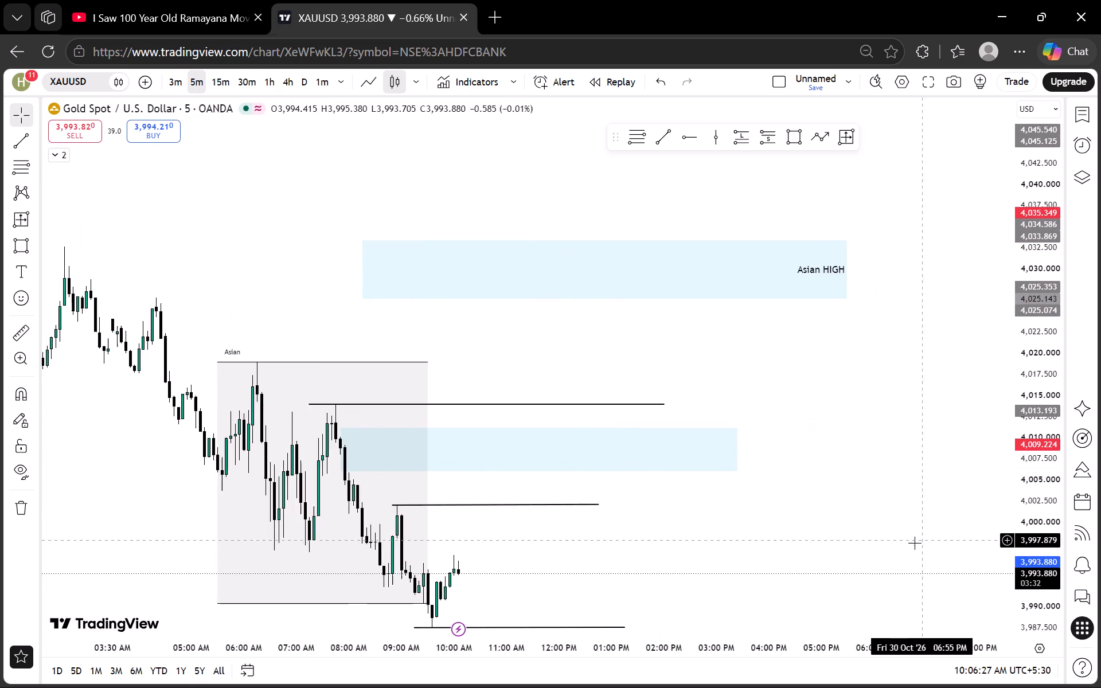
{"action": "left_click_drag", "start_coordinate": [915, 543], "coordinate": [989, 392]}
{"action": "scroll", "coordinate": [1048, 431], "scroll_direction": "up", "scroll_amount": 15}
{"action": "left_click_drag", "start_coordinate": [762, 475], "coordinate": [747, 424]}
{"action": "left_click_drag", "start_coordinate": [669, 517], "coordinate": [733, 433]}
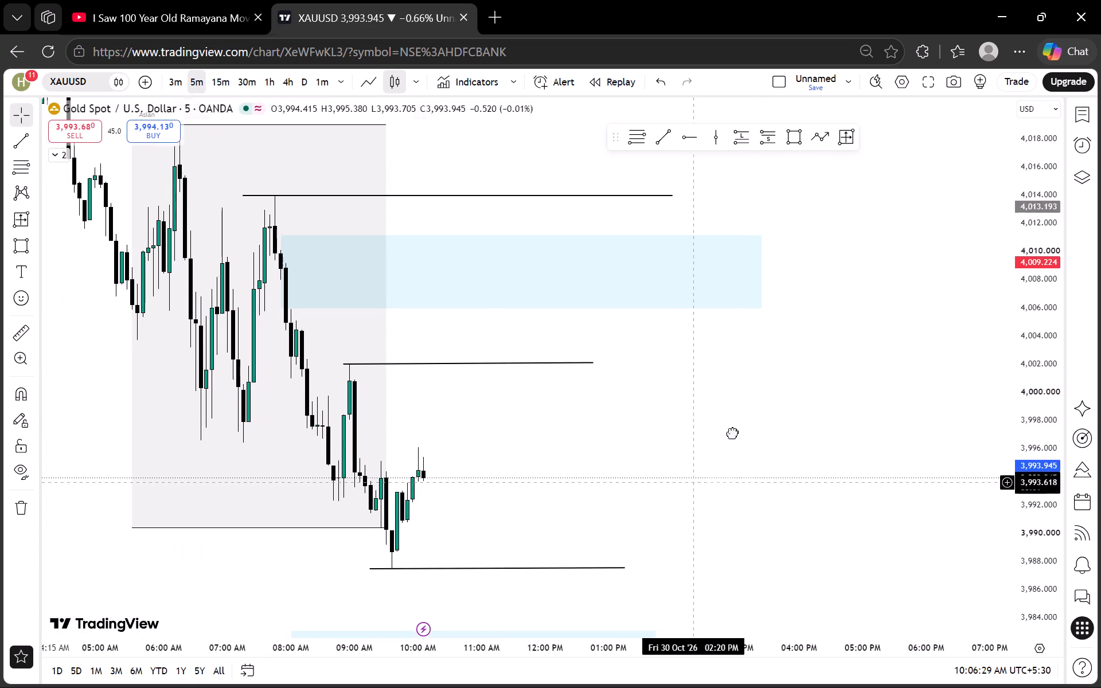
{"action": "left_click_drag", "start_coordinate": [733, 433], "coordinate": [766, 393]}
{"action": "scroll", "coordinate": [685, 419], "scroll_direction": "up", "scroll_amount": 3}
{"action": "left_click_drag", "start_coordinate": [627, 426], "coordinate": [785, 384]}
{"action": "scroll", "coordinate": [1024, 366], "scroll_direction": "up", "scroll_amount": 14}
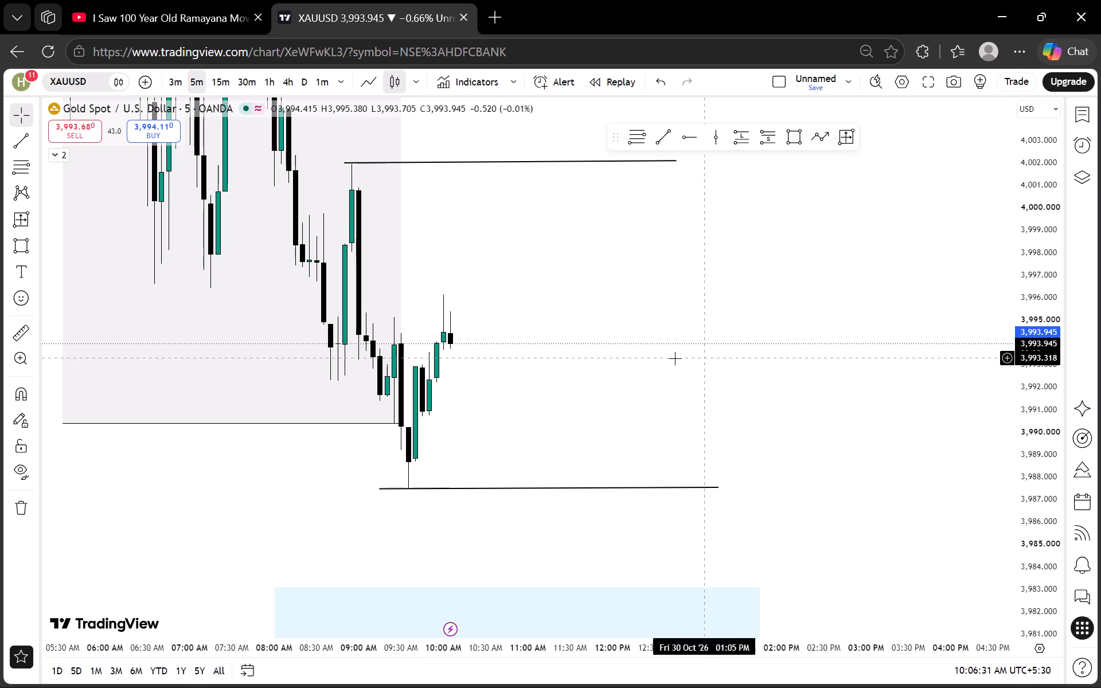
Compare current price action across the 3-minute to 4-hour timeframes, including the 4-hour Asian Low and PWL lines.
{"action": "left_click", "coordinate": [174, 79]}
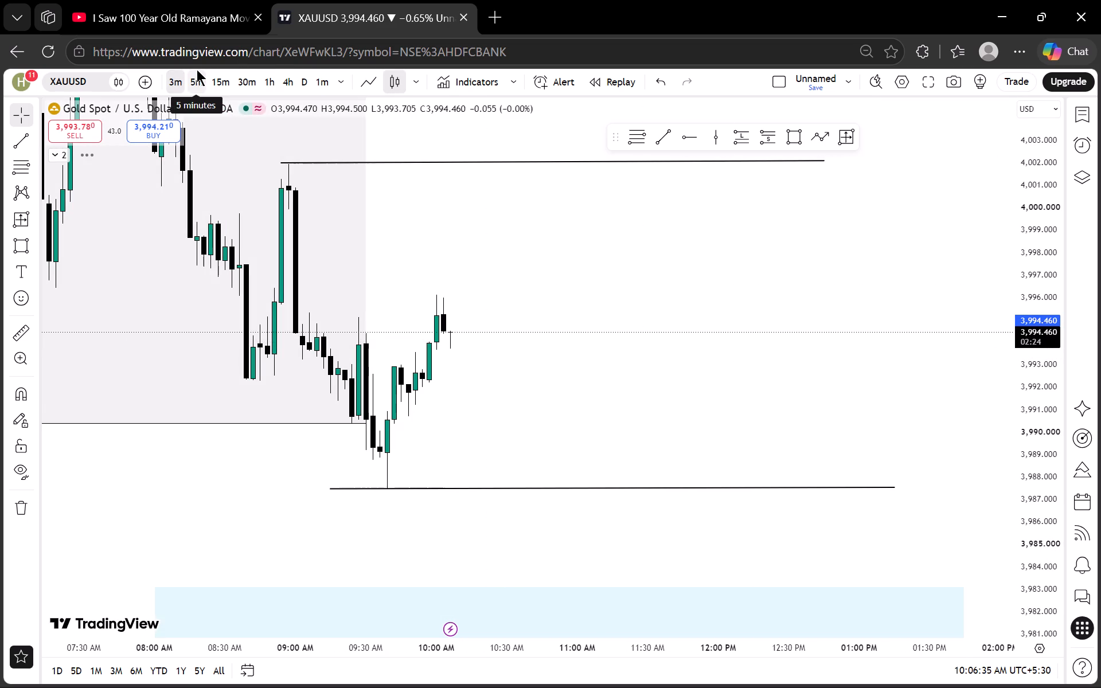
{"action": "left_click", "coordinate": [197, 69]}
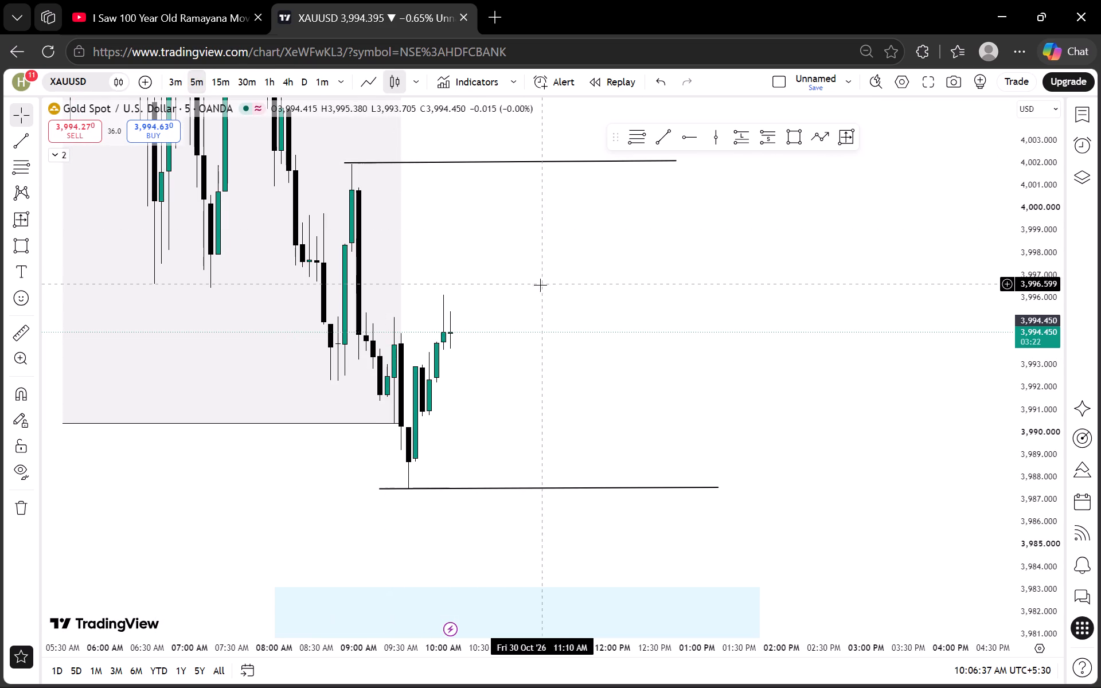
{"action": "left_click", "coordinate": [217, 81]}
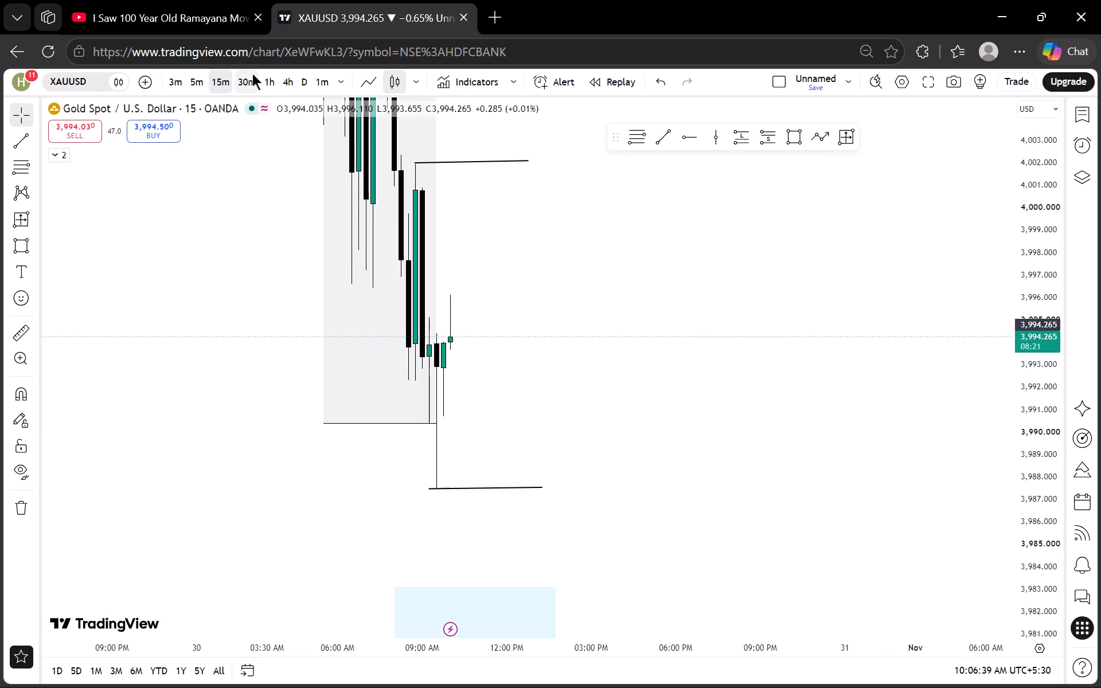
{"action": "left_click", "coordinate": [252, 73]}
{"action": "left_click", "coordinate": [274, 73]}
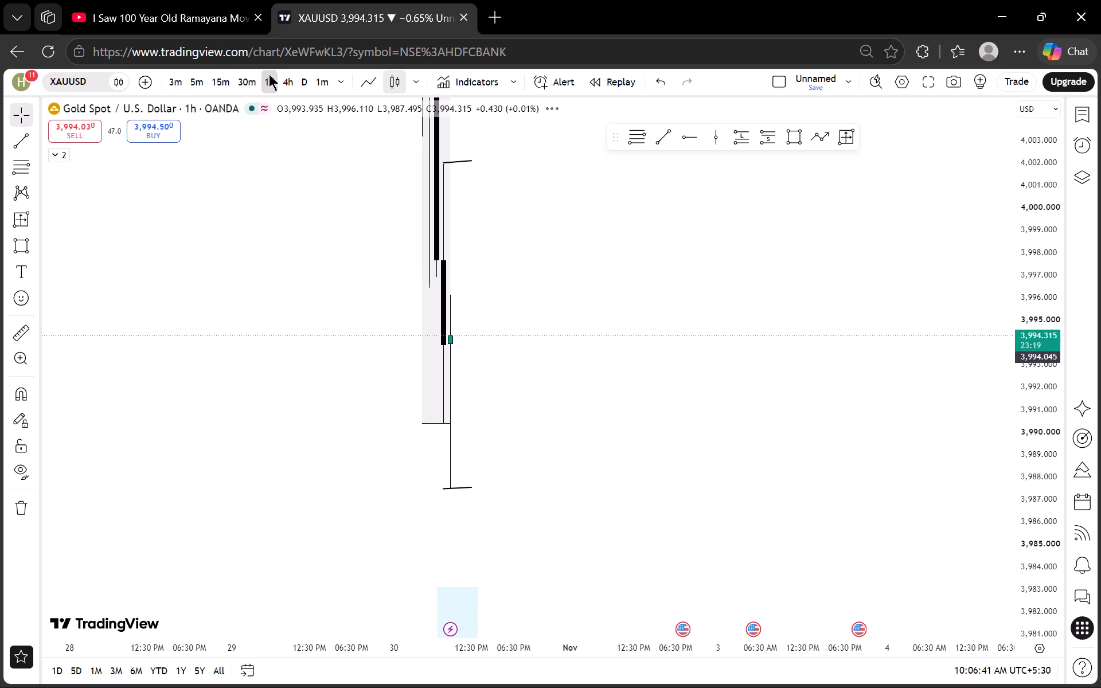
{"action": "left_click", "coordinate": [256, 77]}
{"action": "left_click", "coordinate": [264, 84]}
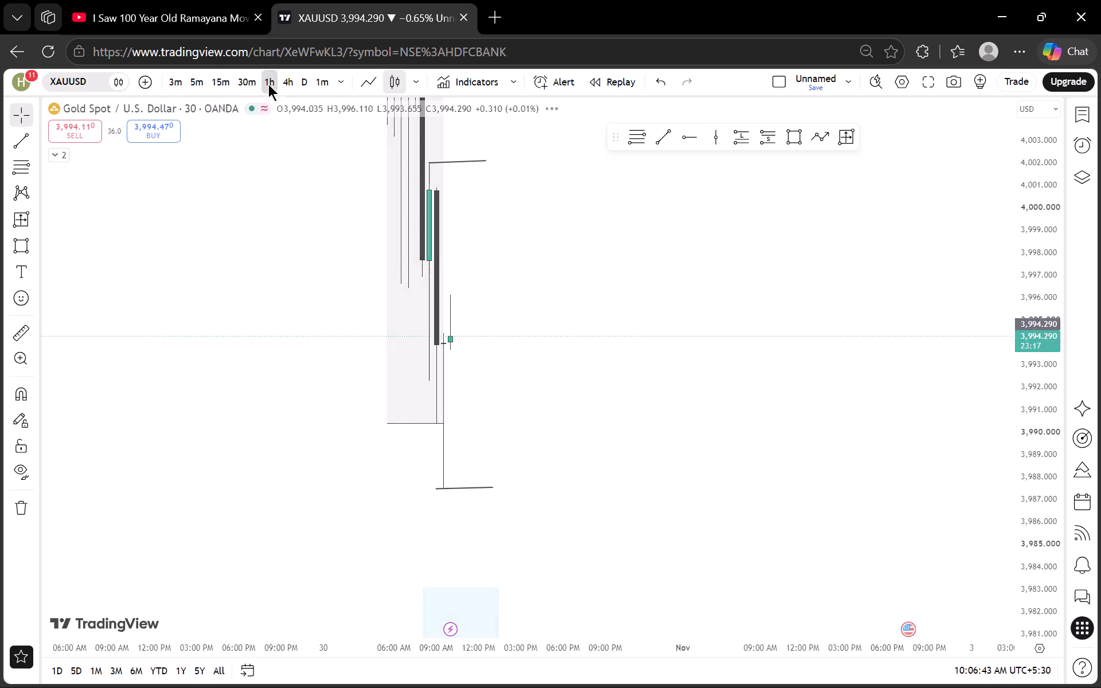
{"action": "left_click", "coordinate": [282, 82]}
{"action": "scroll", "coordinate": [1032, 236], "scroll_direction": "down", "scroll_amount": 8}
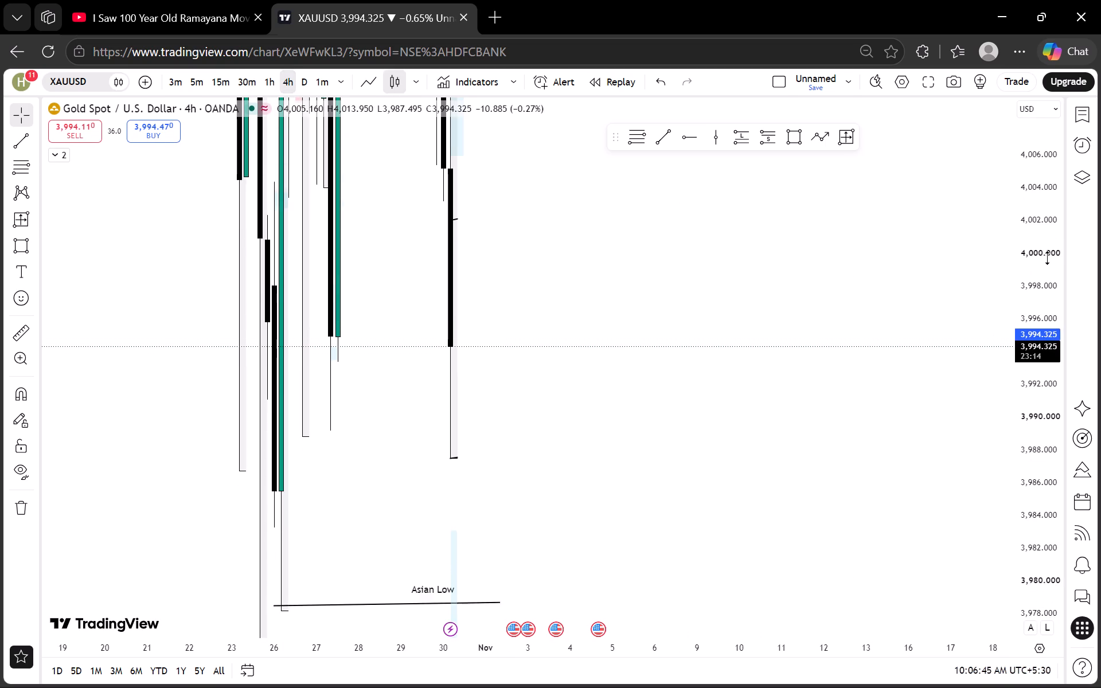
{"action": "scroll", "coordinate": [1048, 258], "scroll_direction": "down", "scroll_amount": 20}
{"action": "scroll", "coordinate": [1048, 258], "scroll_direction": "down", "scroll_amount": 8}
{"action": "scroll", "coordinate": [669, 276], "scroll_direction": "up", "scroll_amount": 3}
{"action": "left_click_drag", "start_coordinate": [592, 282], "coordinate": [594, 283]}
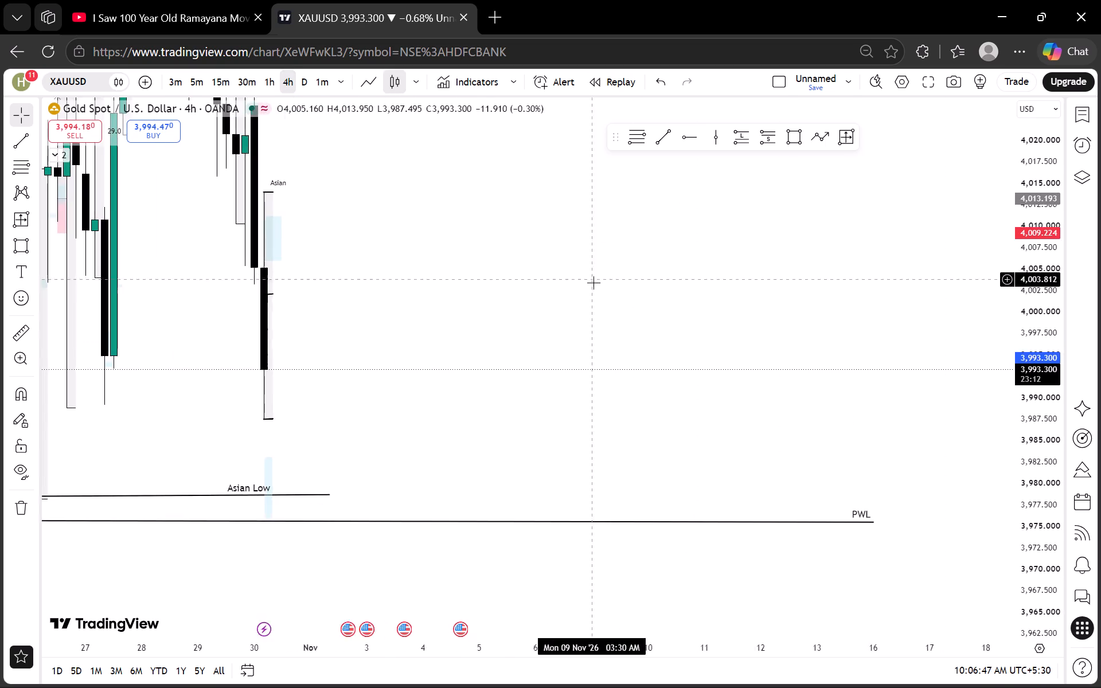
{"action": "left_click_drag", "start_coordinate": [594, 283], "coordinate": [679, 315]}
{"action": "left_click_drag", "start_coordinate": [523, 308], "coordinate": [579, 319]}
Re-examine the 5-minute timeframe around the 30 October Asian session, its swing lines and the Asian Low zone.
{"action": "left_click", "coordinate": [259, 83]}
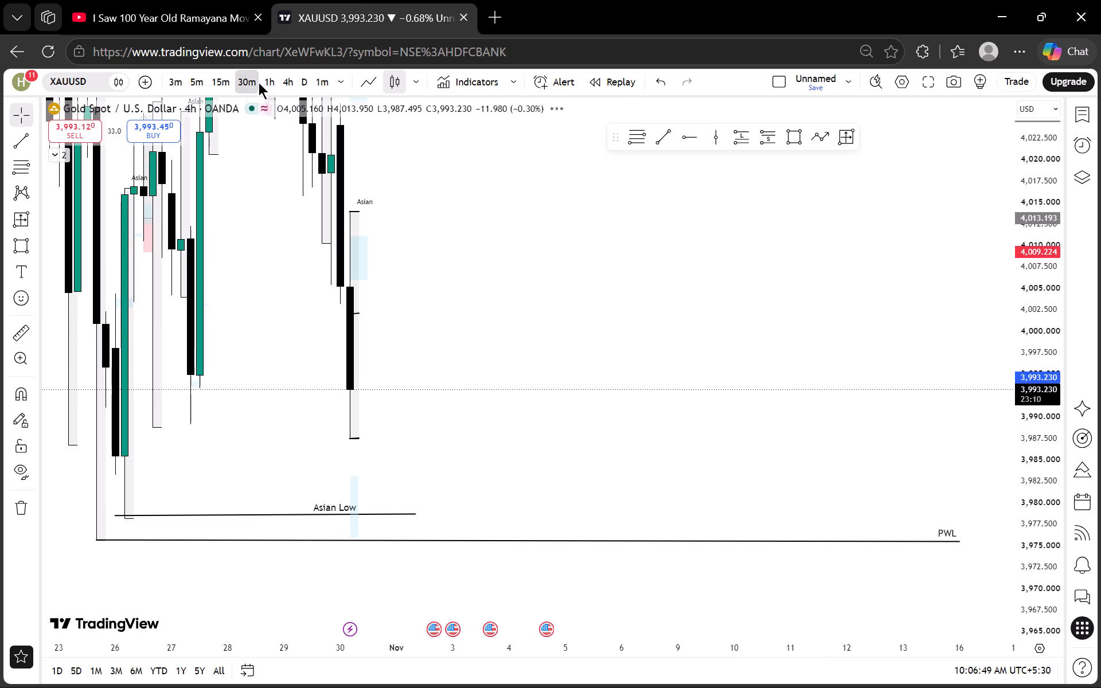
{"action": "left_click", "coordinate": [218, 83]}
{"action": "left_click", "coordinate": [204, 82]}
{"action": "scroll", "coordinate": [421, 226], "scroll_direction": "down", "scroll_amount": 6}
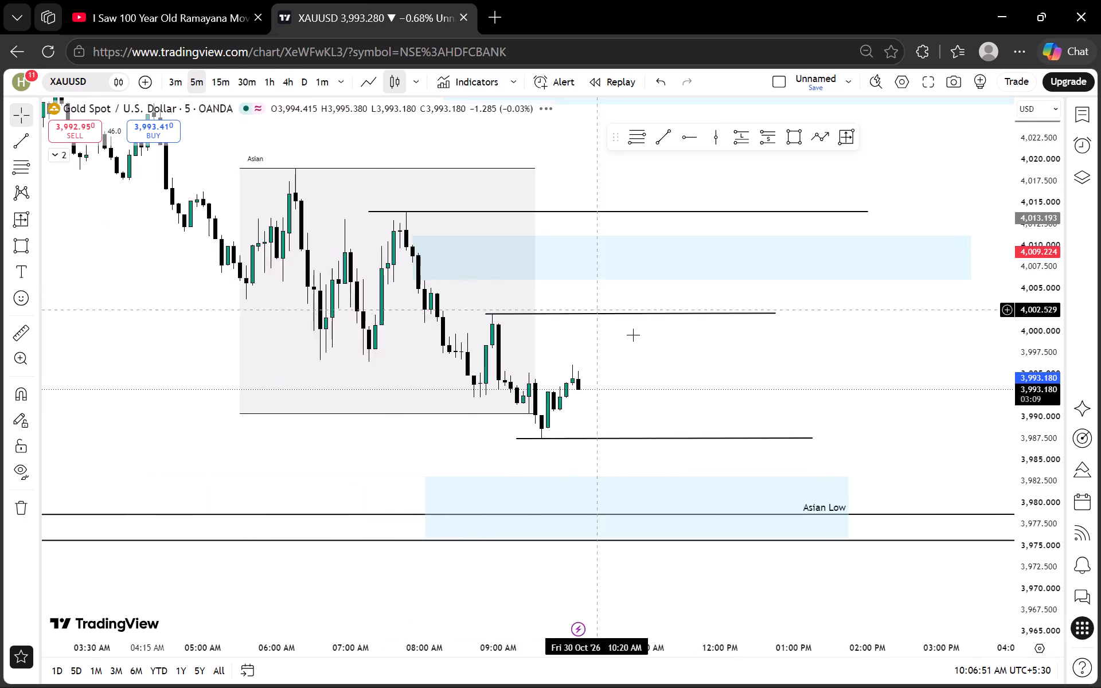
{"action": "left_click_drag", "start_coordinate": [831, 333], "coordinate": [766, 331]}
{"action": "scroll", "coordinate": [1013, 354], "scroll_direction": "up", "scroll_amount": 4}
{"action": "scroll", "coordinate": [1038, 348], "scroll_direction": "down", "scroll_amount": 1}
{"action": "scroll", "coordinate": [1050, 348], "scroll_direction": "up", "scroll_amount": 4}
{"action": "scroll", "coordinate": [877, 326], "scroll_direction": "down", "scroll_amount": 5}
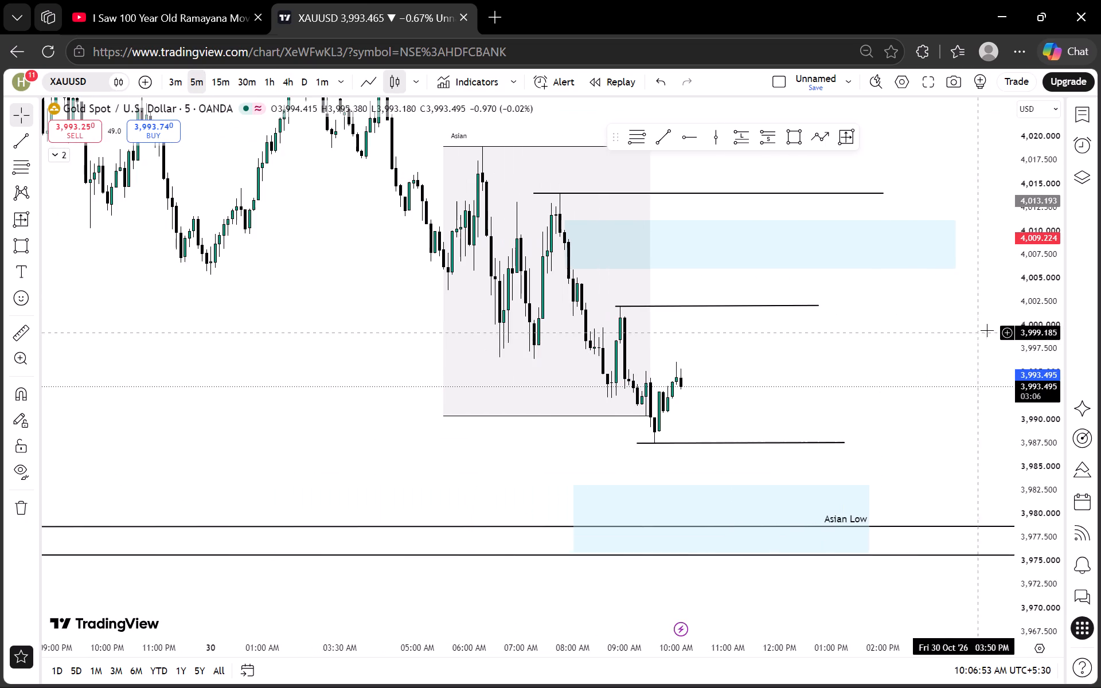
{"action": "left_click_drag", "start_coordinate": [987, 330], "coordinate": [905, 332]}
{"action": "scroll", "coordinate": [1040, 350], "scroll_direction": "up", "scroll_amount": 7}
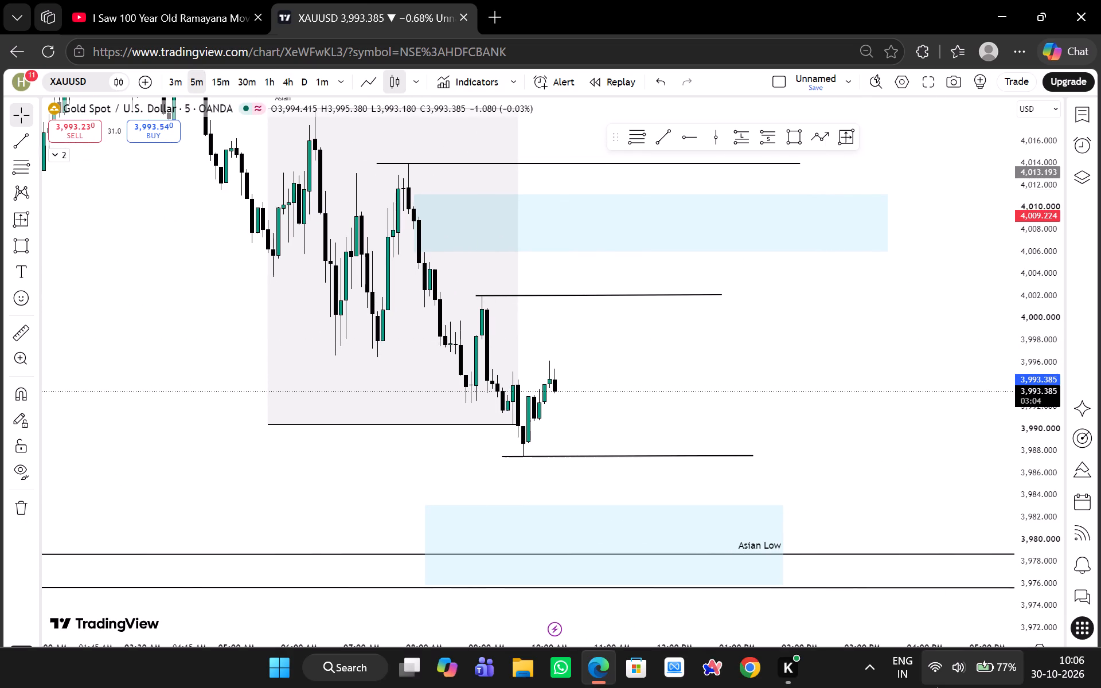